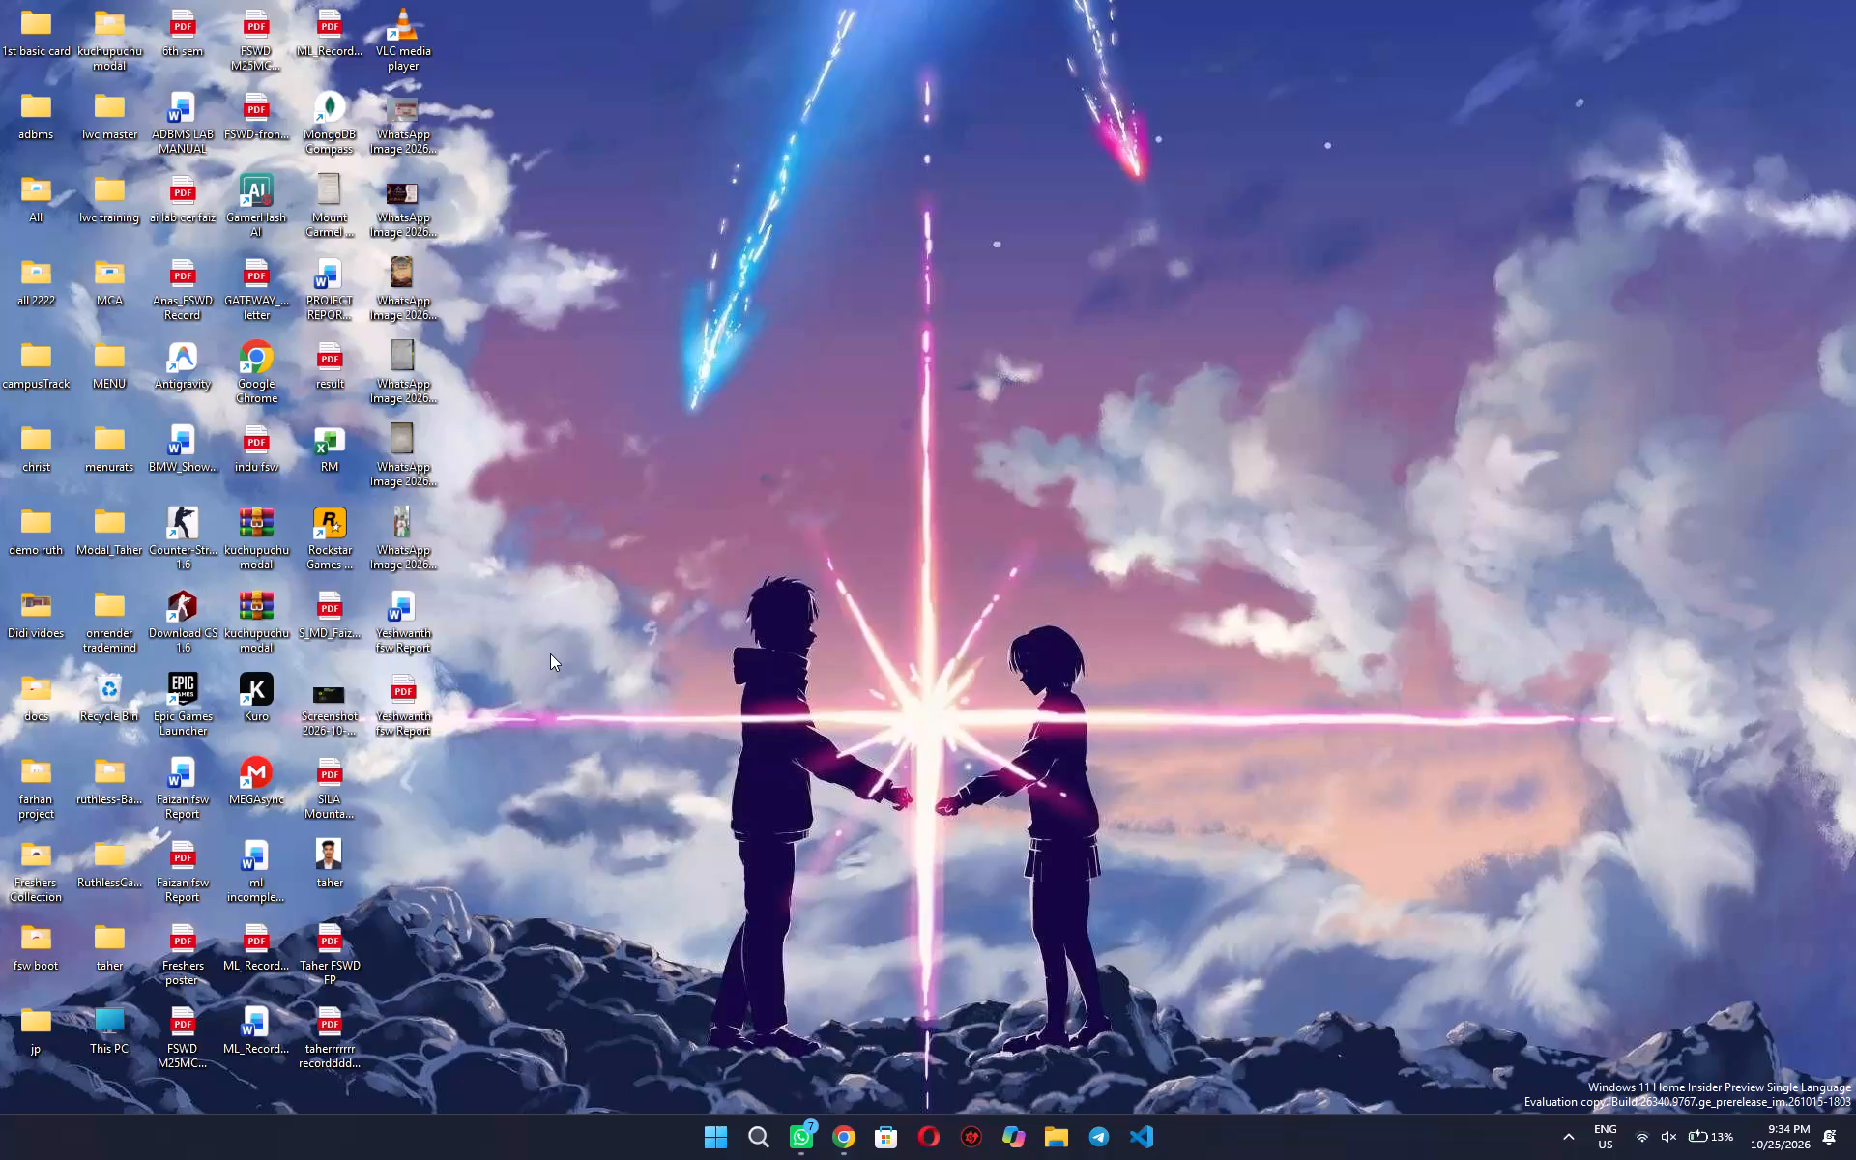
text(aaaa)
Open the ADBMS LAB MANUAL Word document from the desktop.
double_click(195, 123)
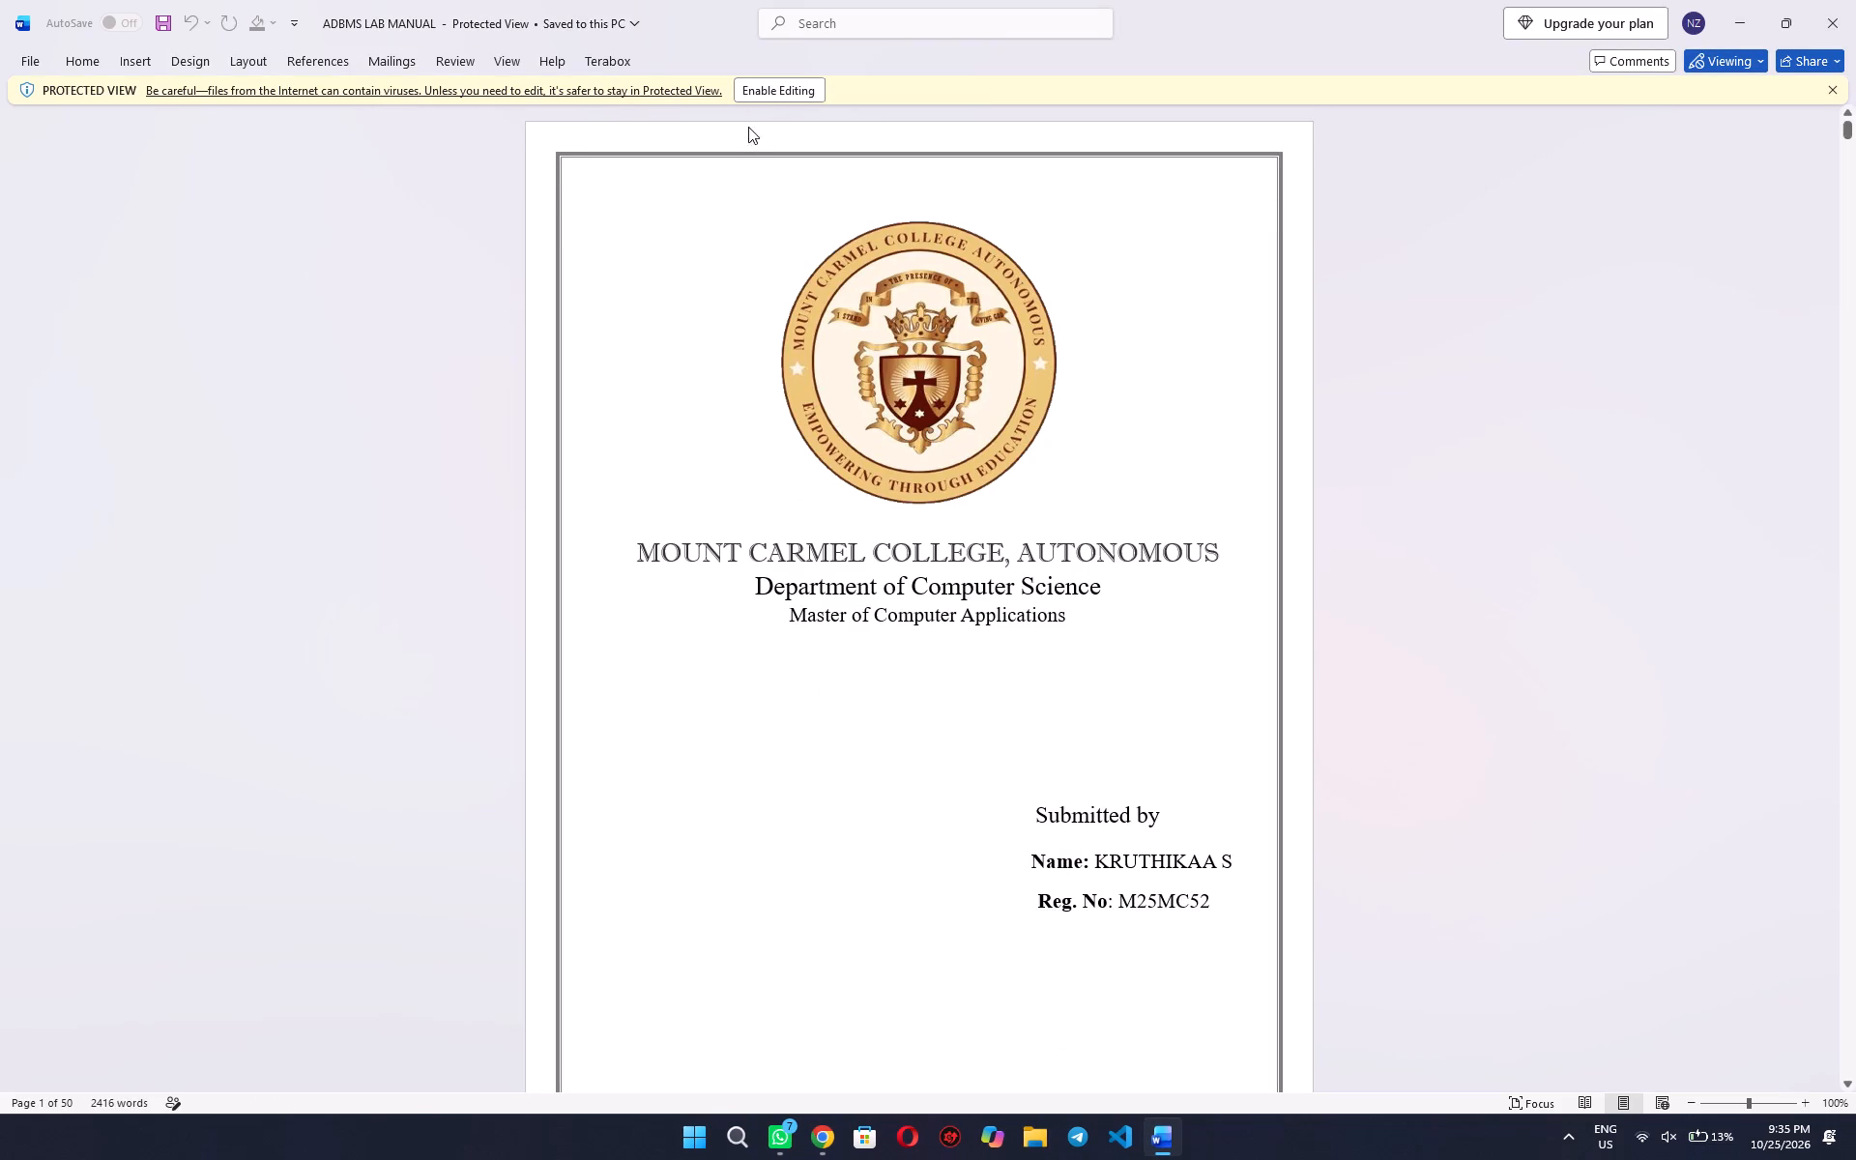
Enable editing for the protected lab manual document.
click(777, 99)
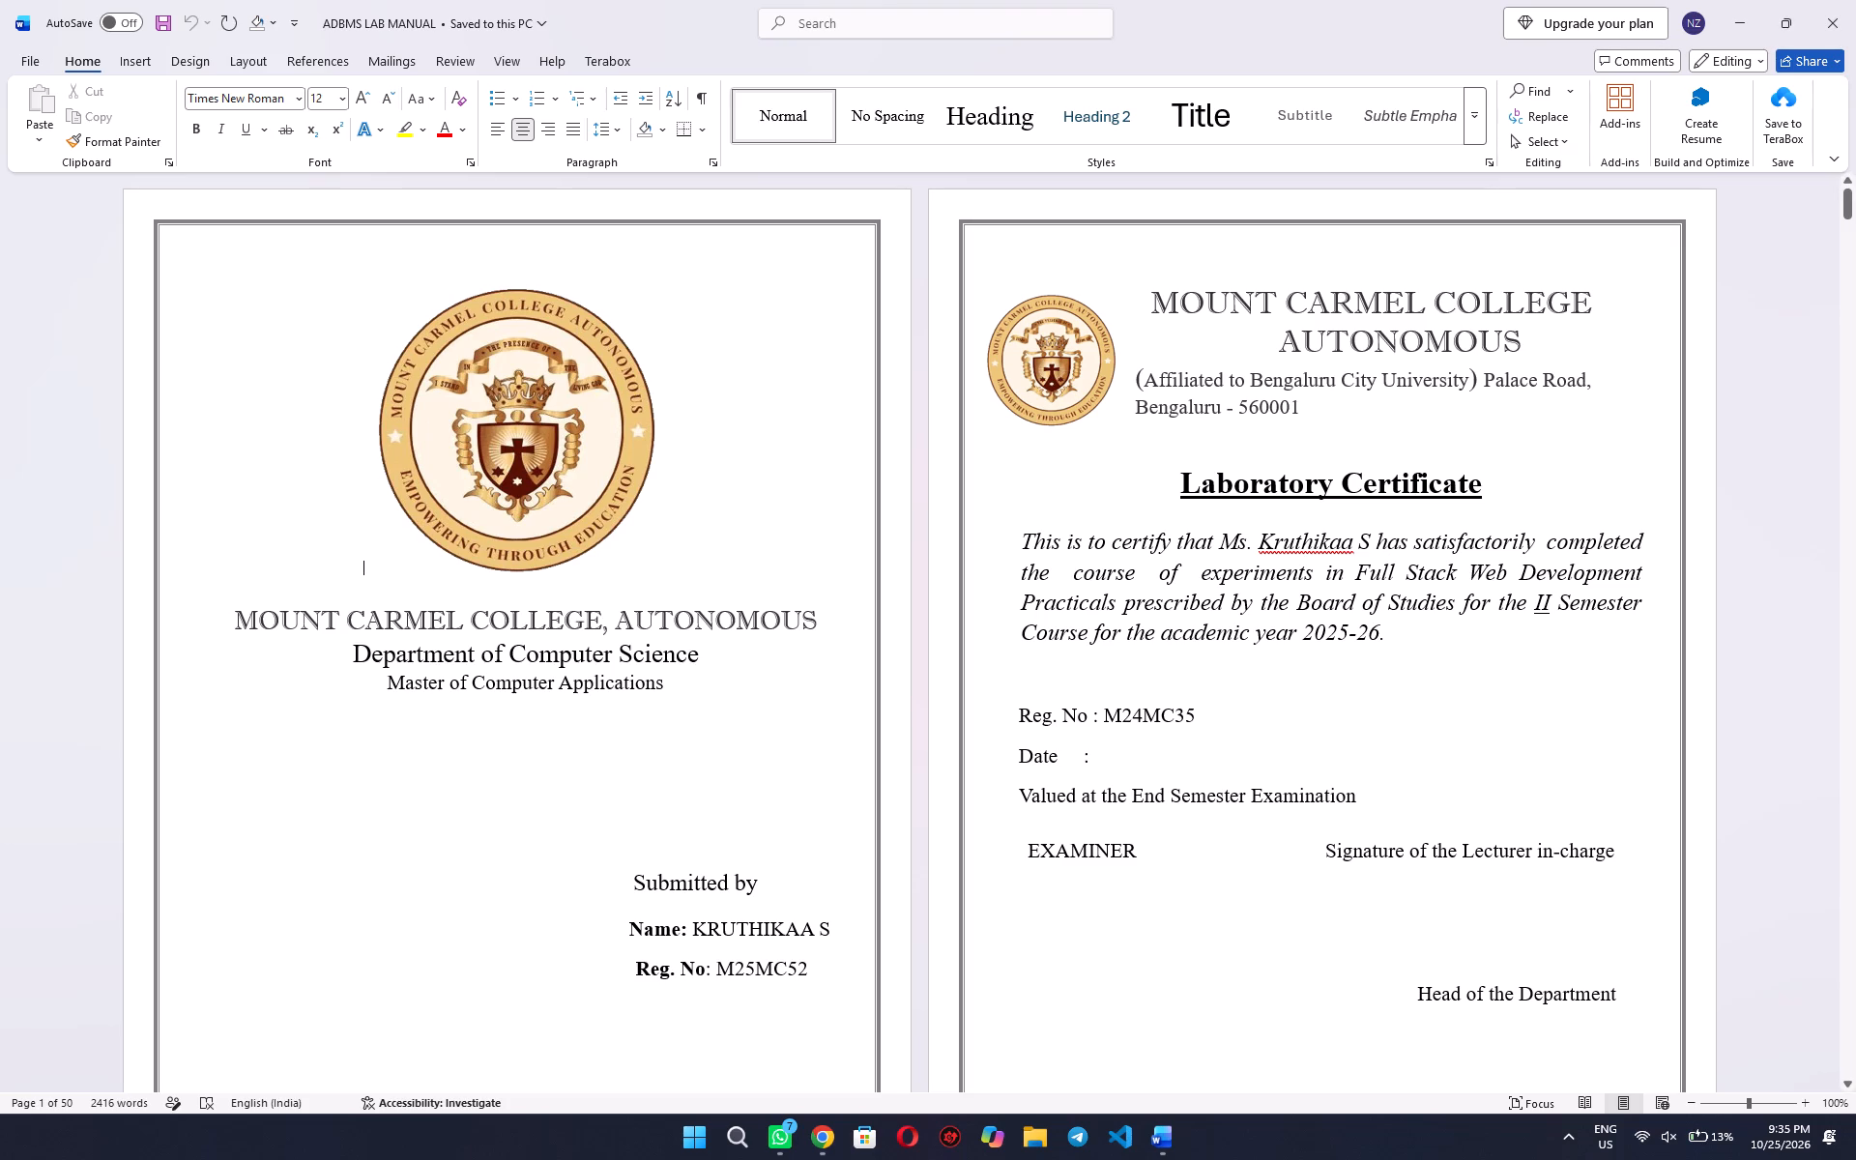
Centre-align the cover page block from "Submitted by" through the Name and Reg. No lines.
drag(641, 872, 698, 924)
drag(698, 924, 789, 977)
key(ctrl+e)
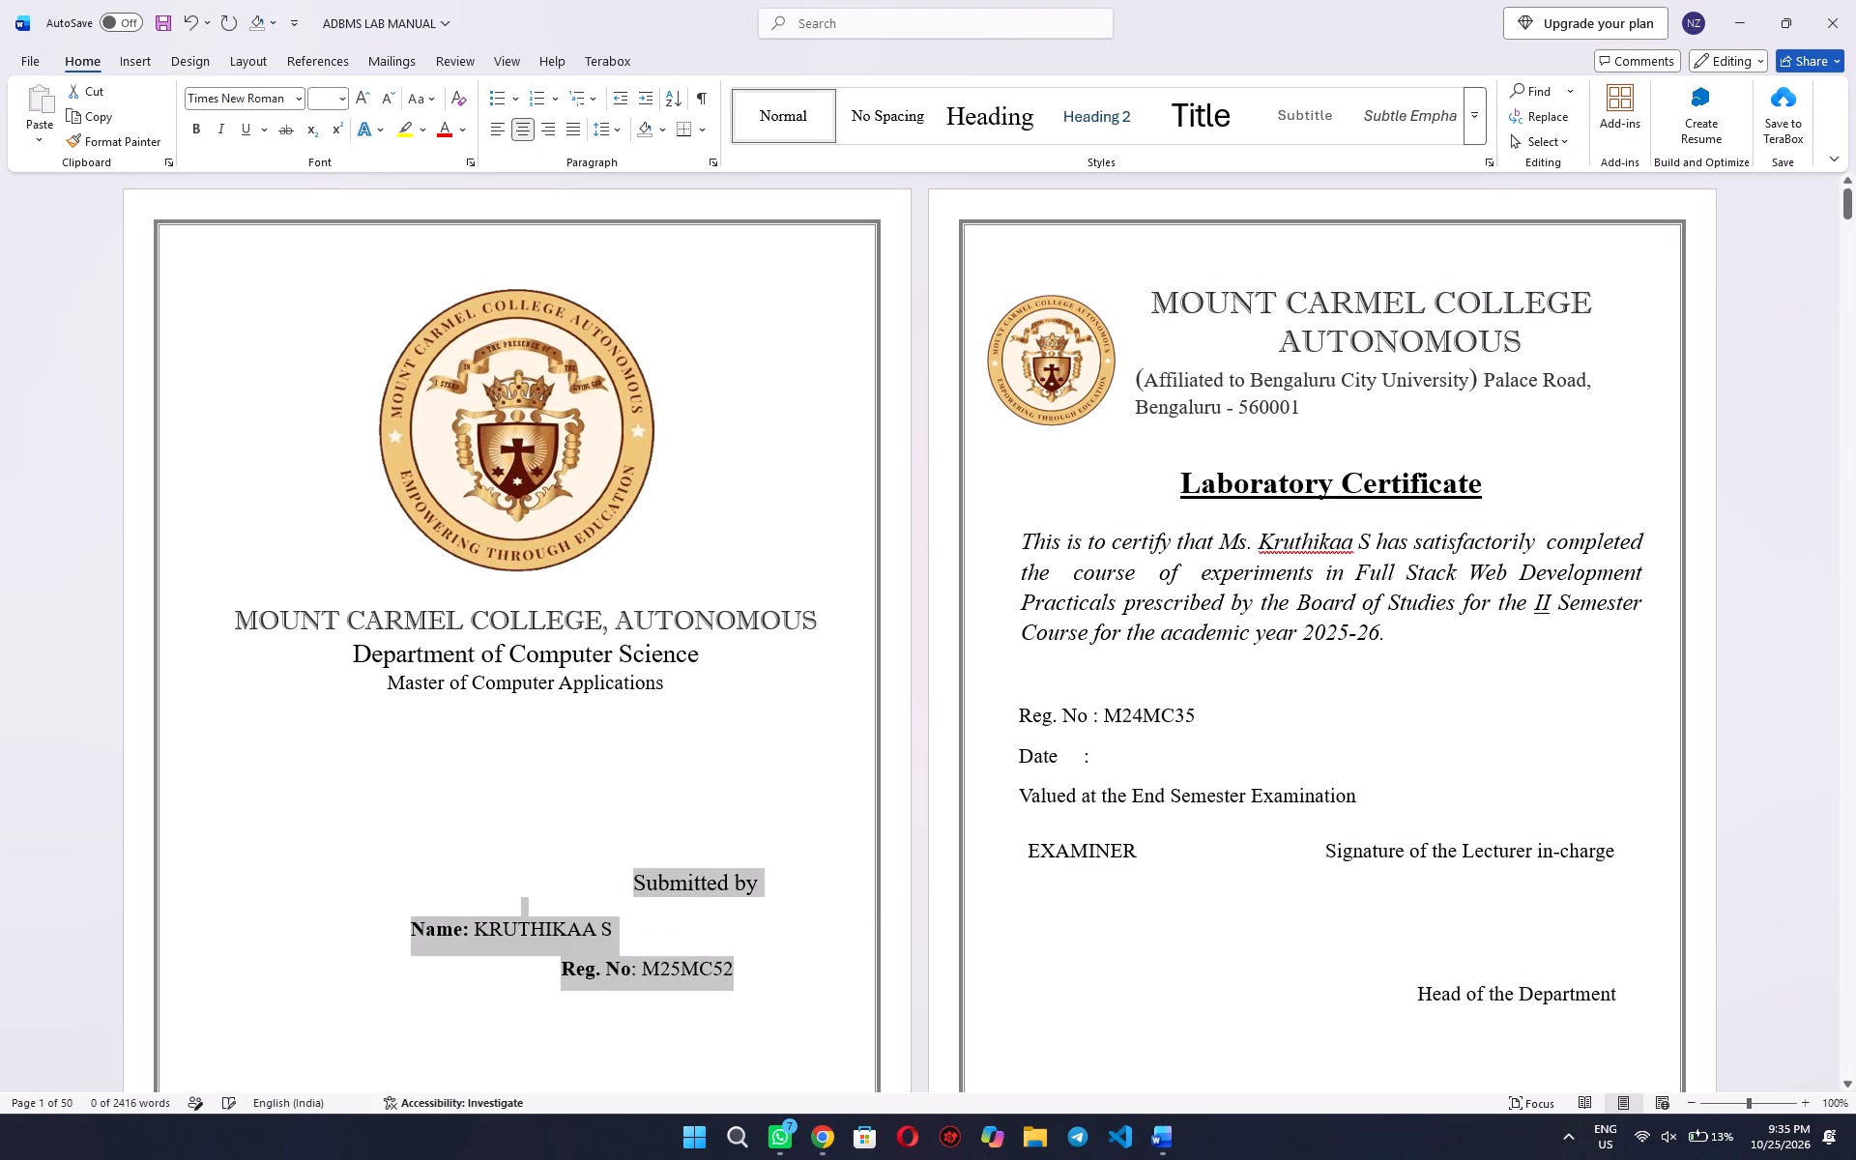
Remove the extra blank space and indentation before "Submitted by" on the cover page and centre that line.
click(629, 879)
key(ctrl+BackSpace)
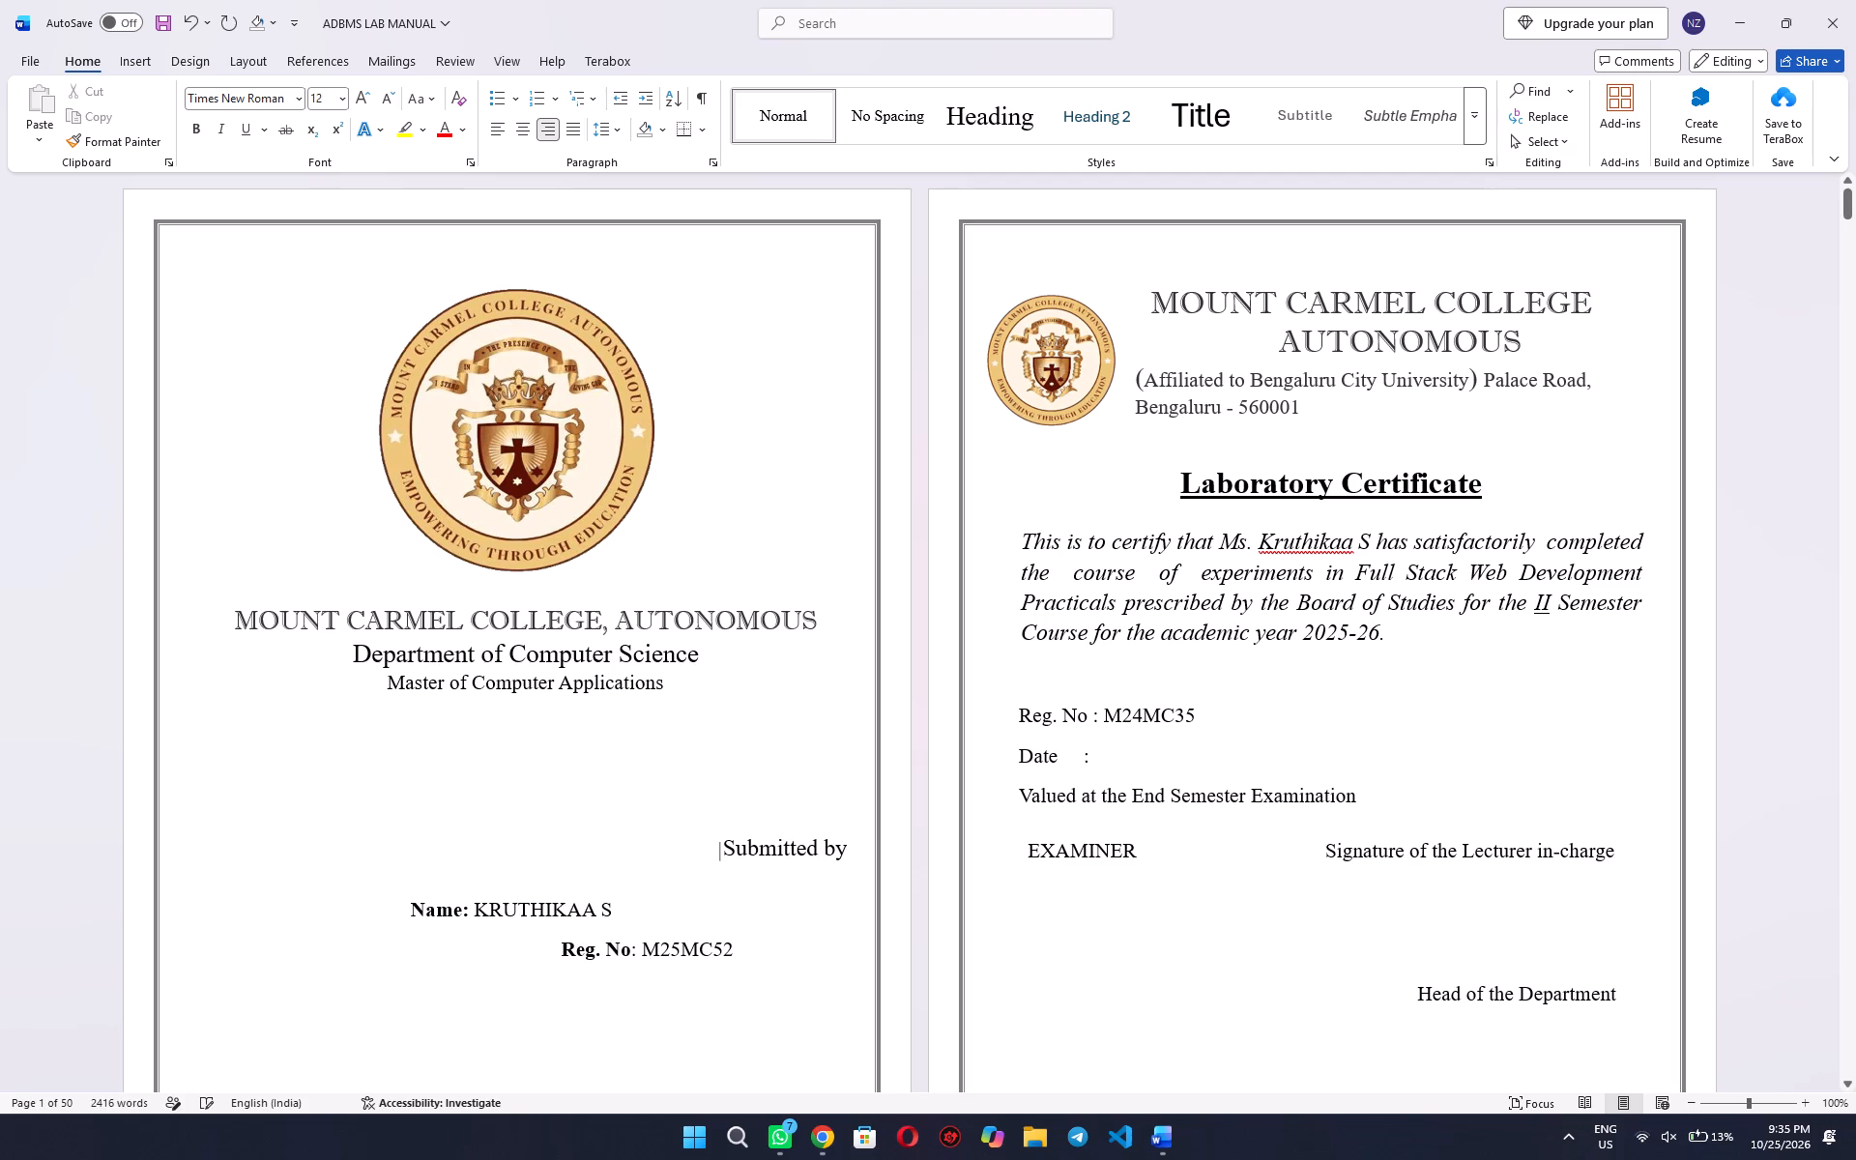
key(ctrl+BackSpace)
key(BackSpace)
key(BackSpace)
key(Tab)
key(Tab)
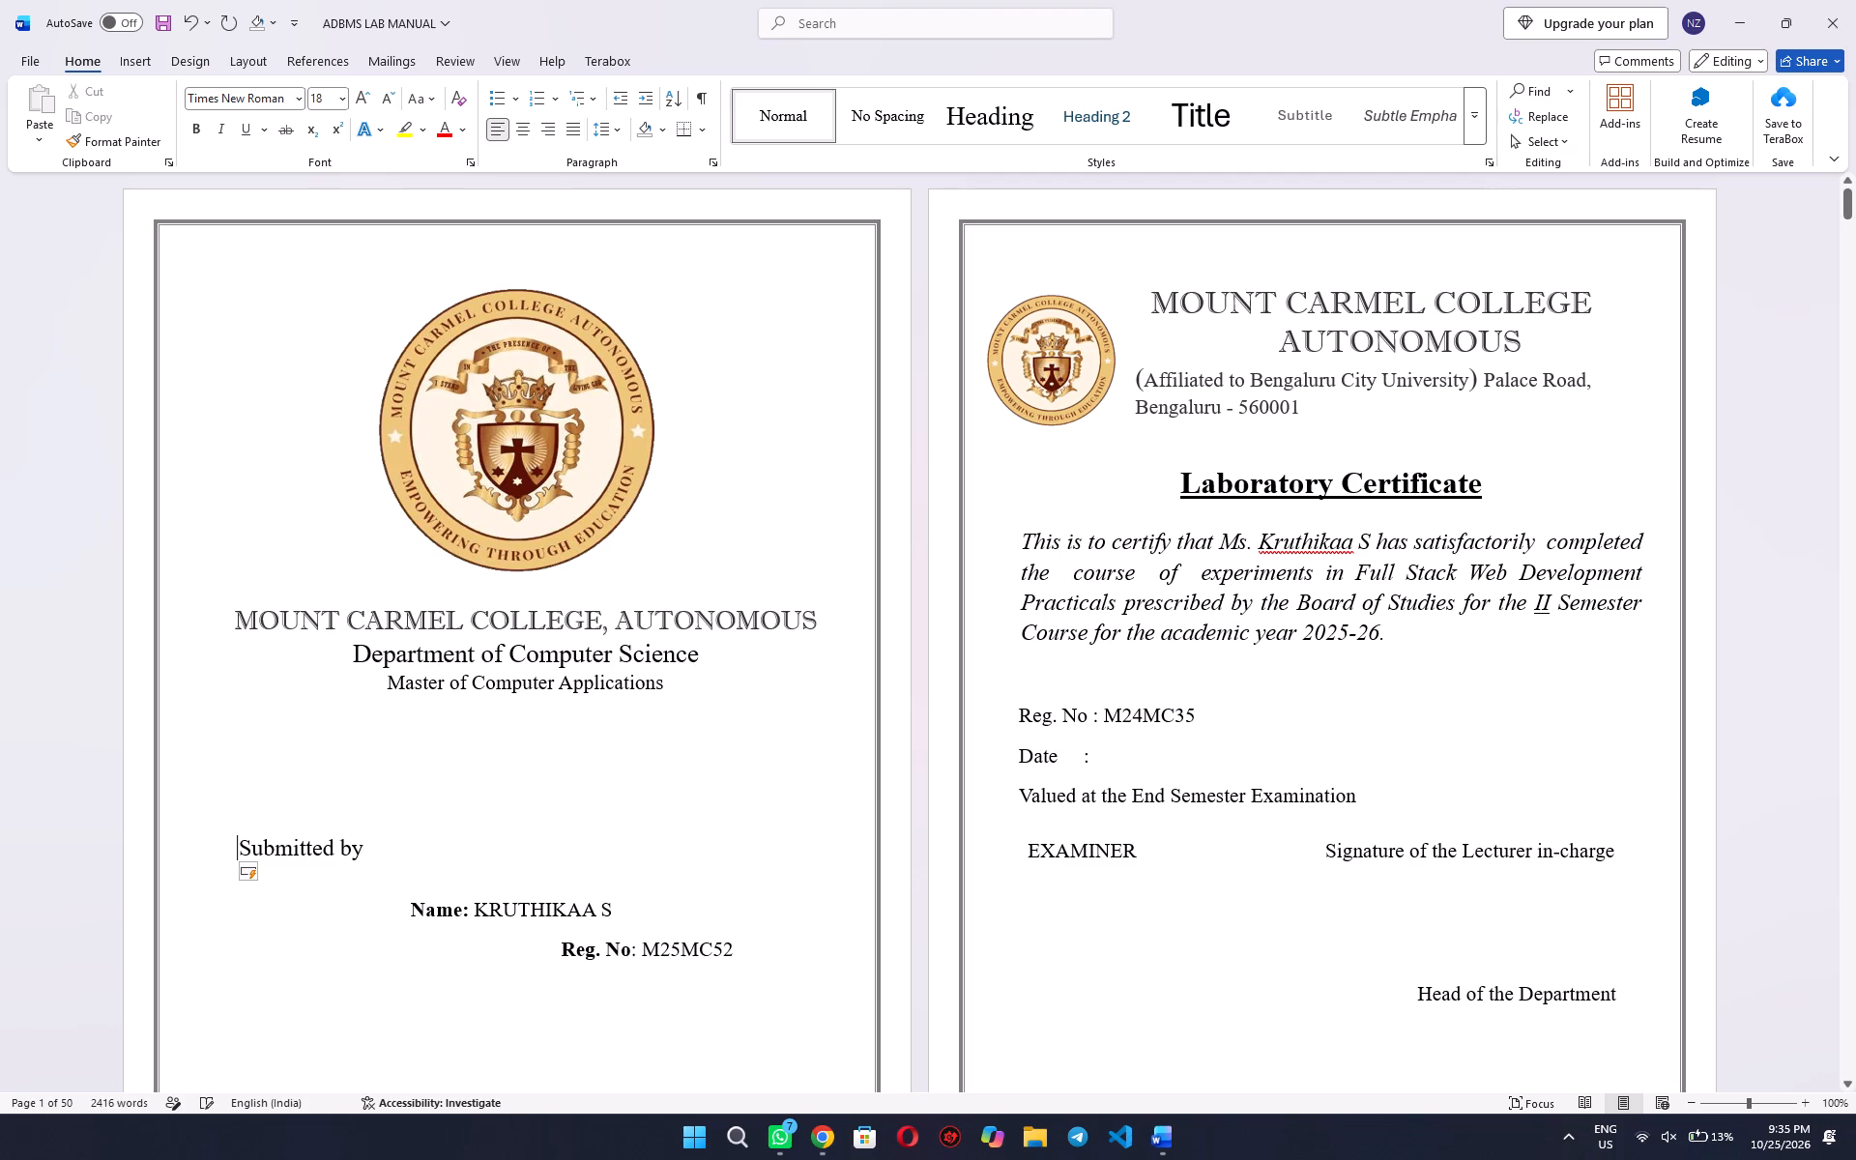
key(BackSpace)
key(BackSpace)
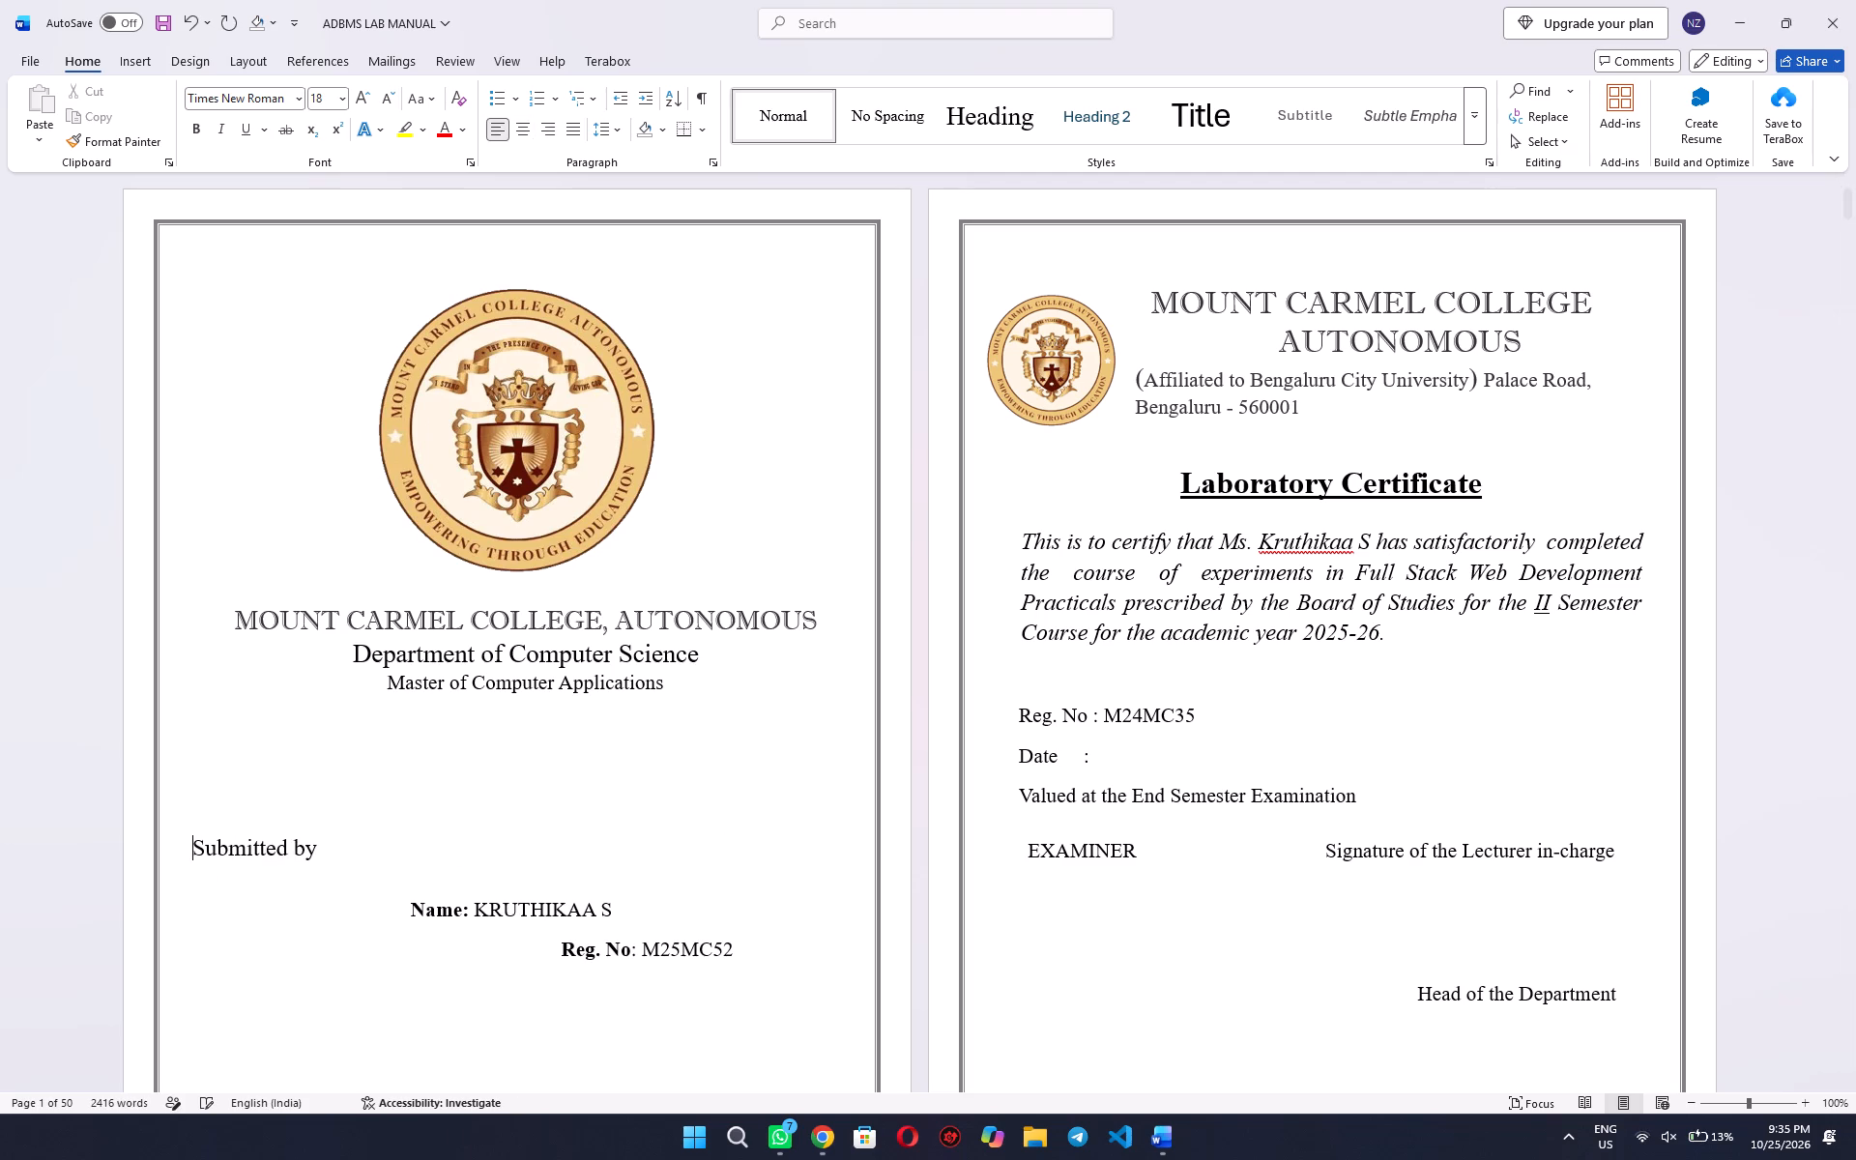
key(ctrl+e)
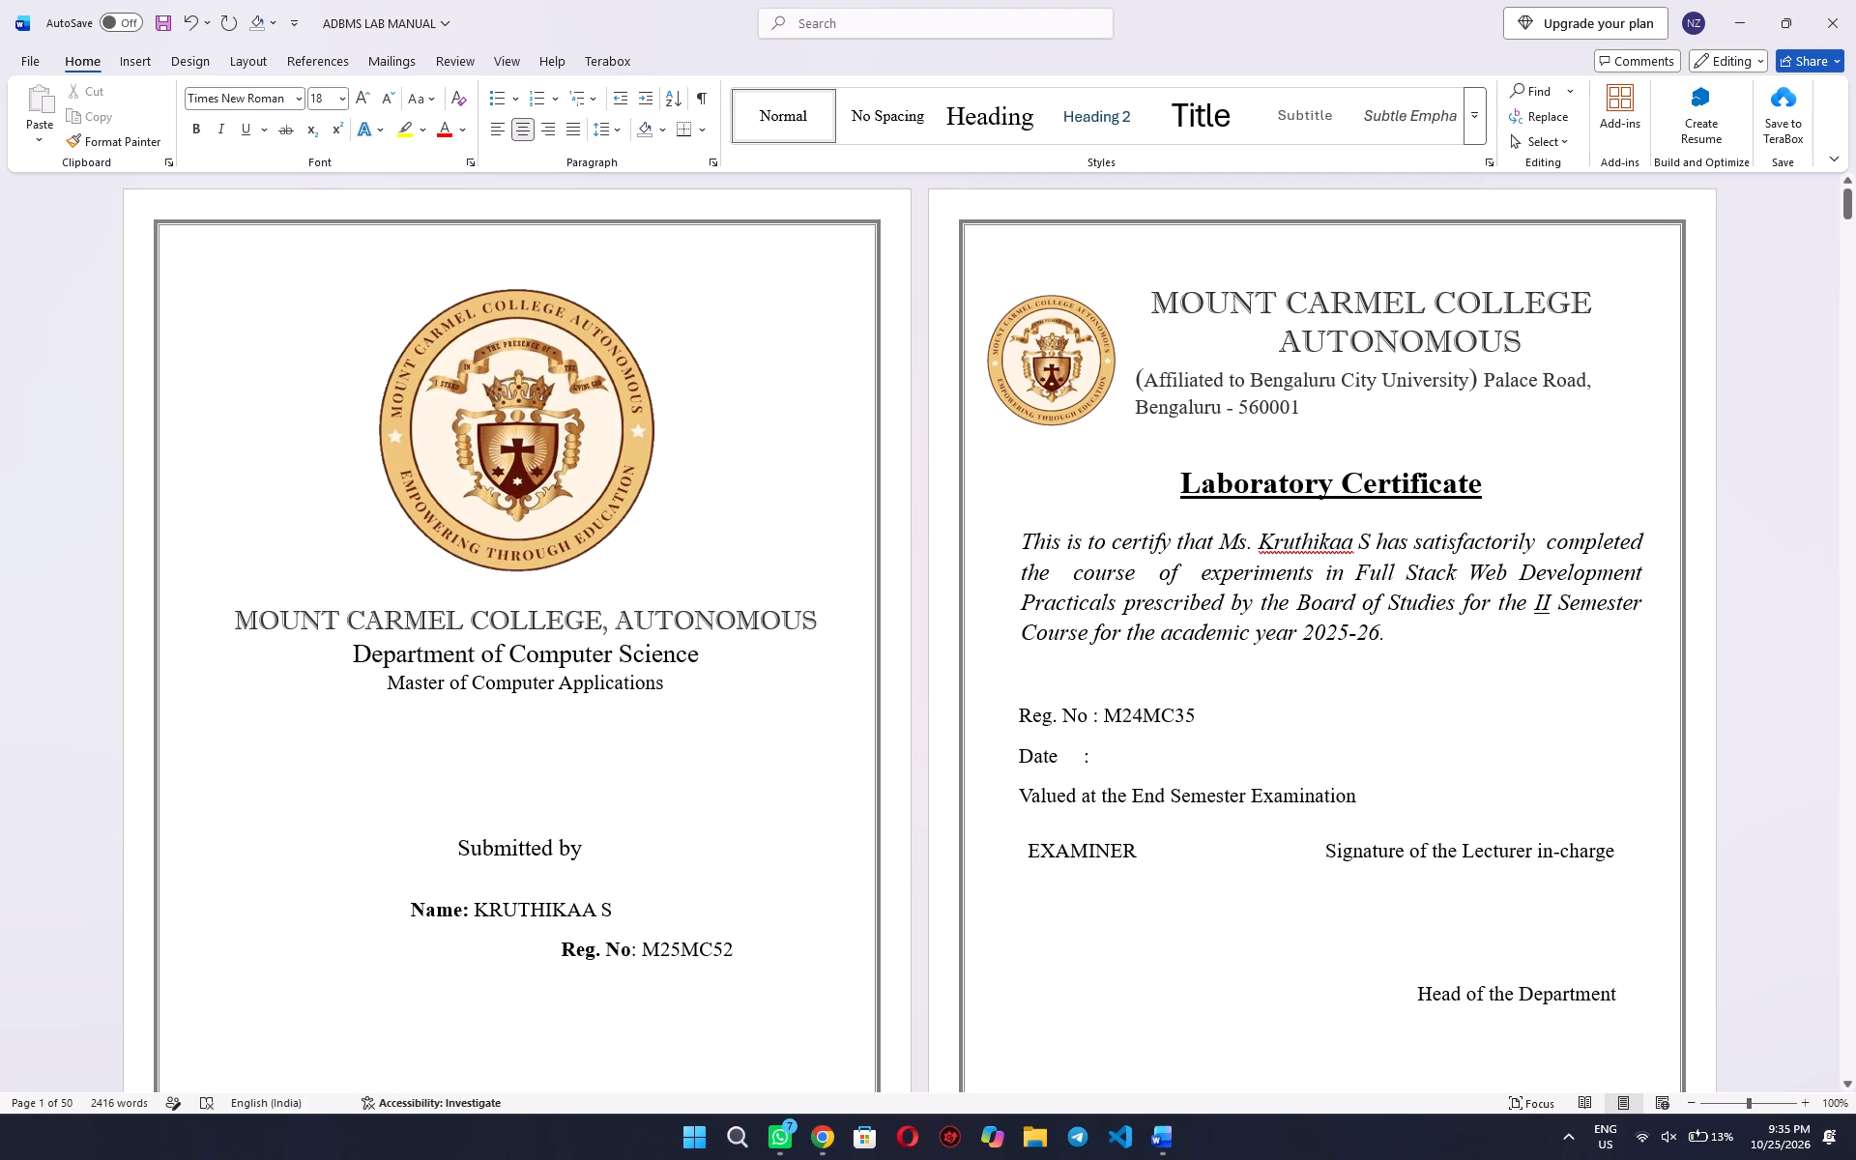
key(backslash)
key(BackSpace)
Remove the spacing before the cover page's Name line and indent it with tabs until it sits centred beneath "Submitted by".
key(Right)
key(Right)
key(ctrl+Right)
key(ctrl+Right)
key(ctrl+Right)
key(ctrl+Right)
key(BackSpace)
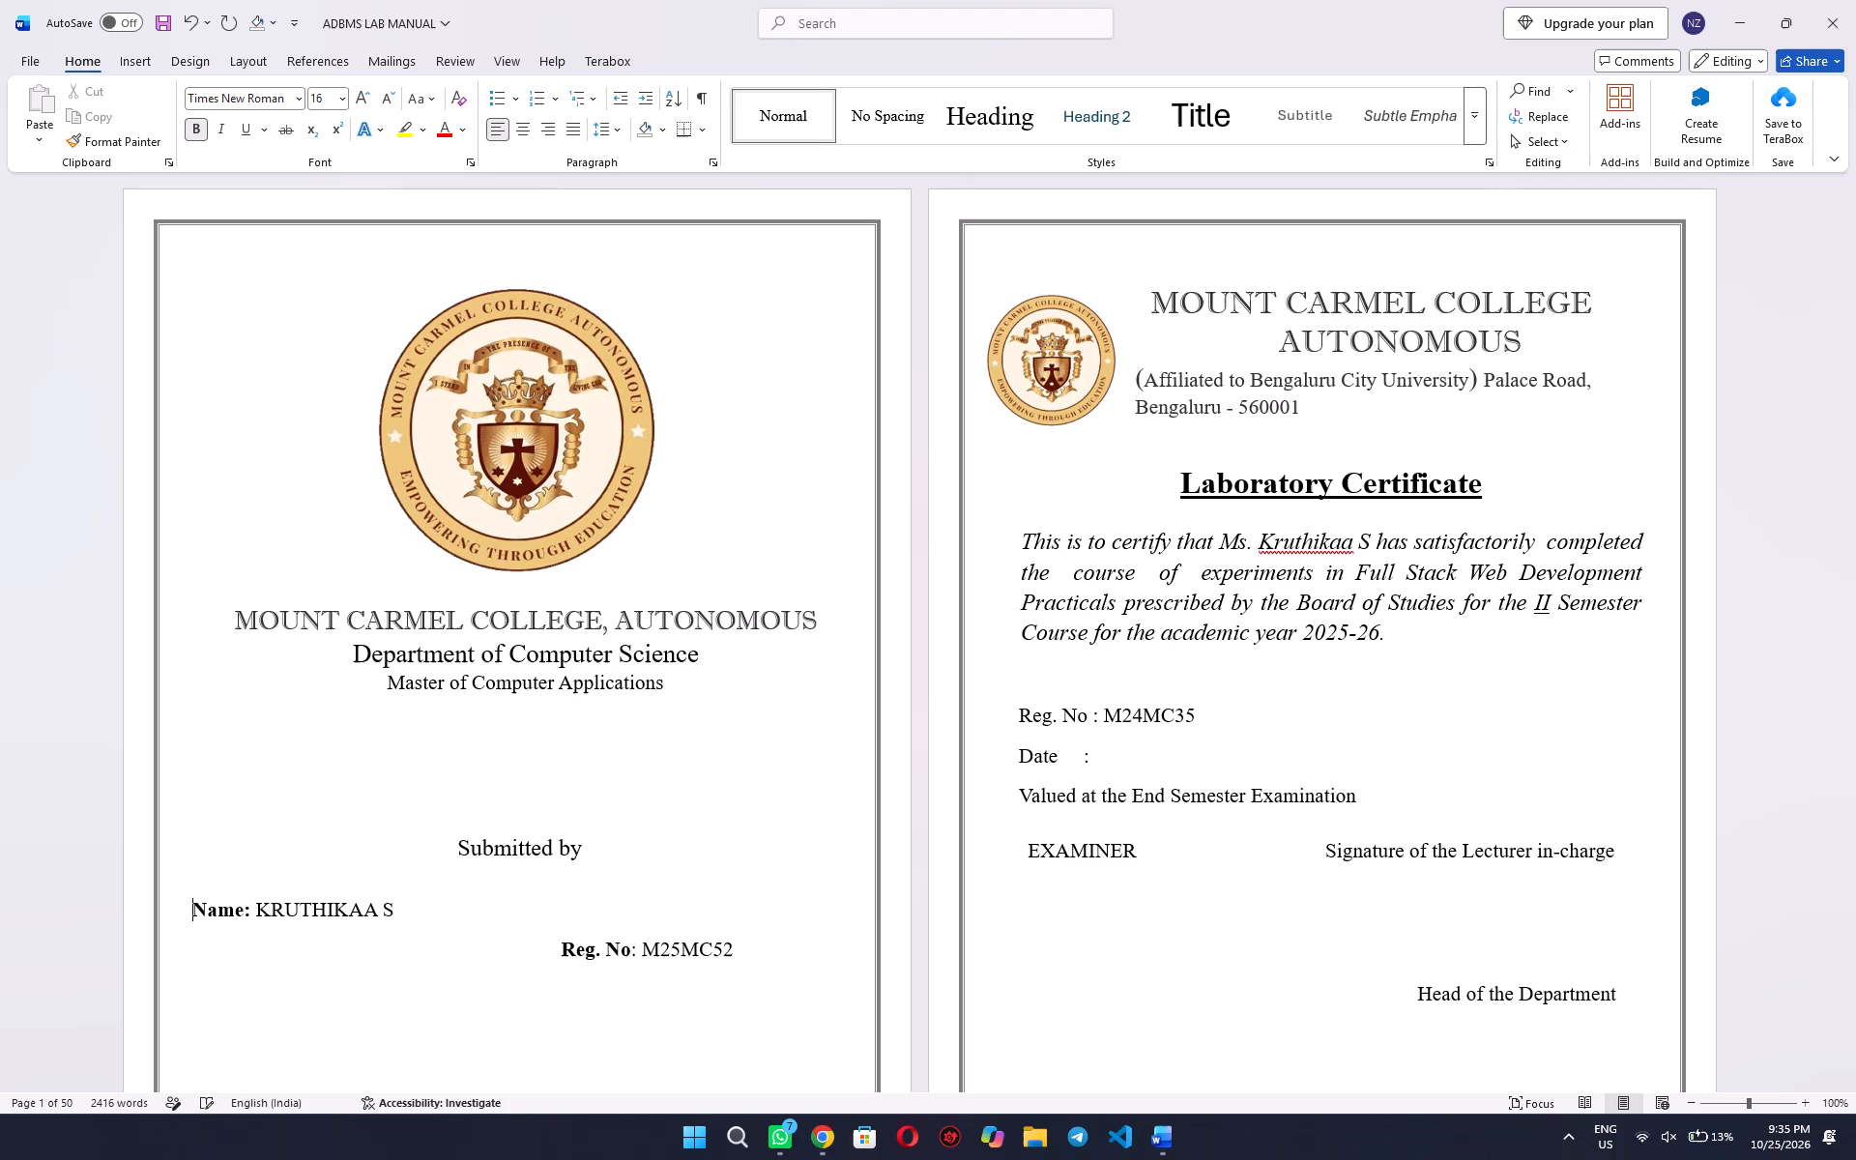
key(BackSpace)
key(BackSpace)
key(Tab)
key(Tab)
key(Tab)
key(Tab)
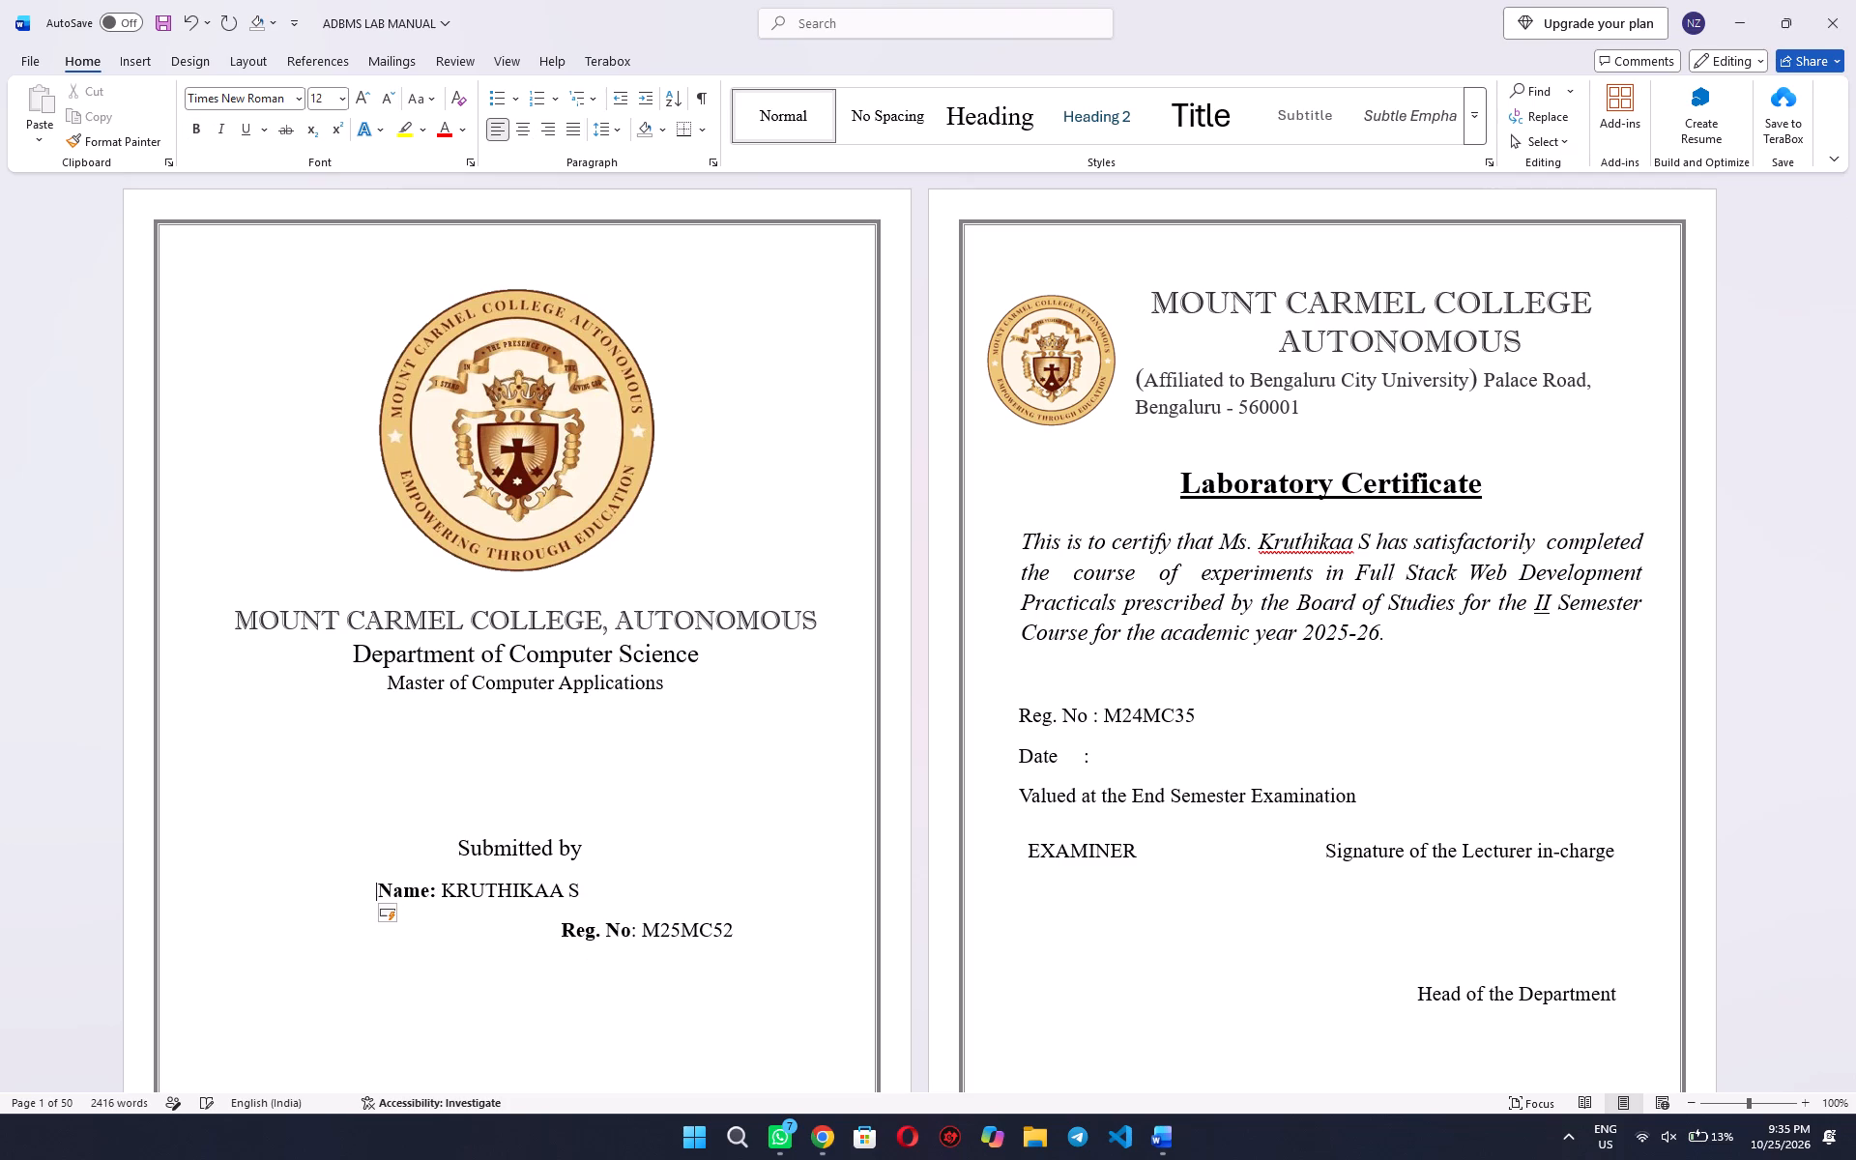
key(Tab)
key(Tab)
key(Tab)
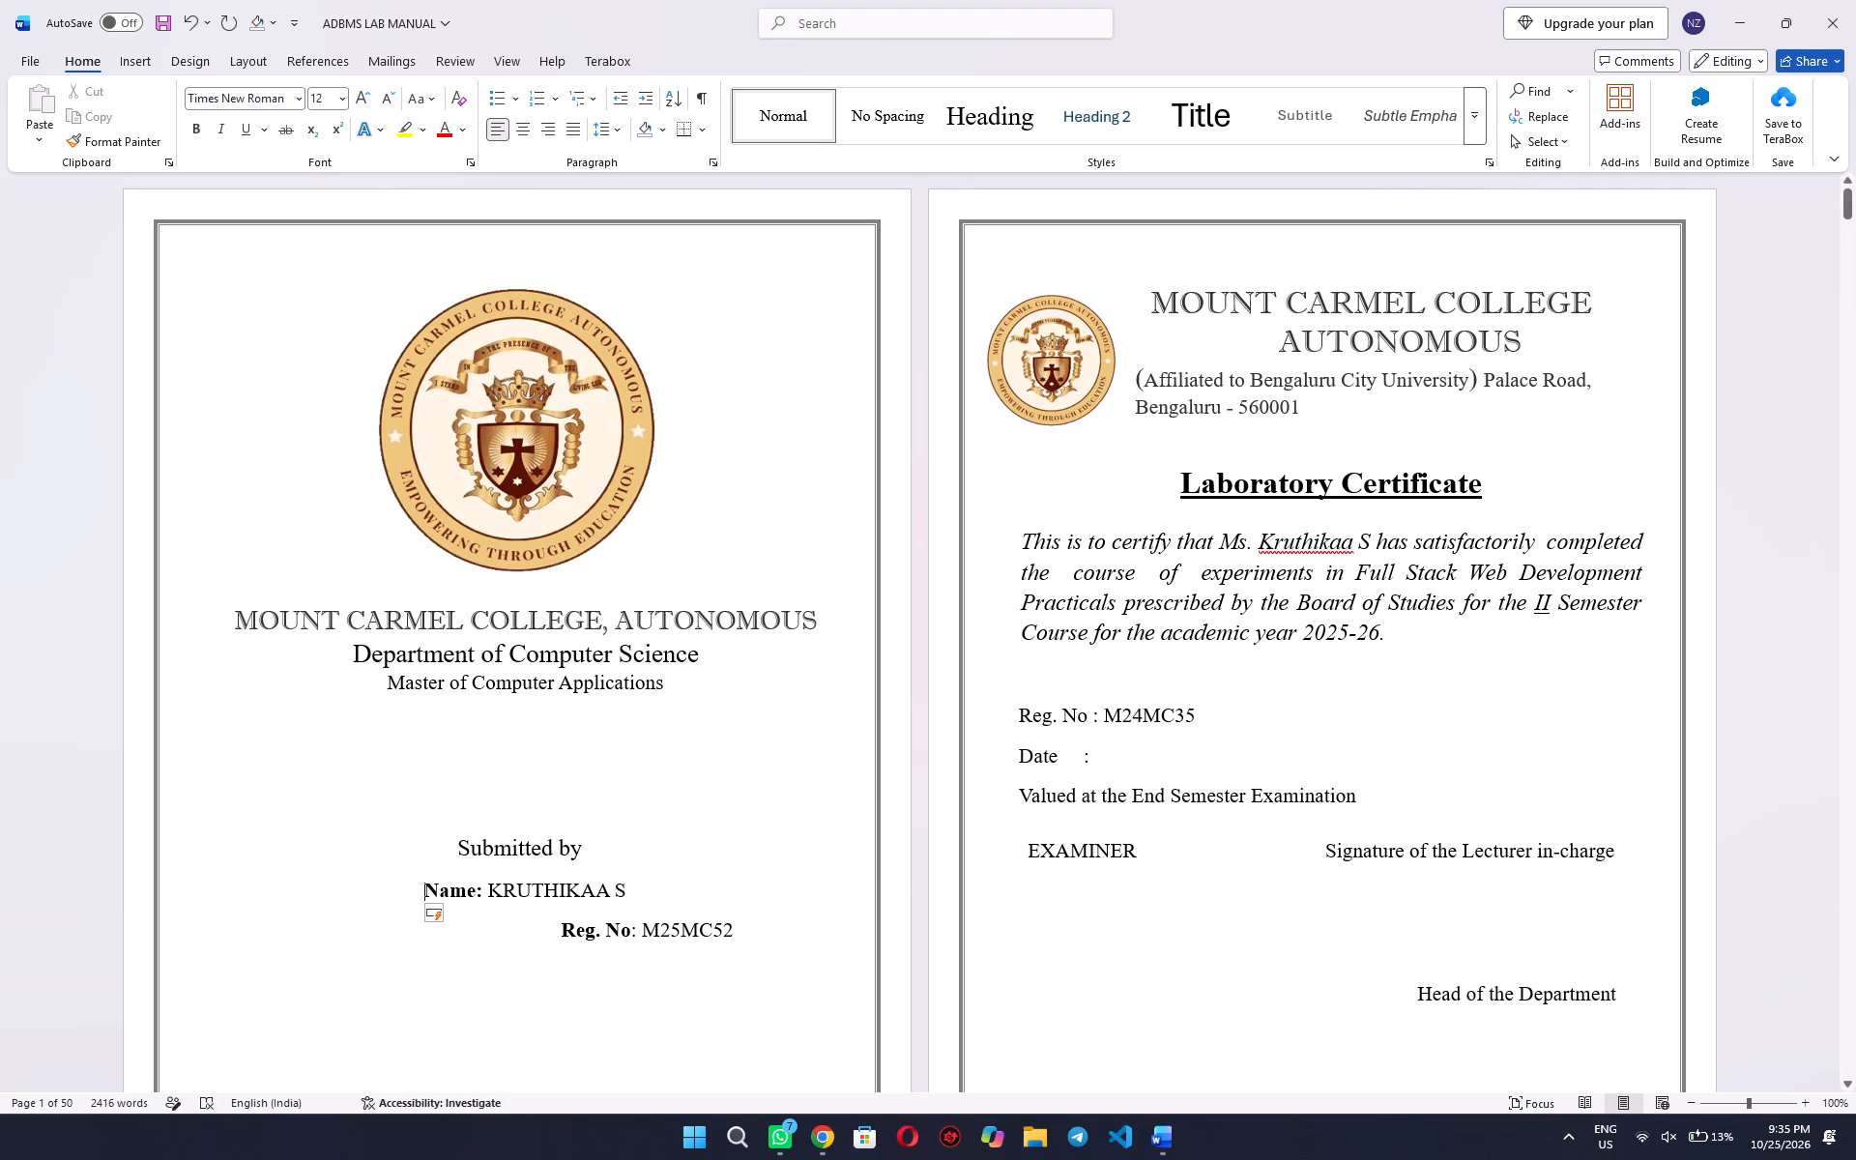
Delete all content of the cover page and the Laboratory Certificate page ahead of the index.
scroll(746, 687, down, 4)
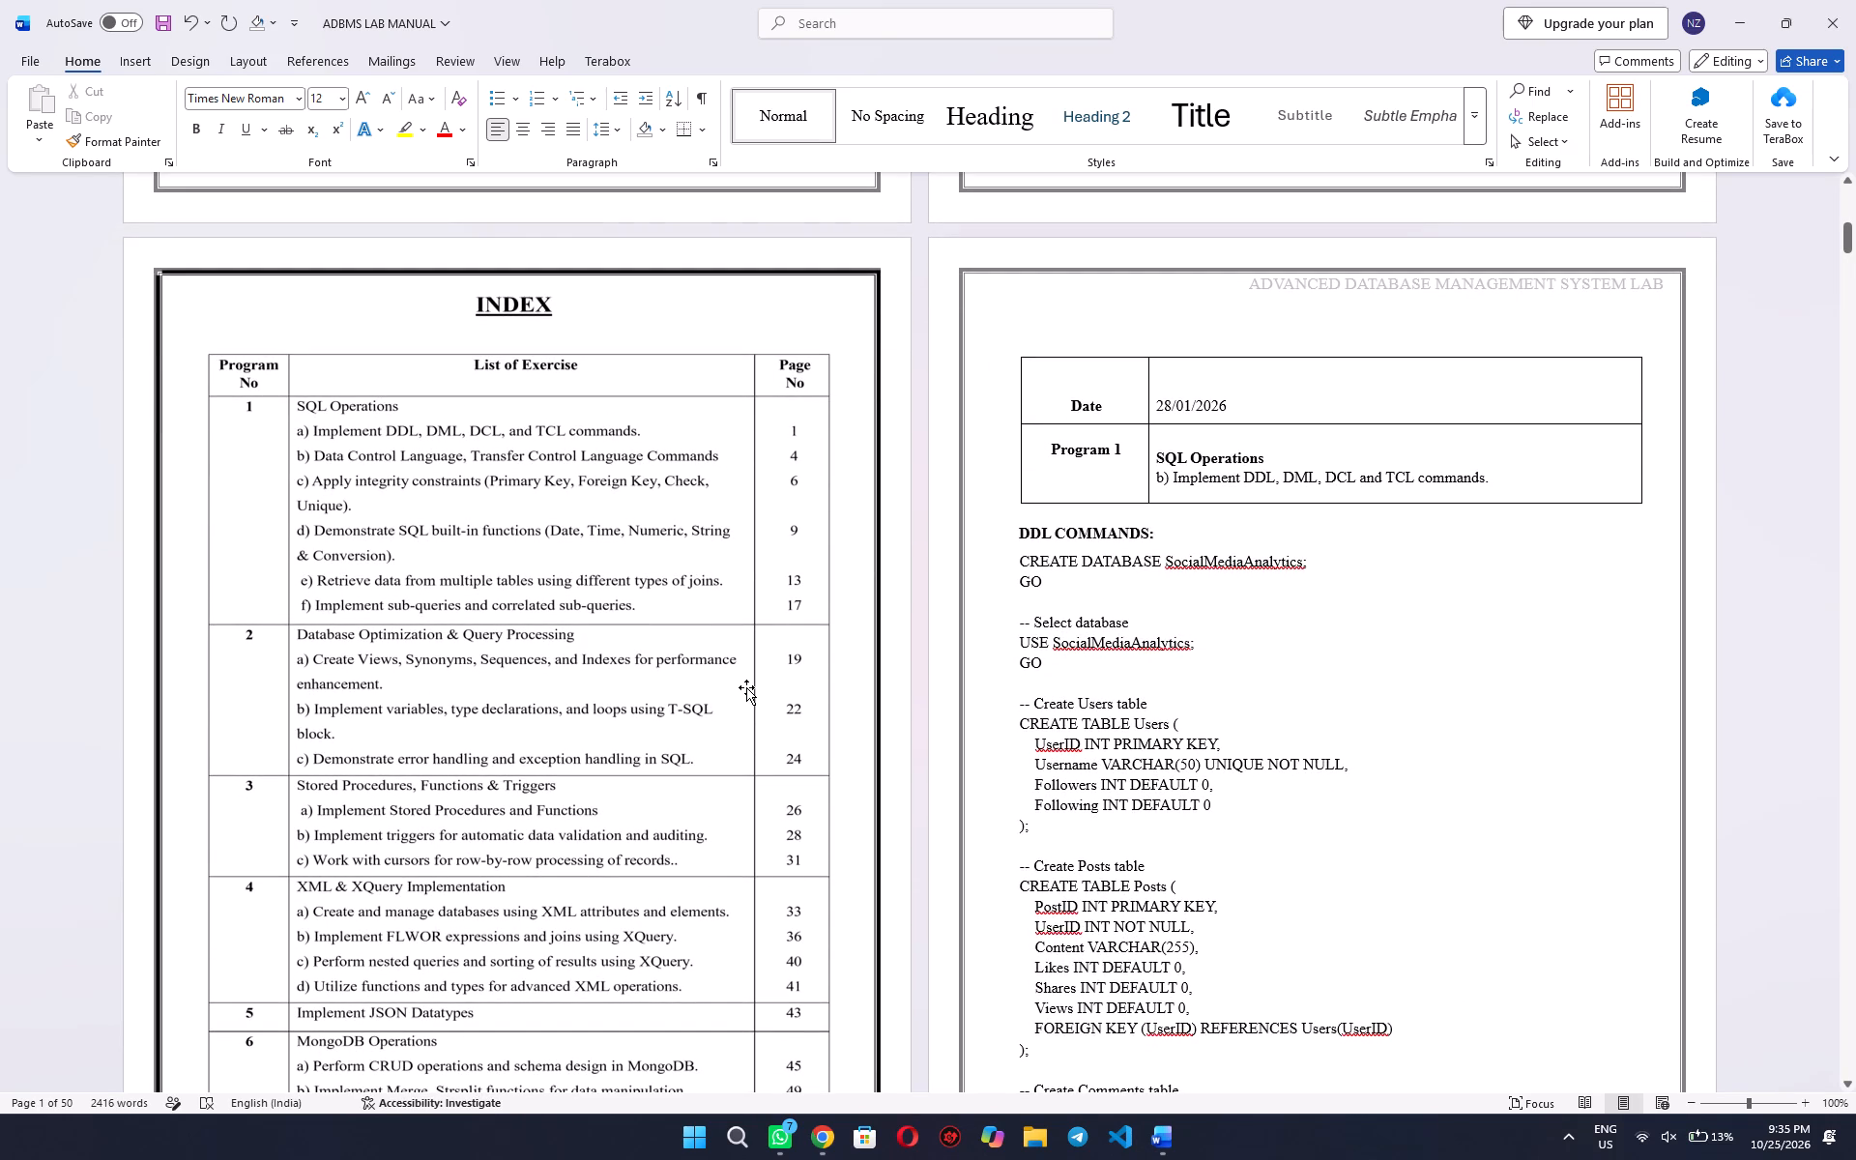
scroll(746, 687, up, 1)
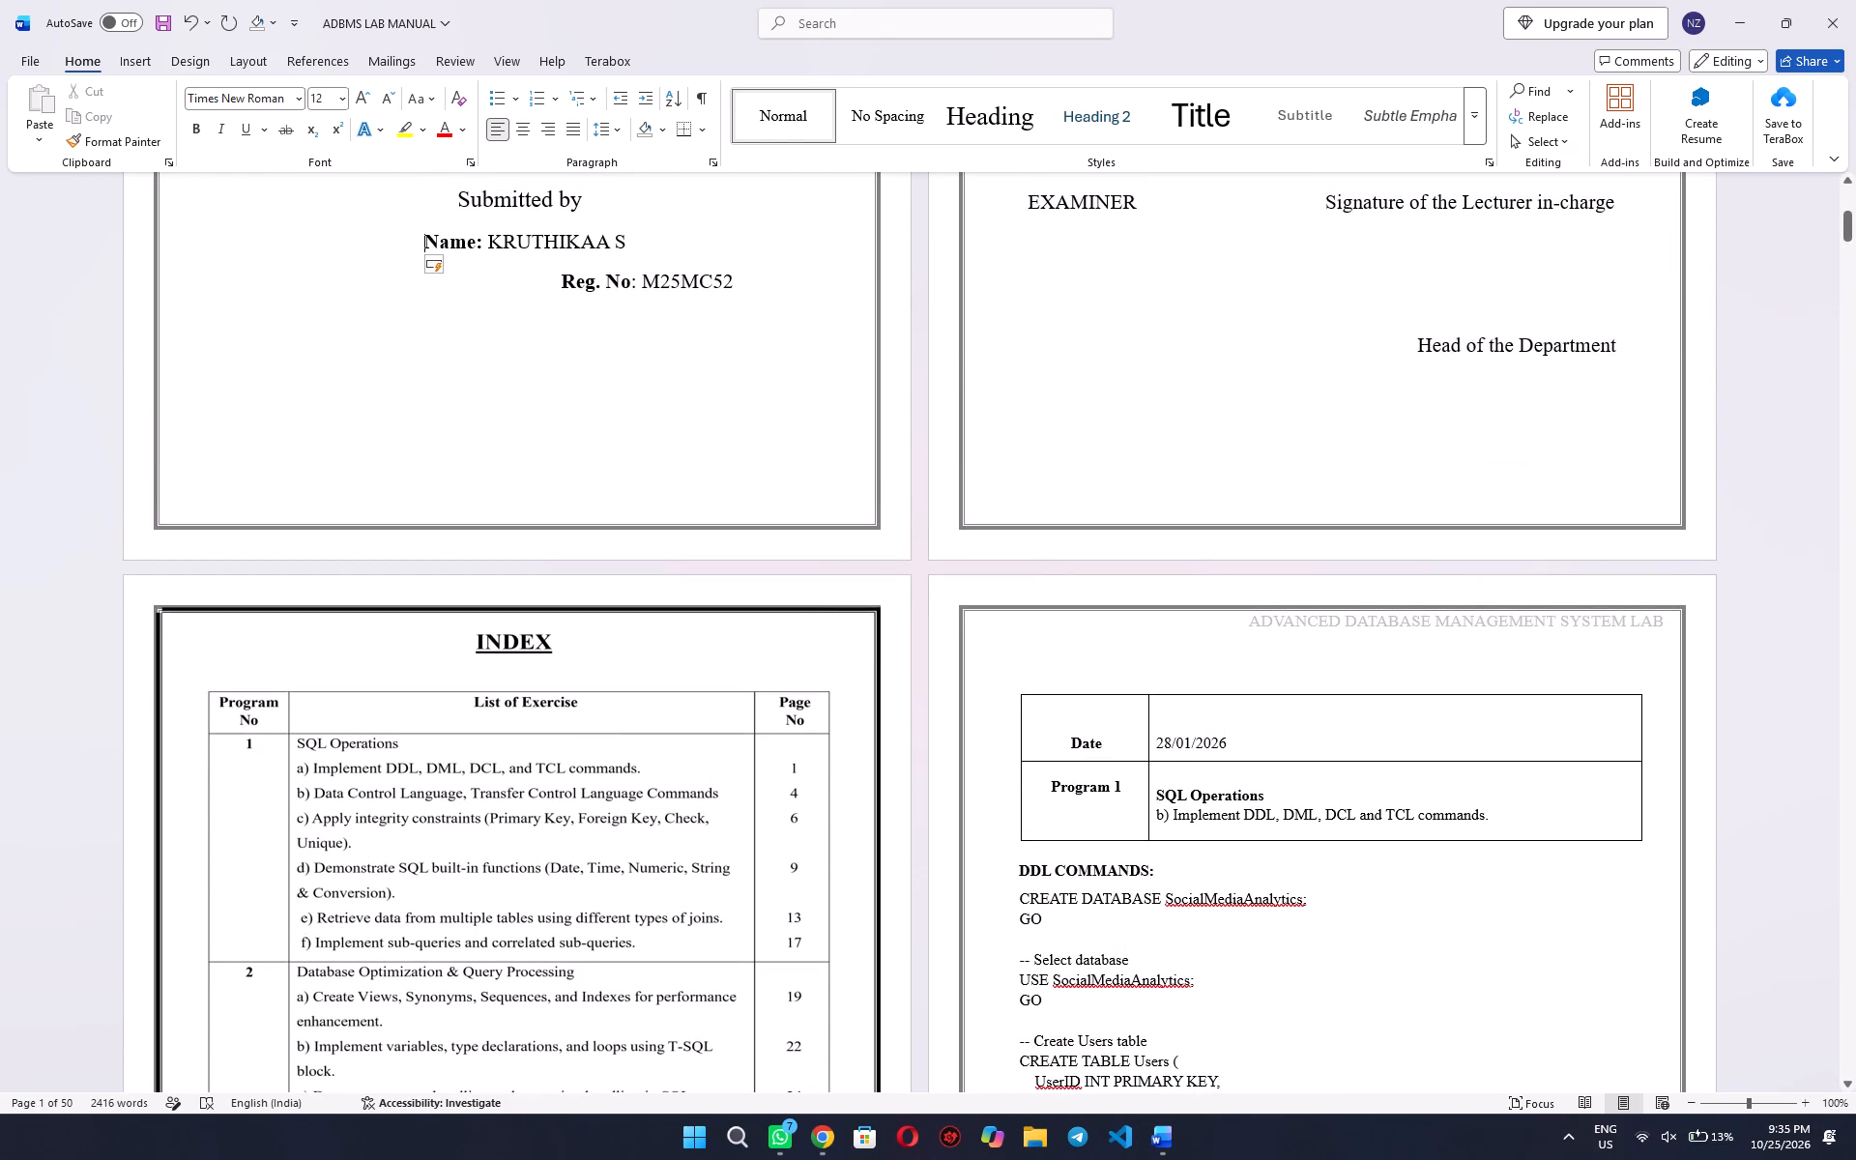
drag(1614, 351, 585, 14)
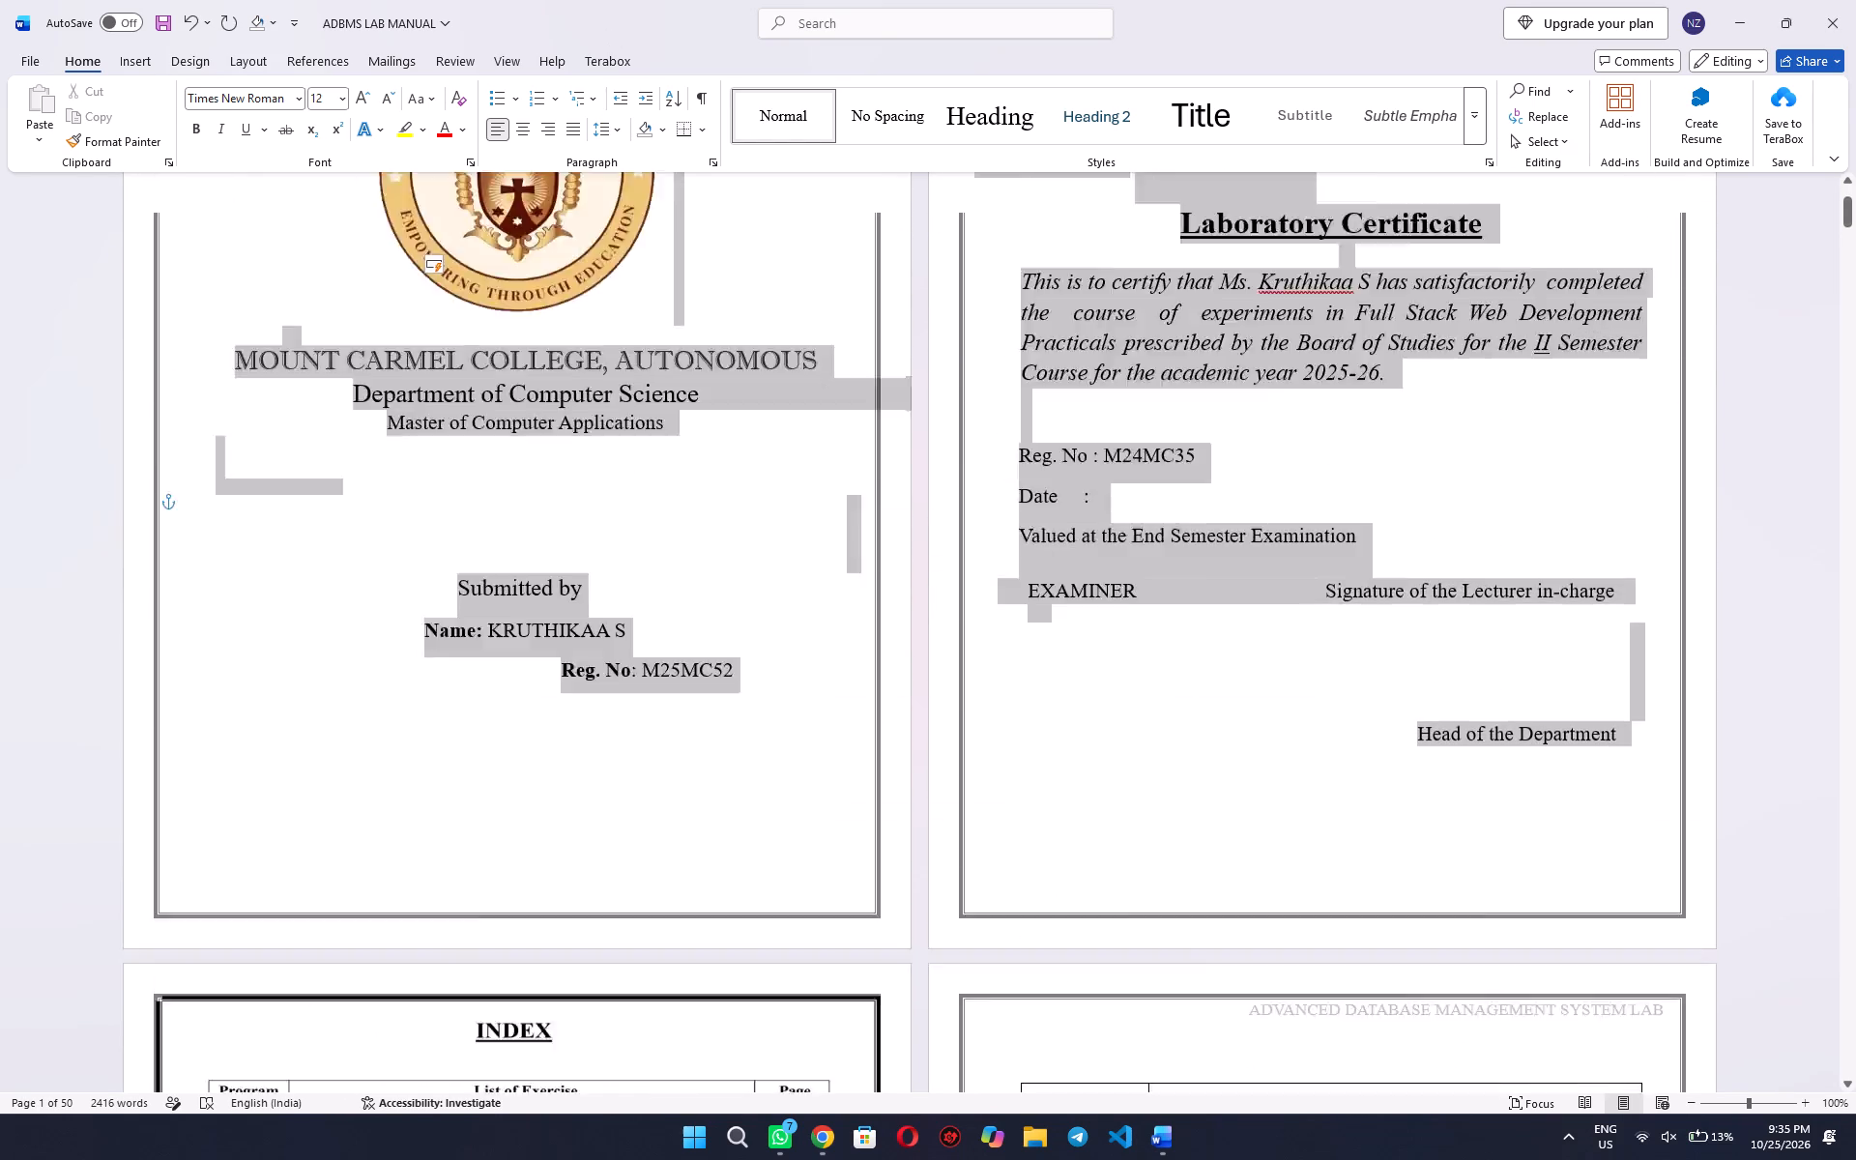
drag(585, 14, 578, 8)
key(BackSpace)
key(BackSpace)
key(BackSpace)
key(BackSpace)
key(BackSpace)
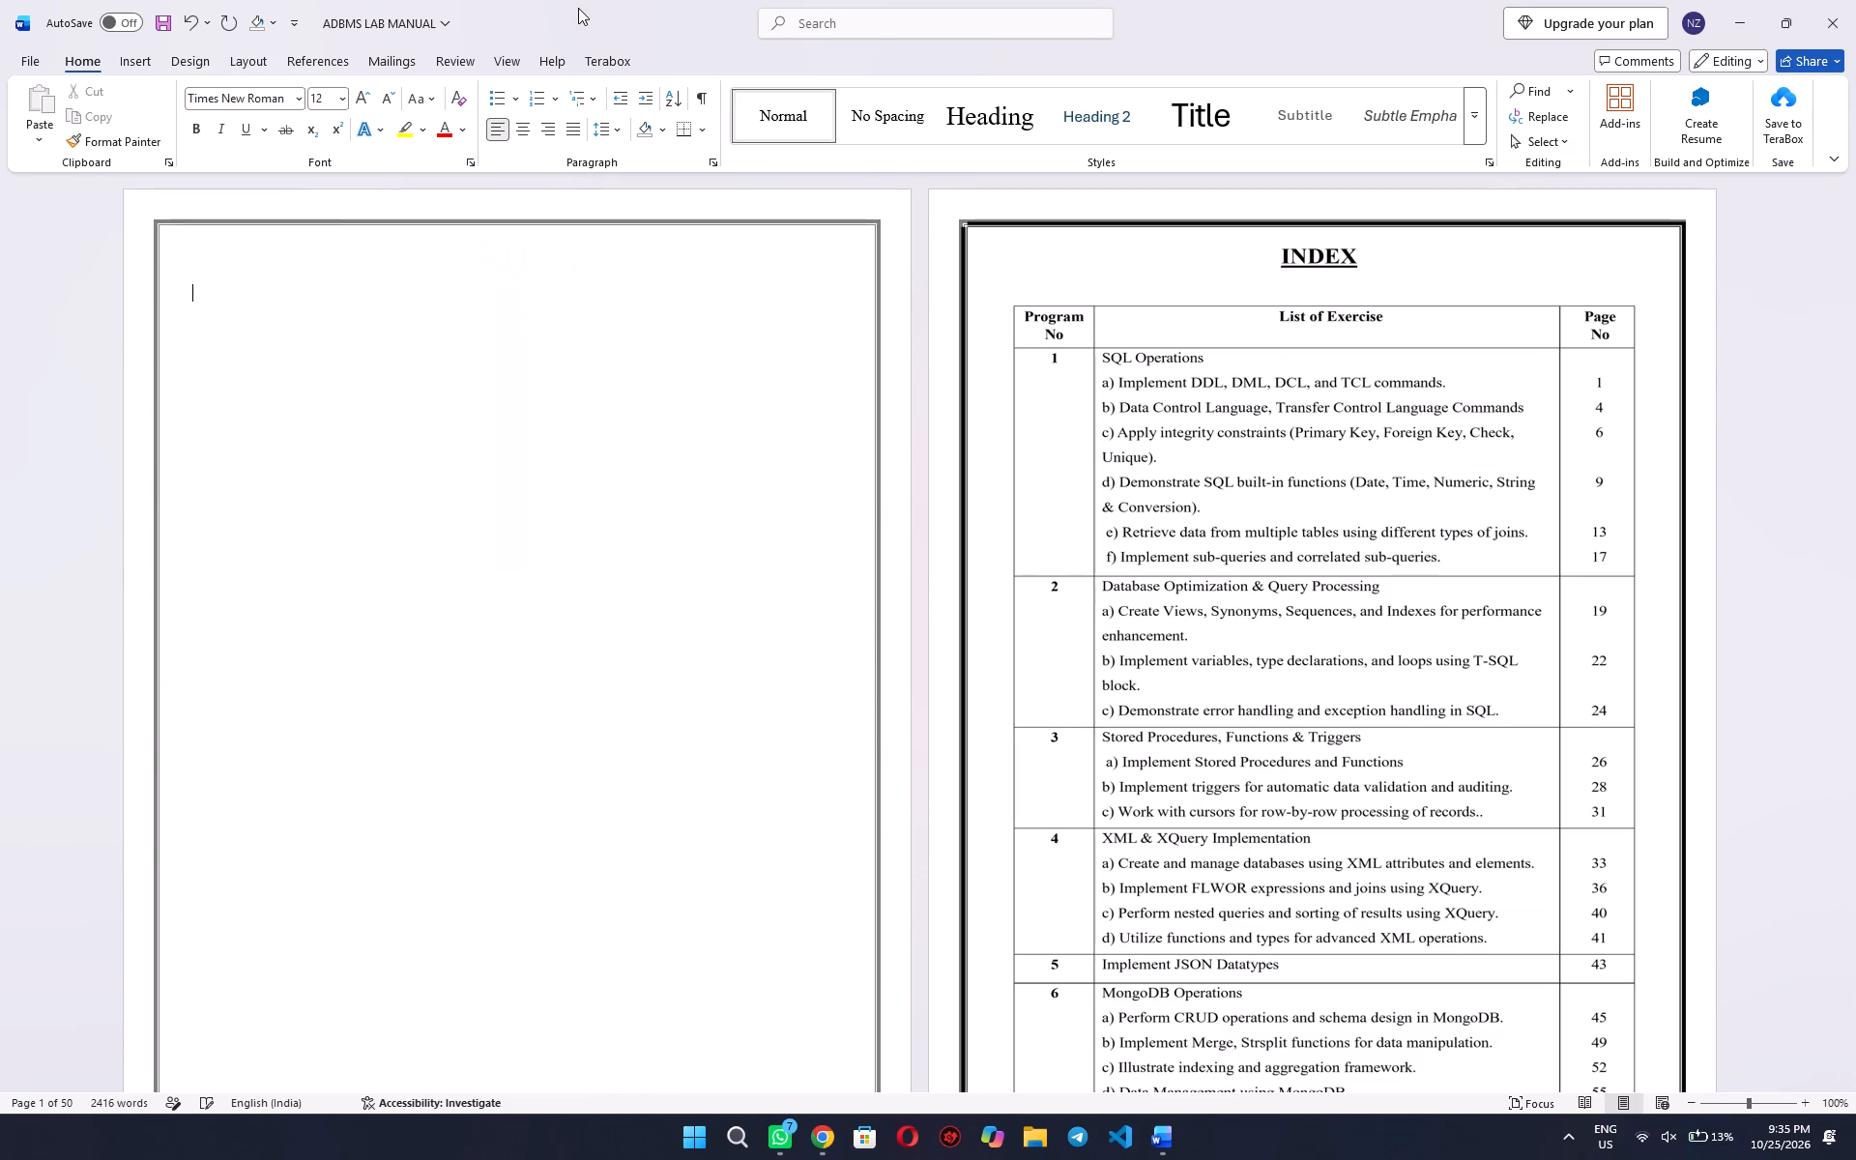
Remove the leftover blank page so that the document starts with the INDEX page.
key(Delete)
key(Delete)
key(Delete)
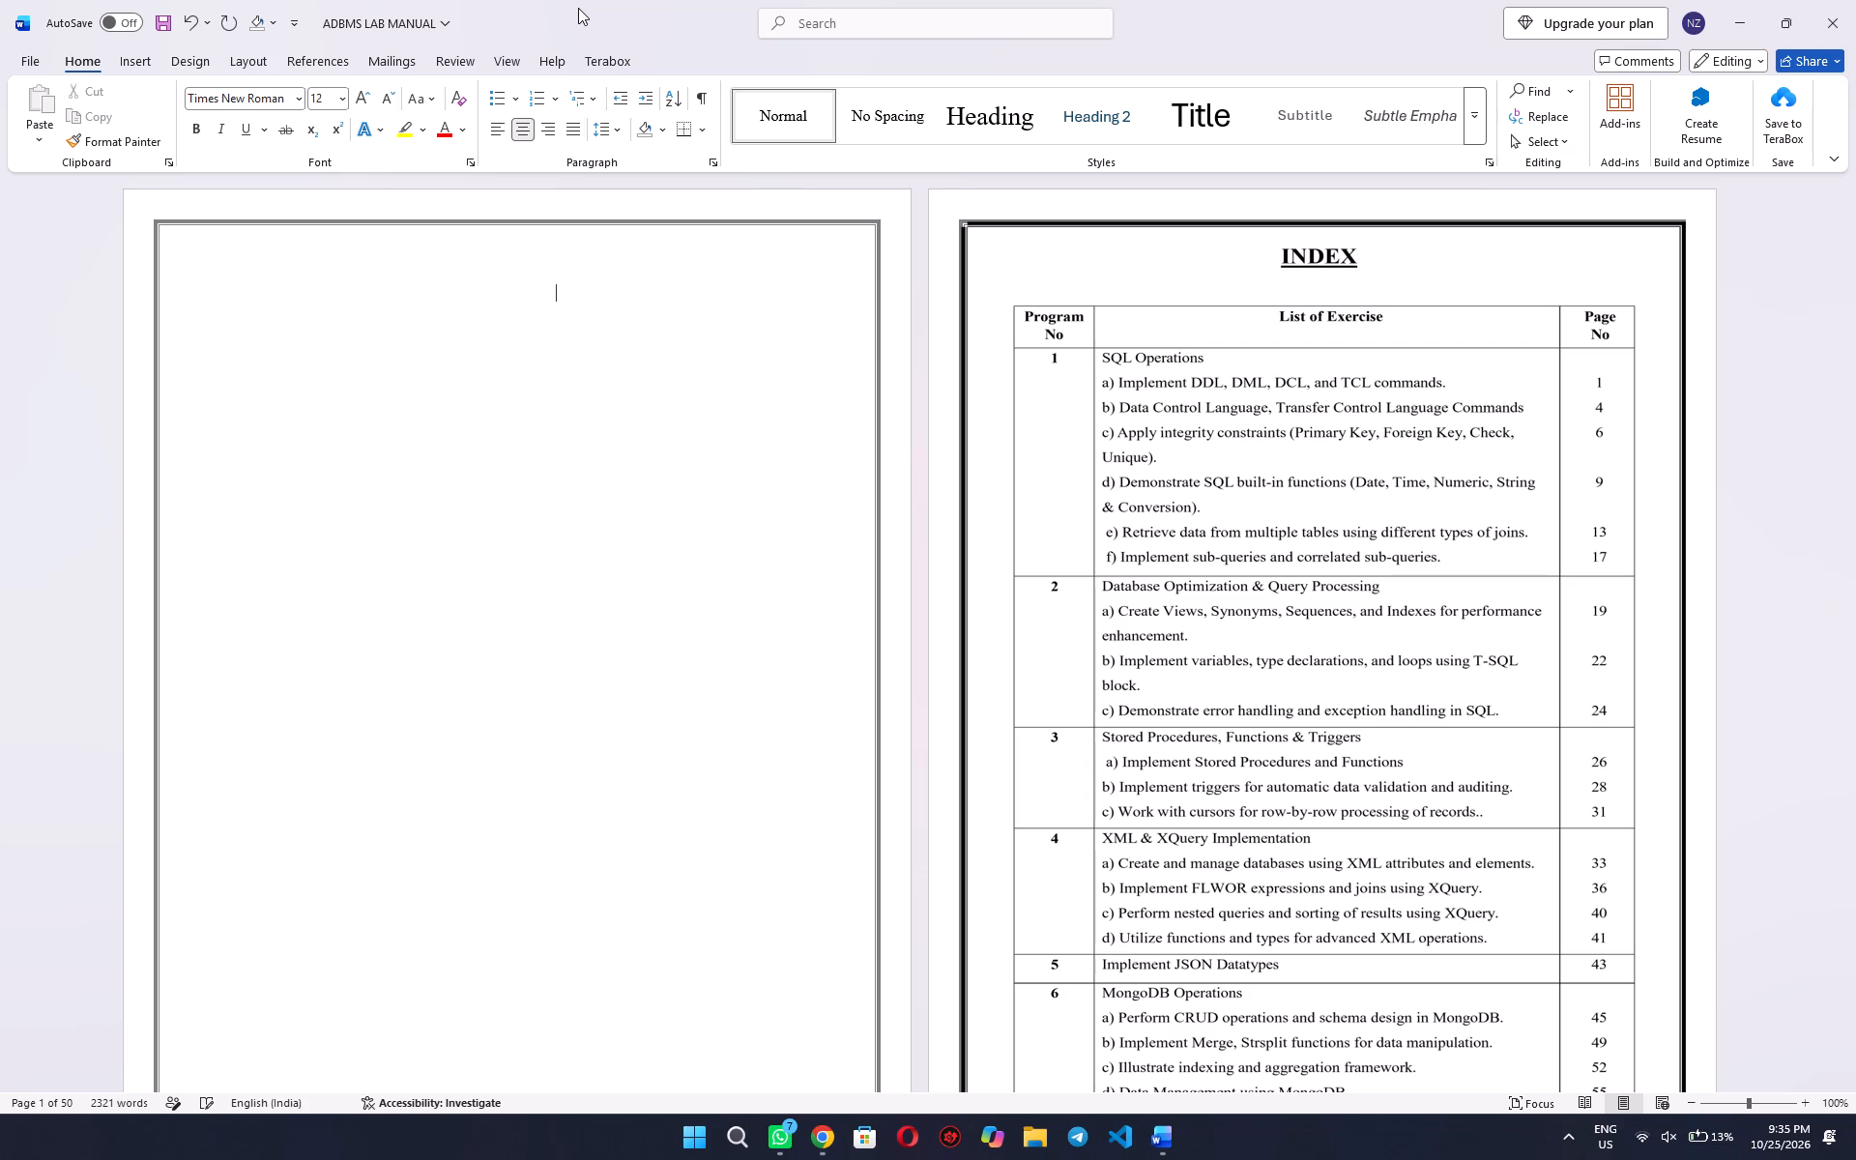
key(Delete)
key(Delete)
key(Delete)
key(Delete)
key(Delete)
key(Delete)
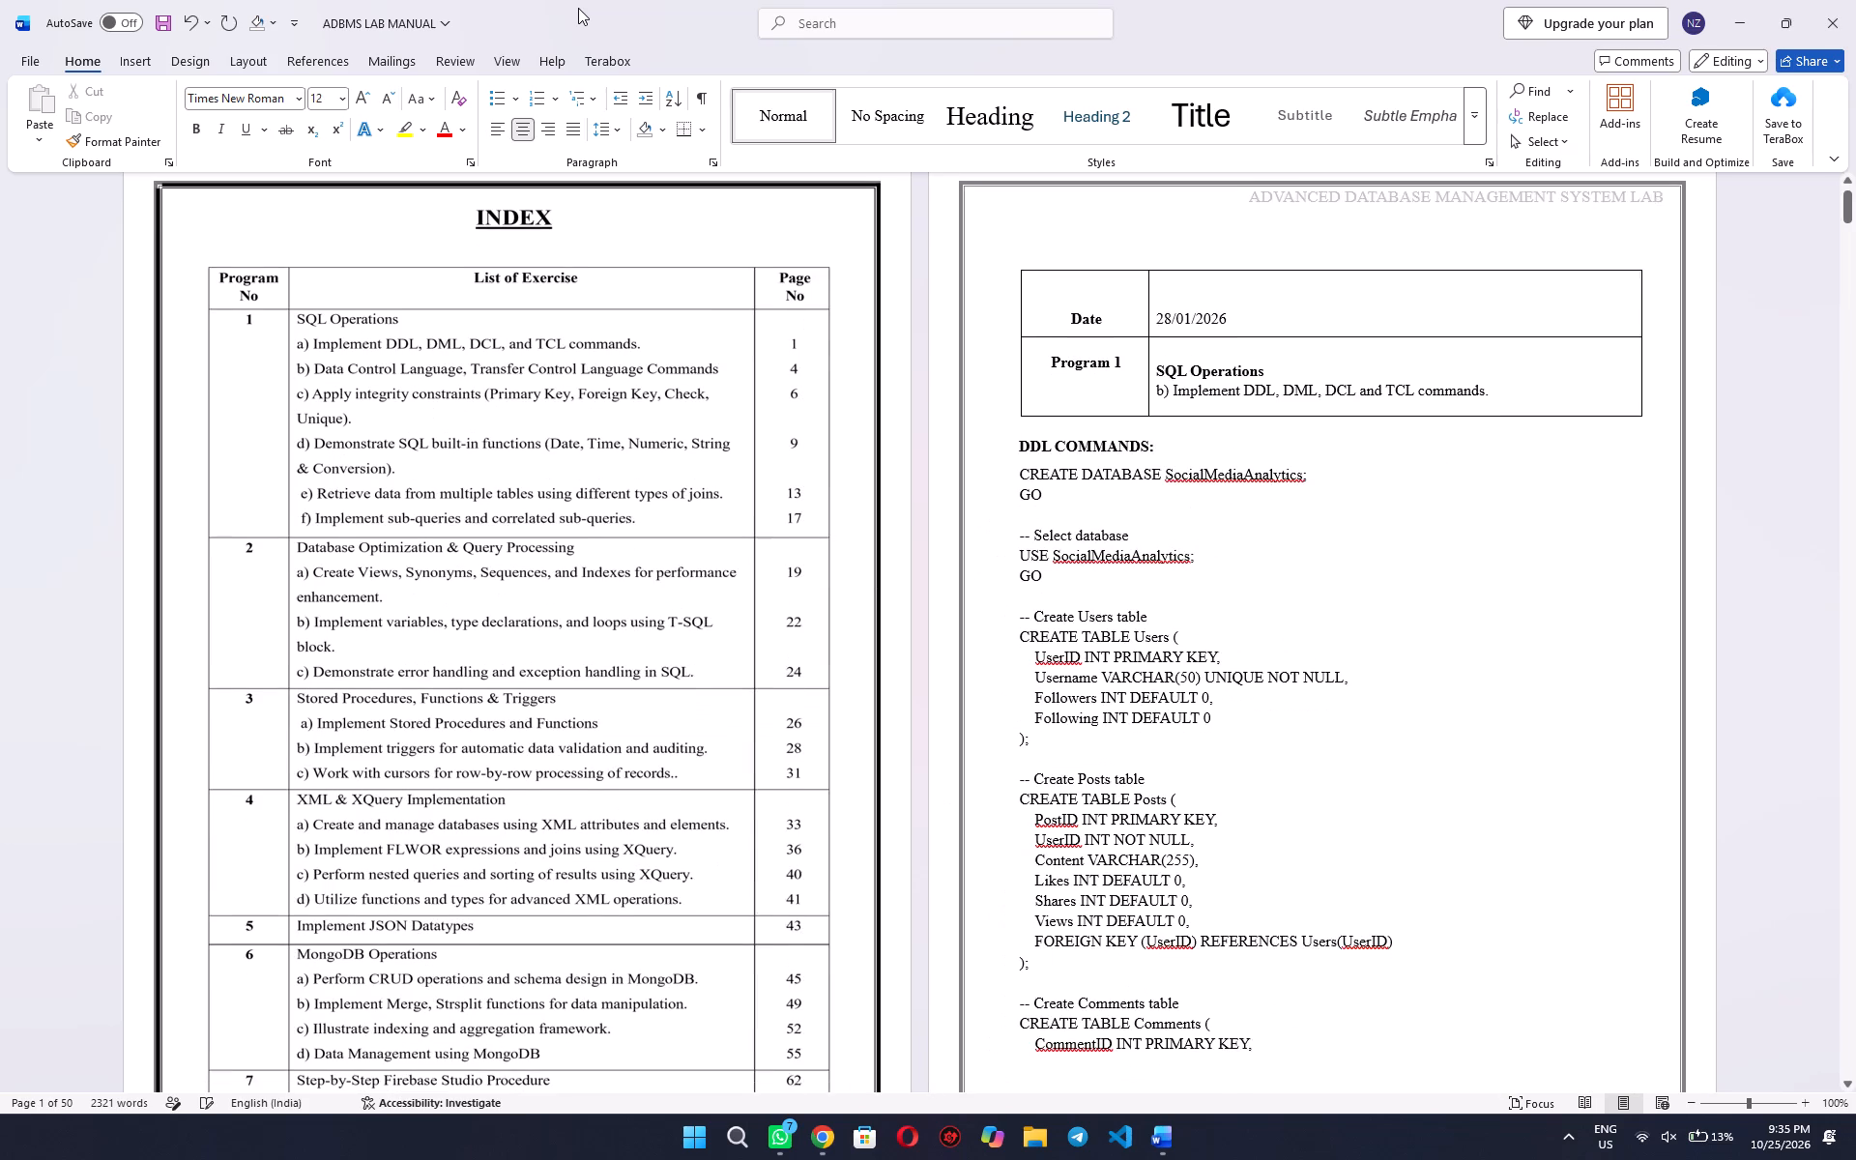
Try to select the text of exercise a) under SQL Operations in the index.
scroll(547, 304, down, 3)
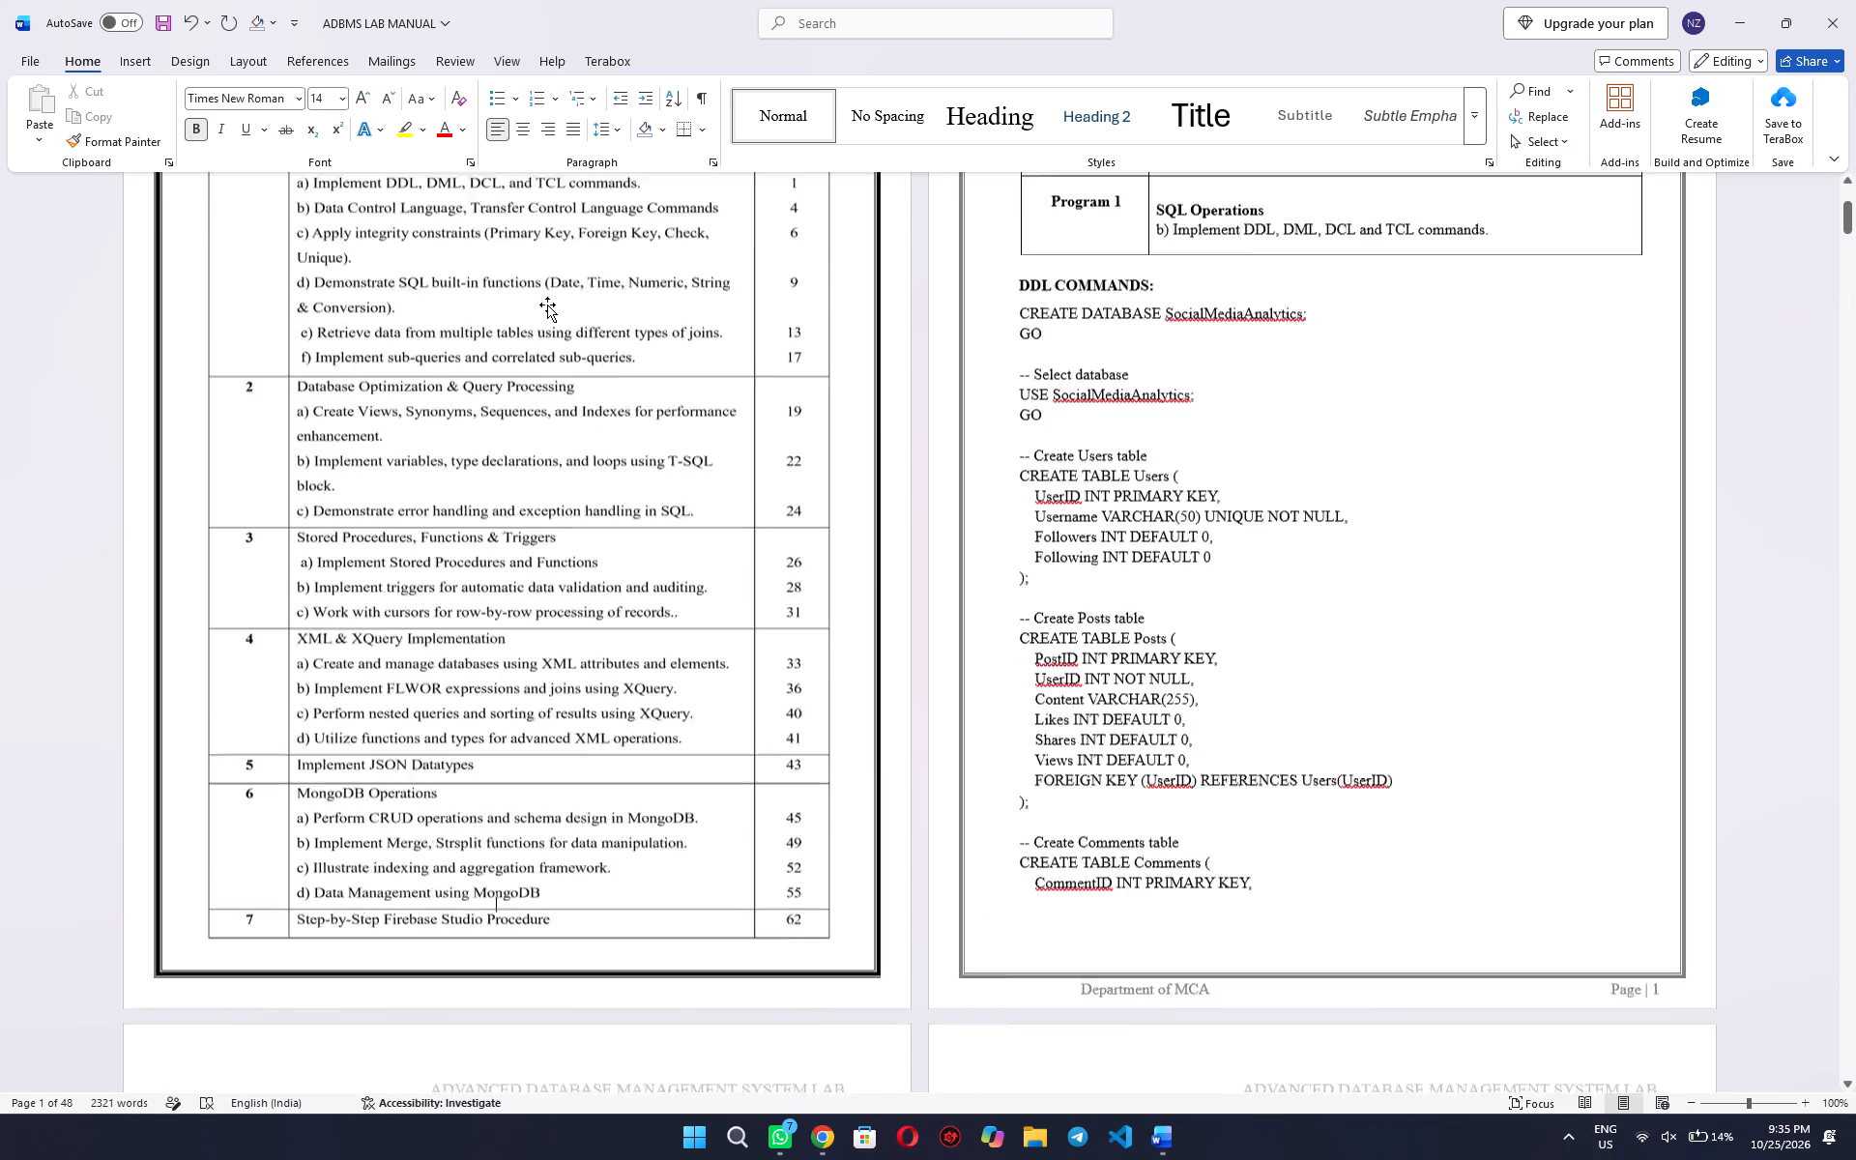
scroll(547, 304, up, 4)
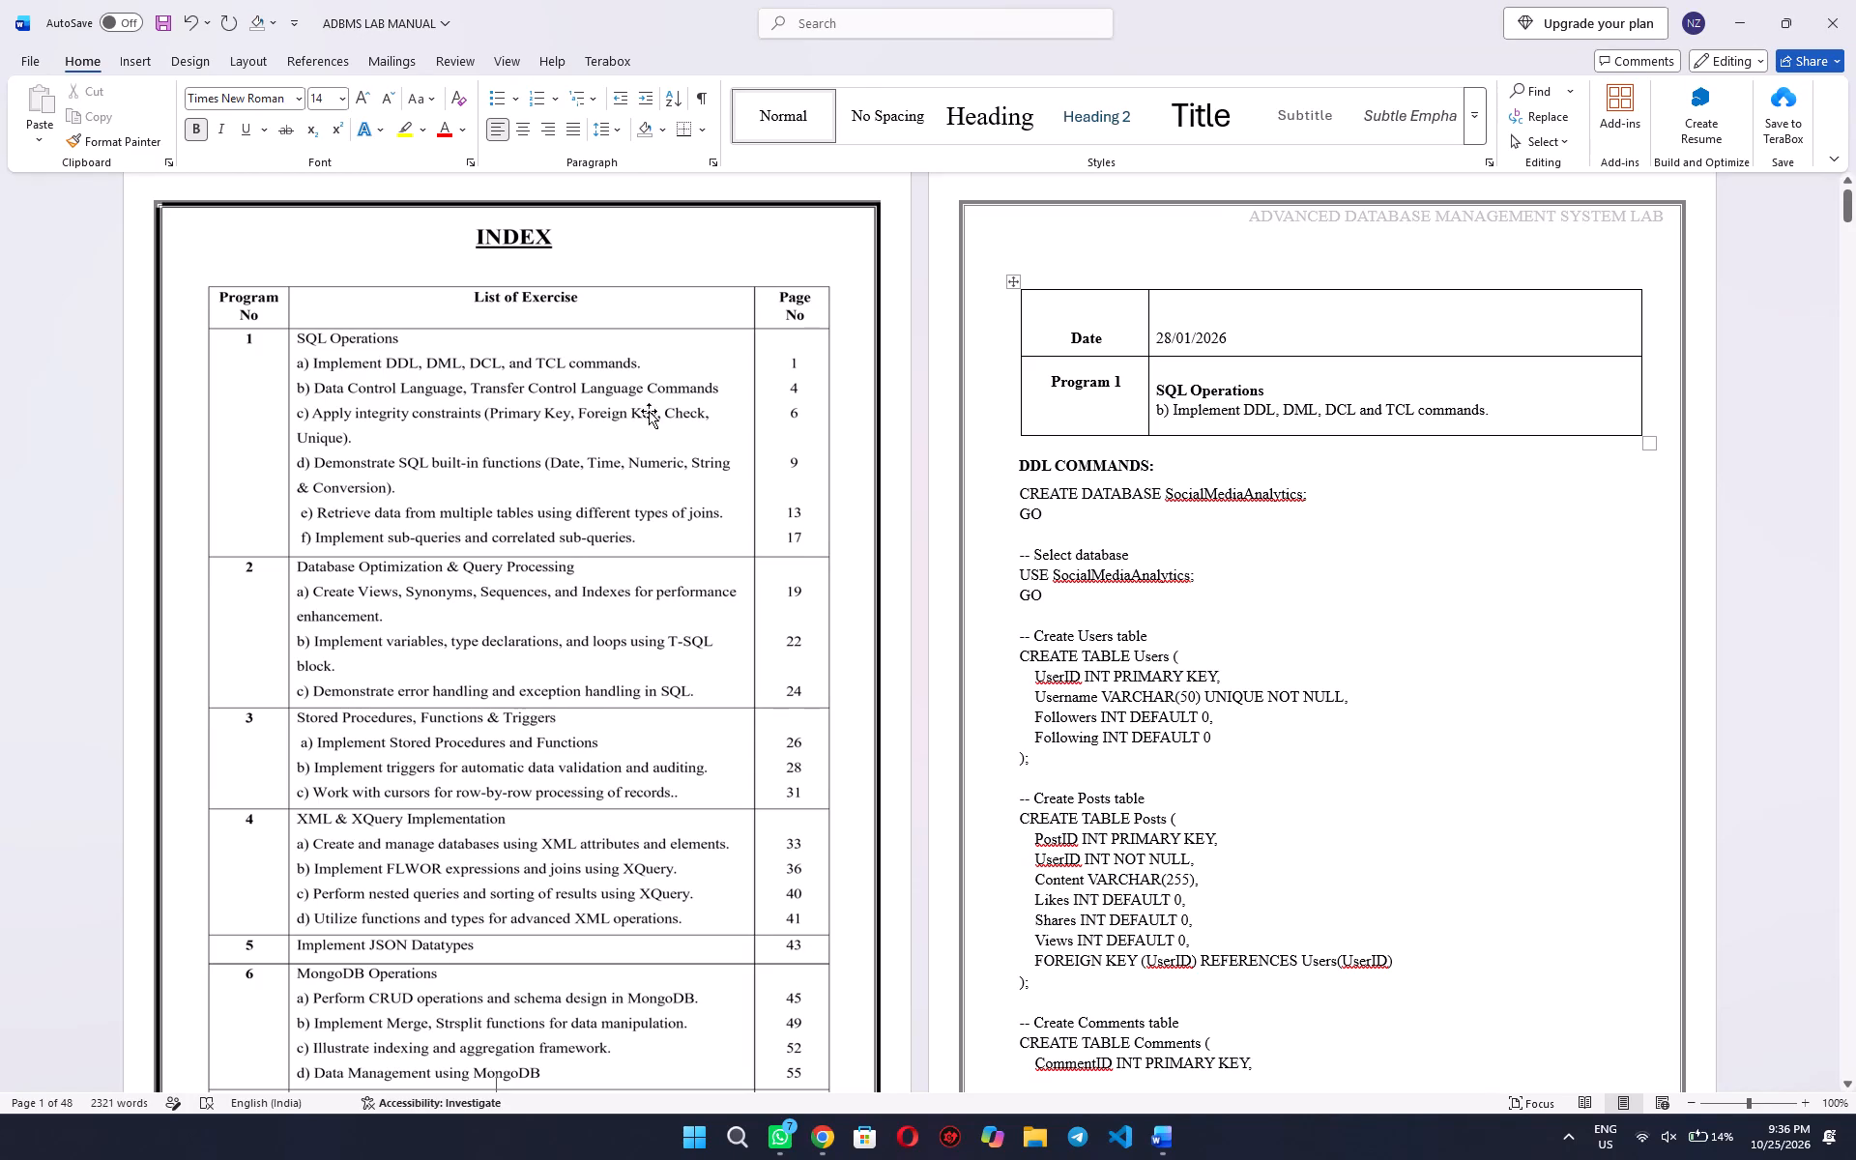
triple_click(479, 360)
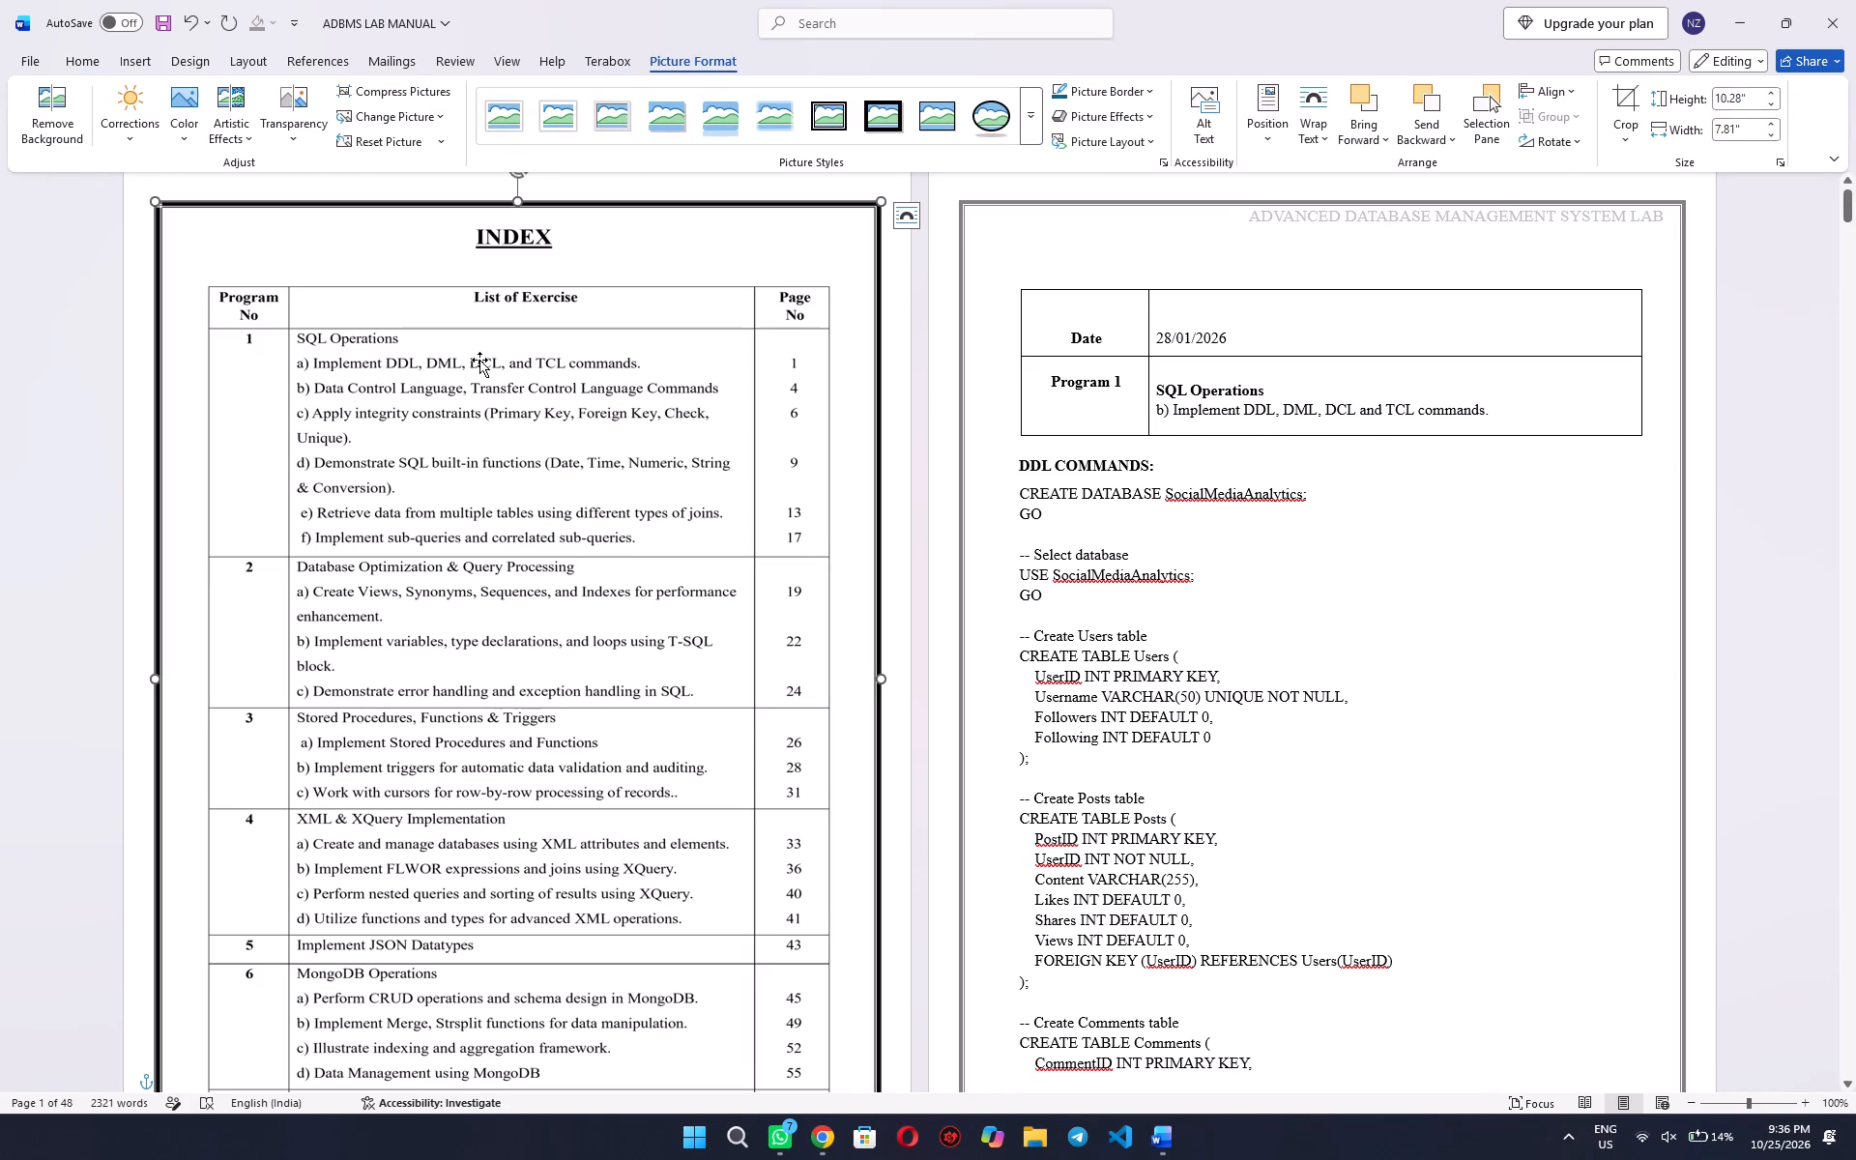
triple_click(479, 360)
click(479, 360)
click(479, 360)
Insert blank lines above the Date and Program 1 table to push it onto the following page.
scroll(479, 360, down, 1)
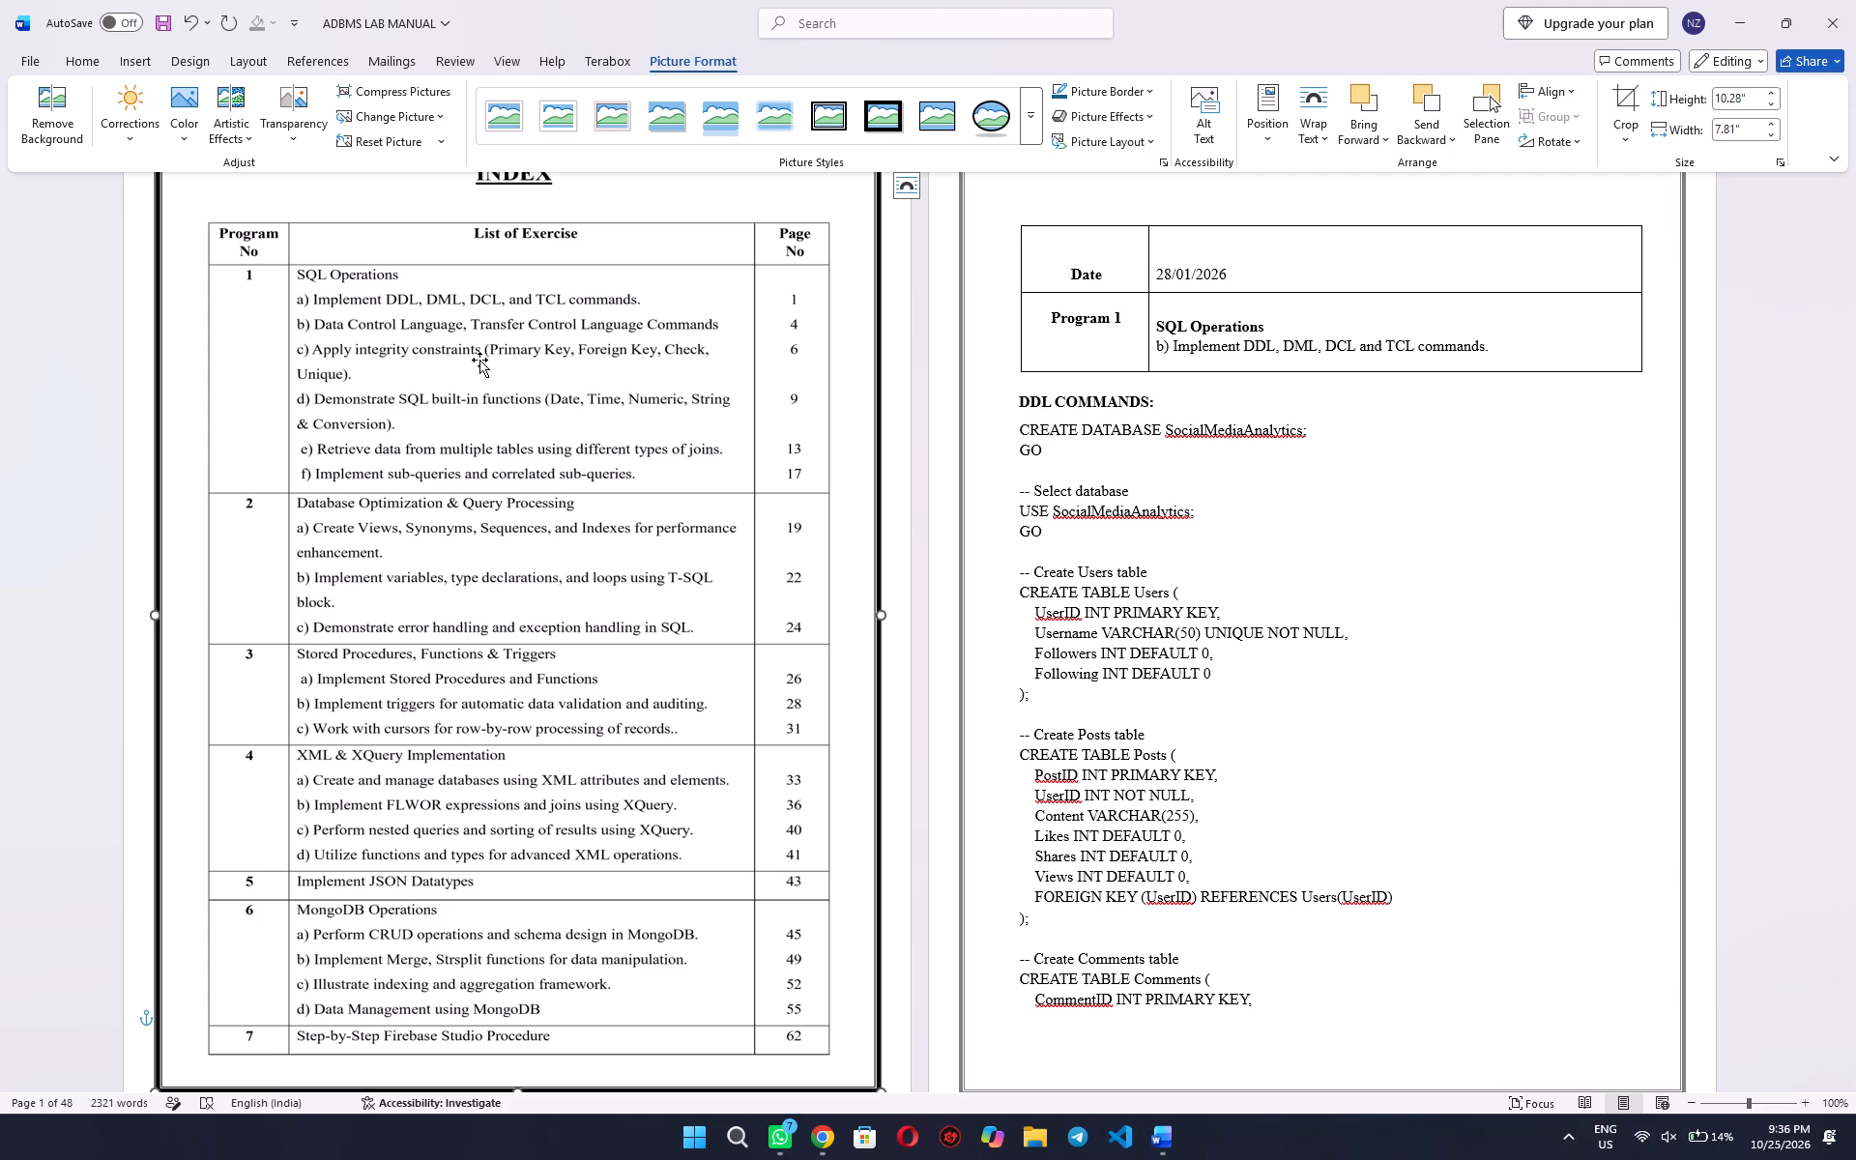
click(1042, 204)
key(Return)
key(Return)
key(Return)
key(Return)
key(Return)
key(Return)
key(Return)
key(Return)
key(Return)
key(Return)
key(Return)
key(Return)
key(Return)
key(Return)
key(Return)
key(Return)
key(Return)
key(Return)
key(Return)
key(Return)
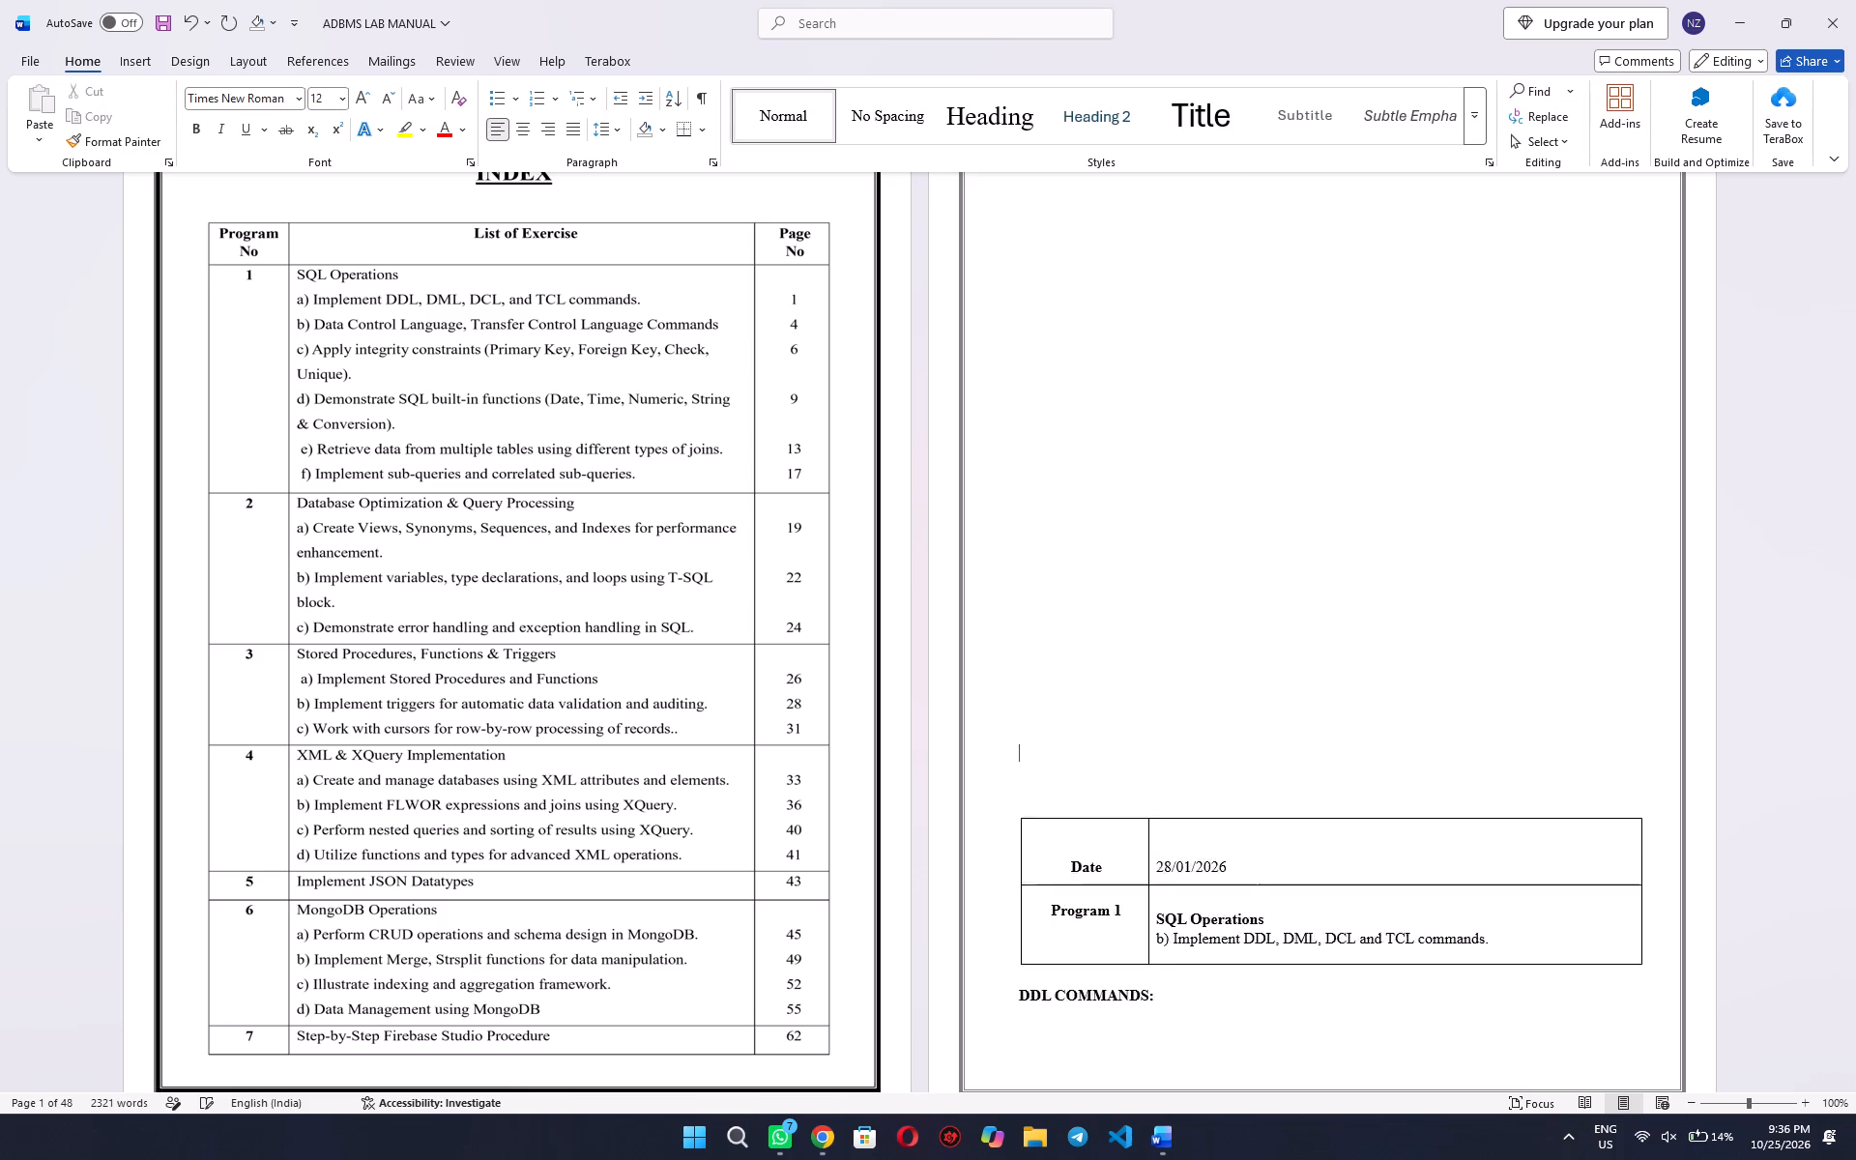
key(Return)
key(BackSpace)
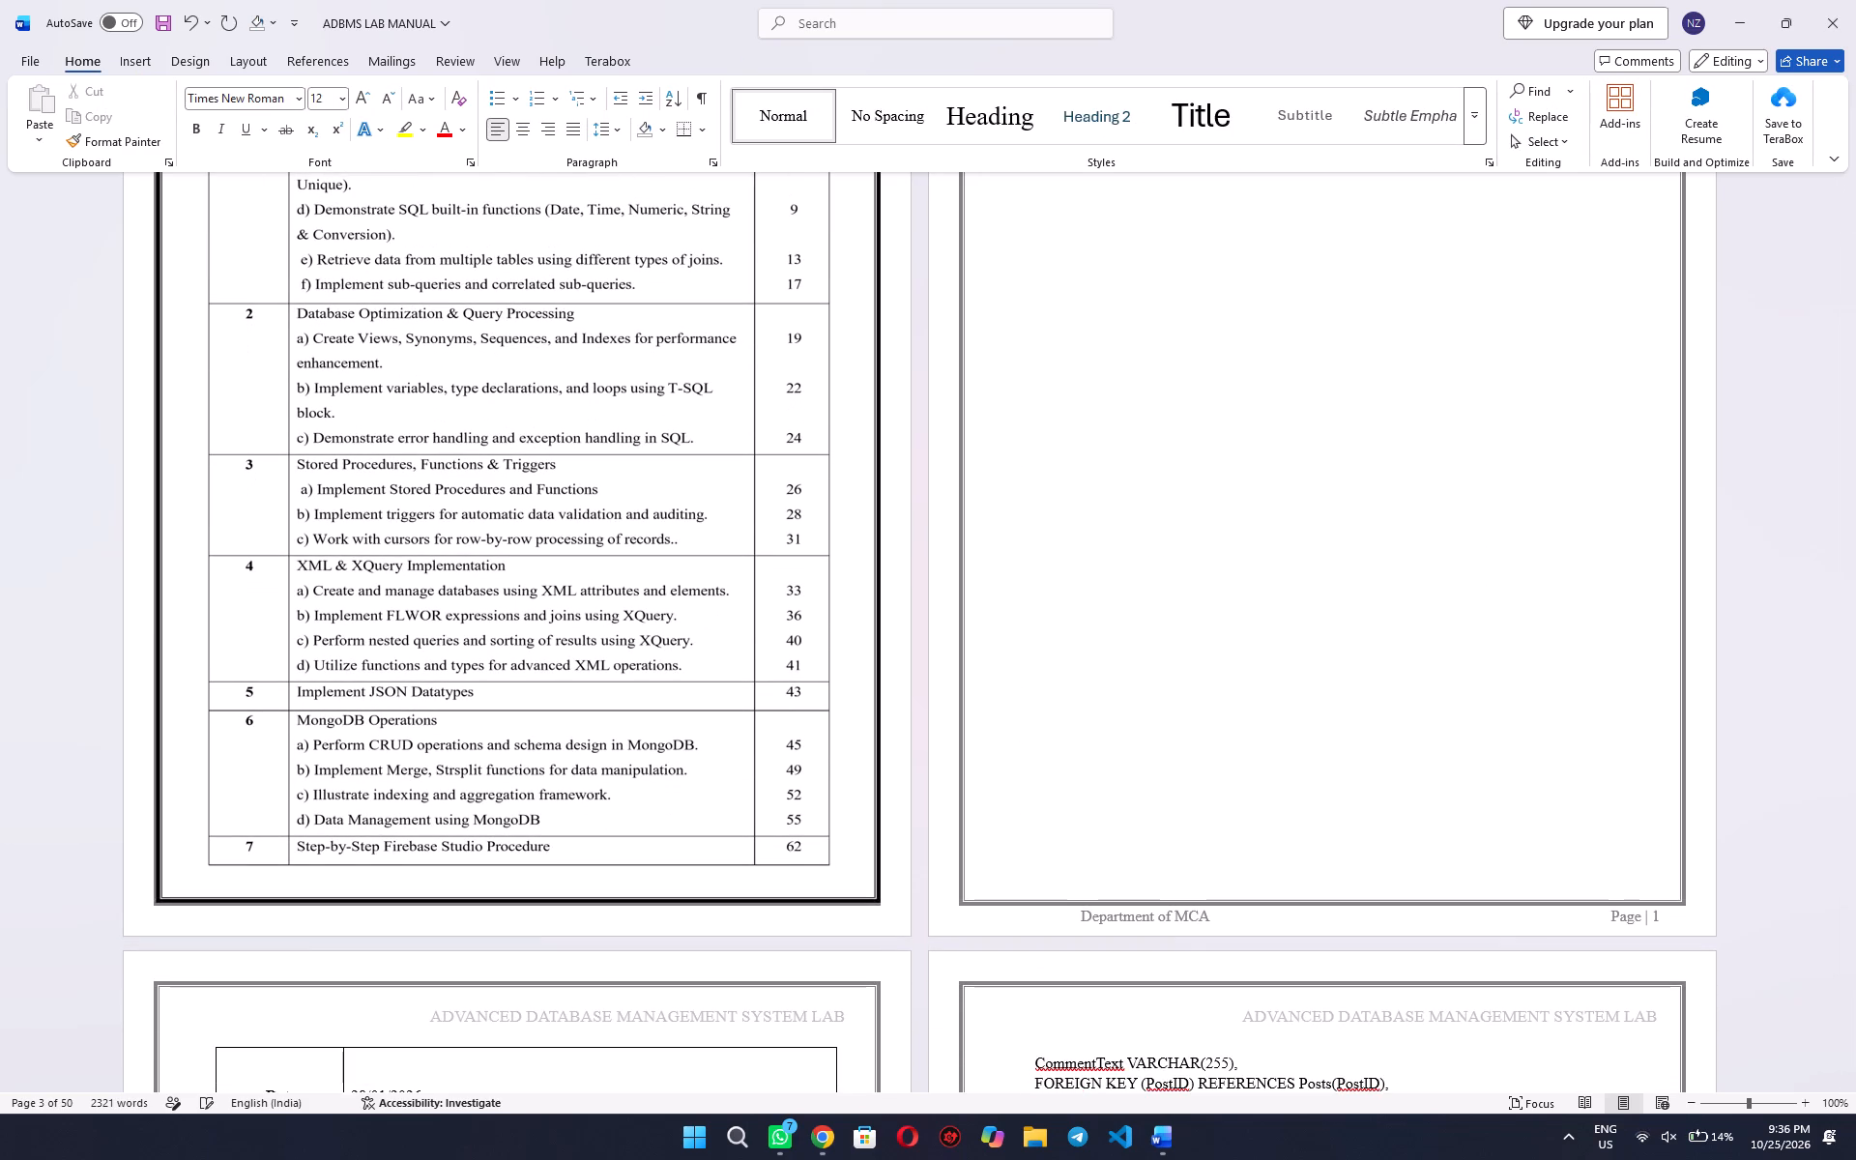
Insert a table with three columns and six rows above the Date and Program 1 table.
scroll(1042, 204, up, 8)
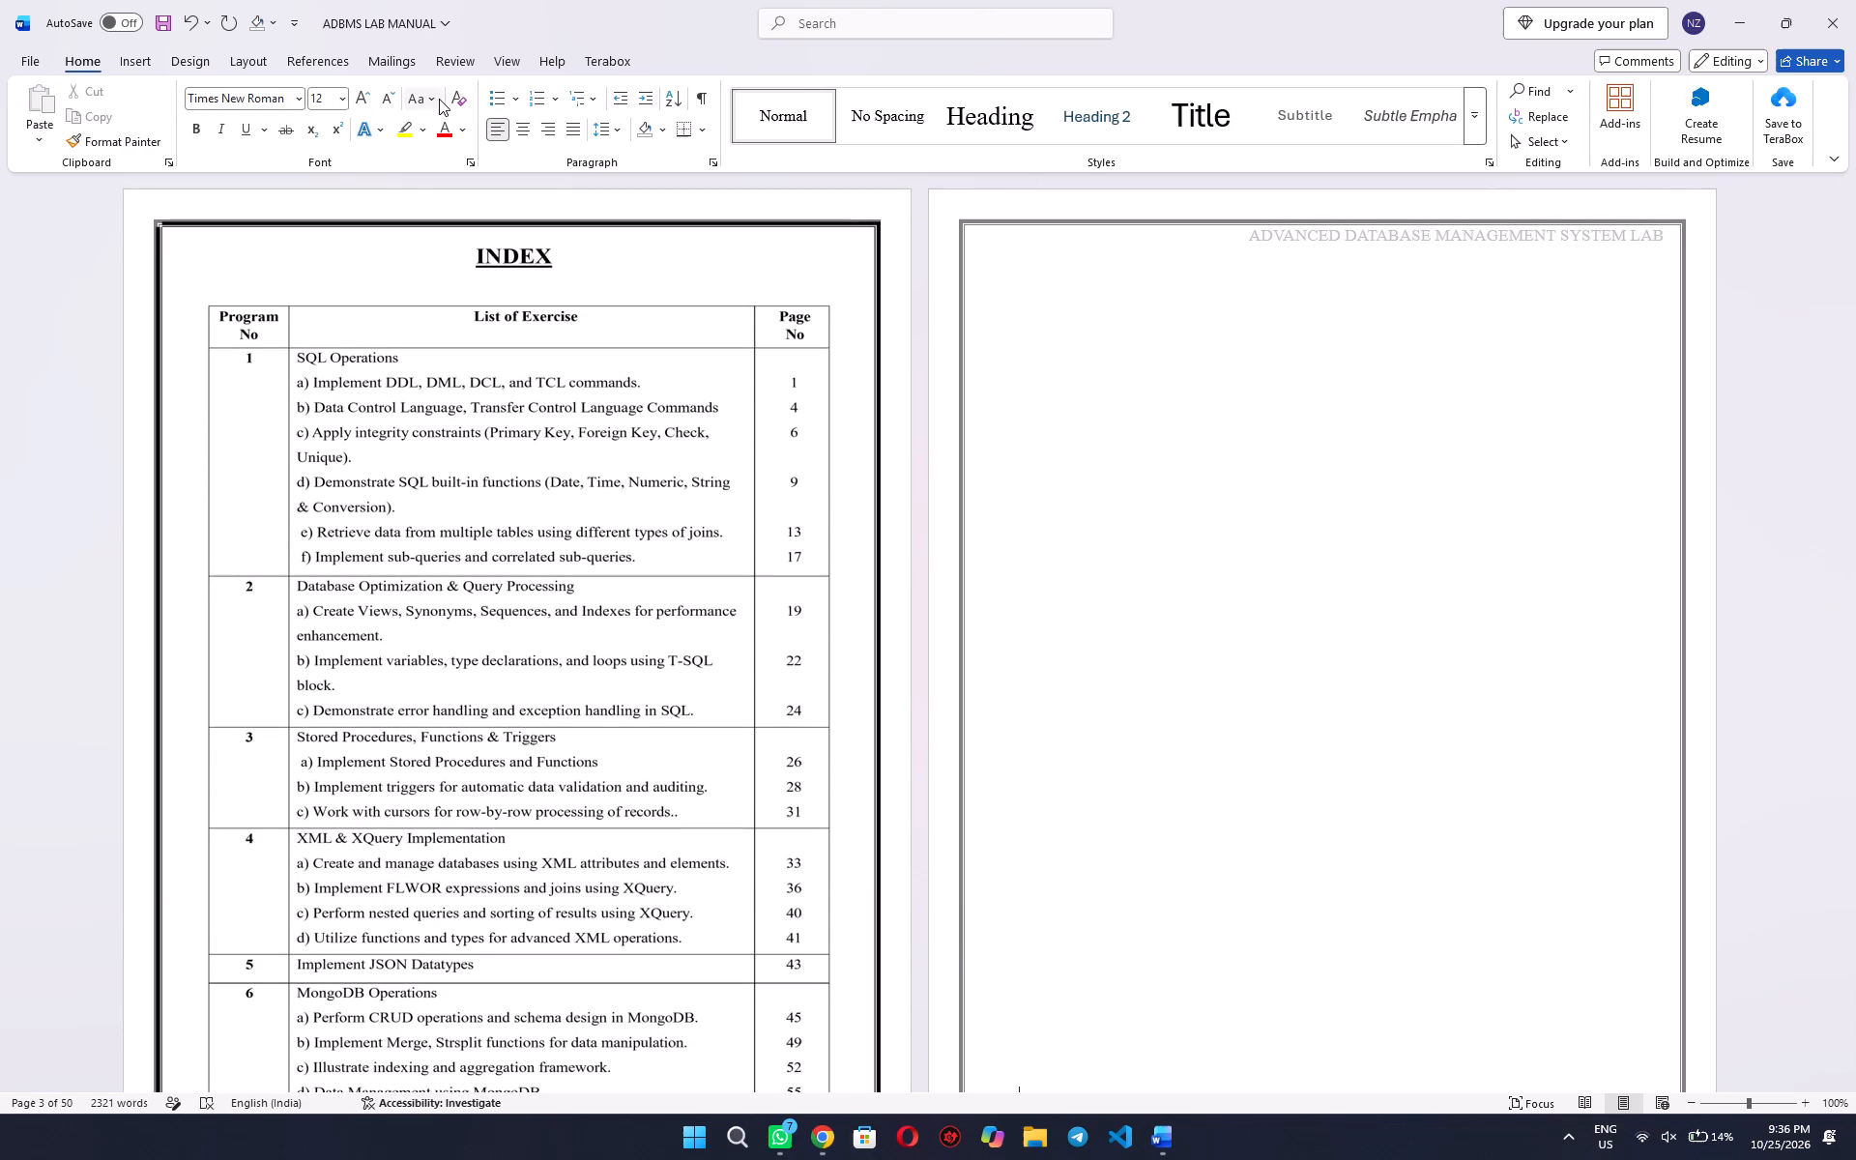
click(130, 50)
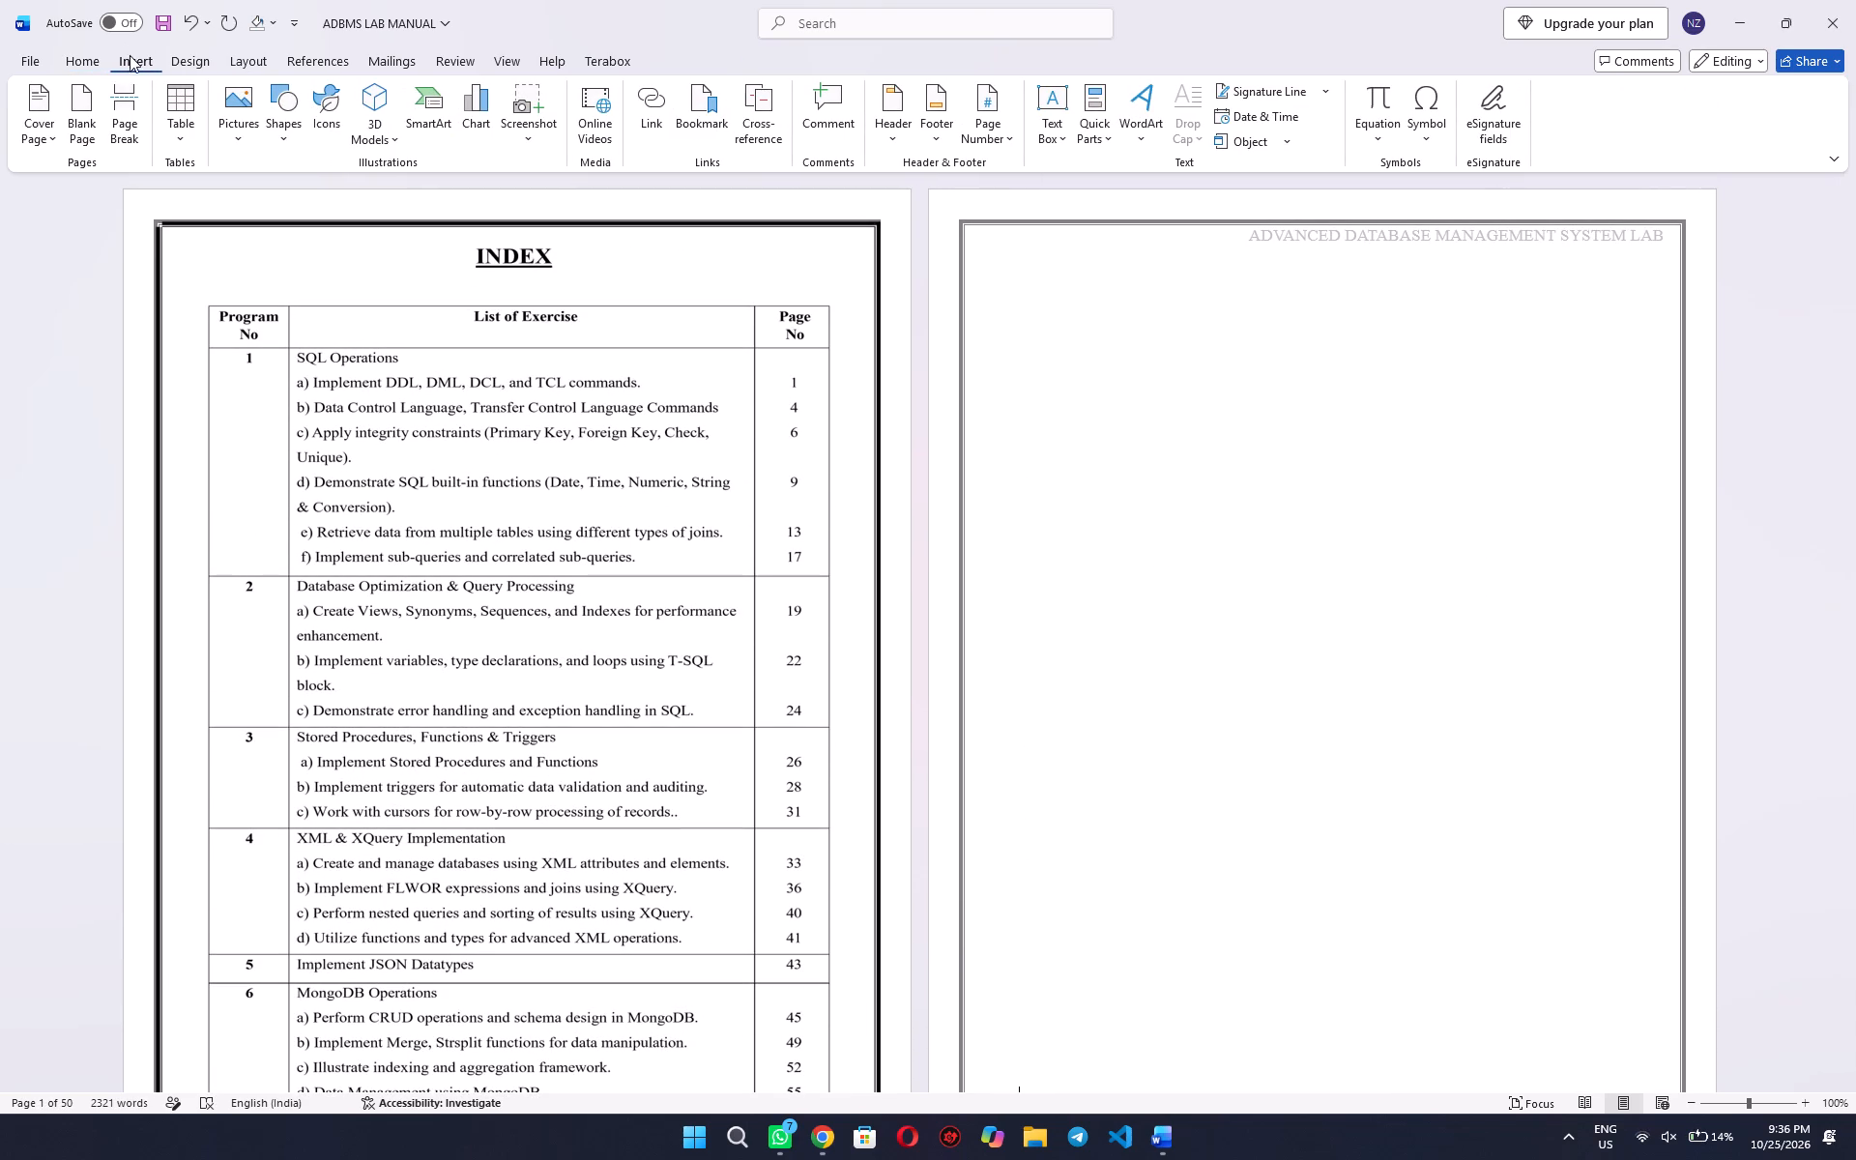
click(174, 120)
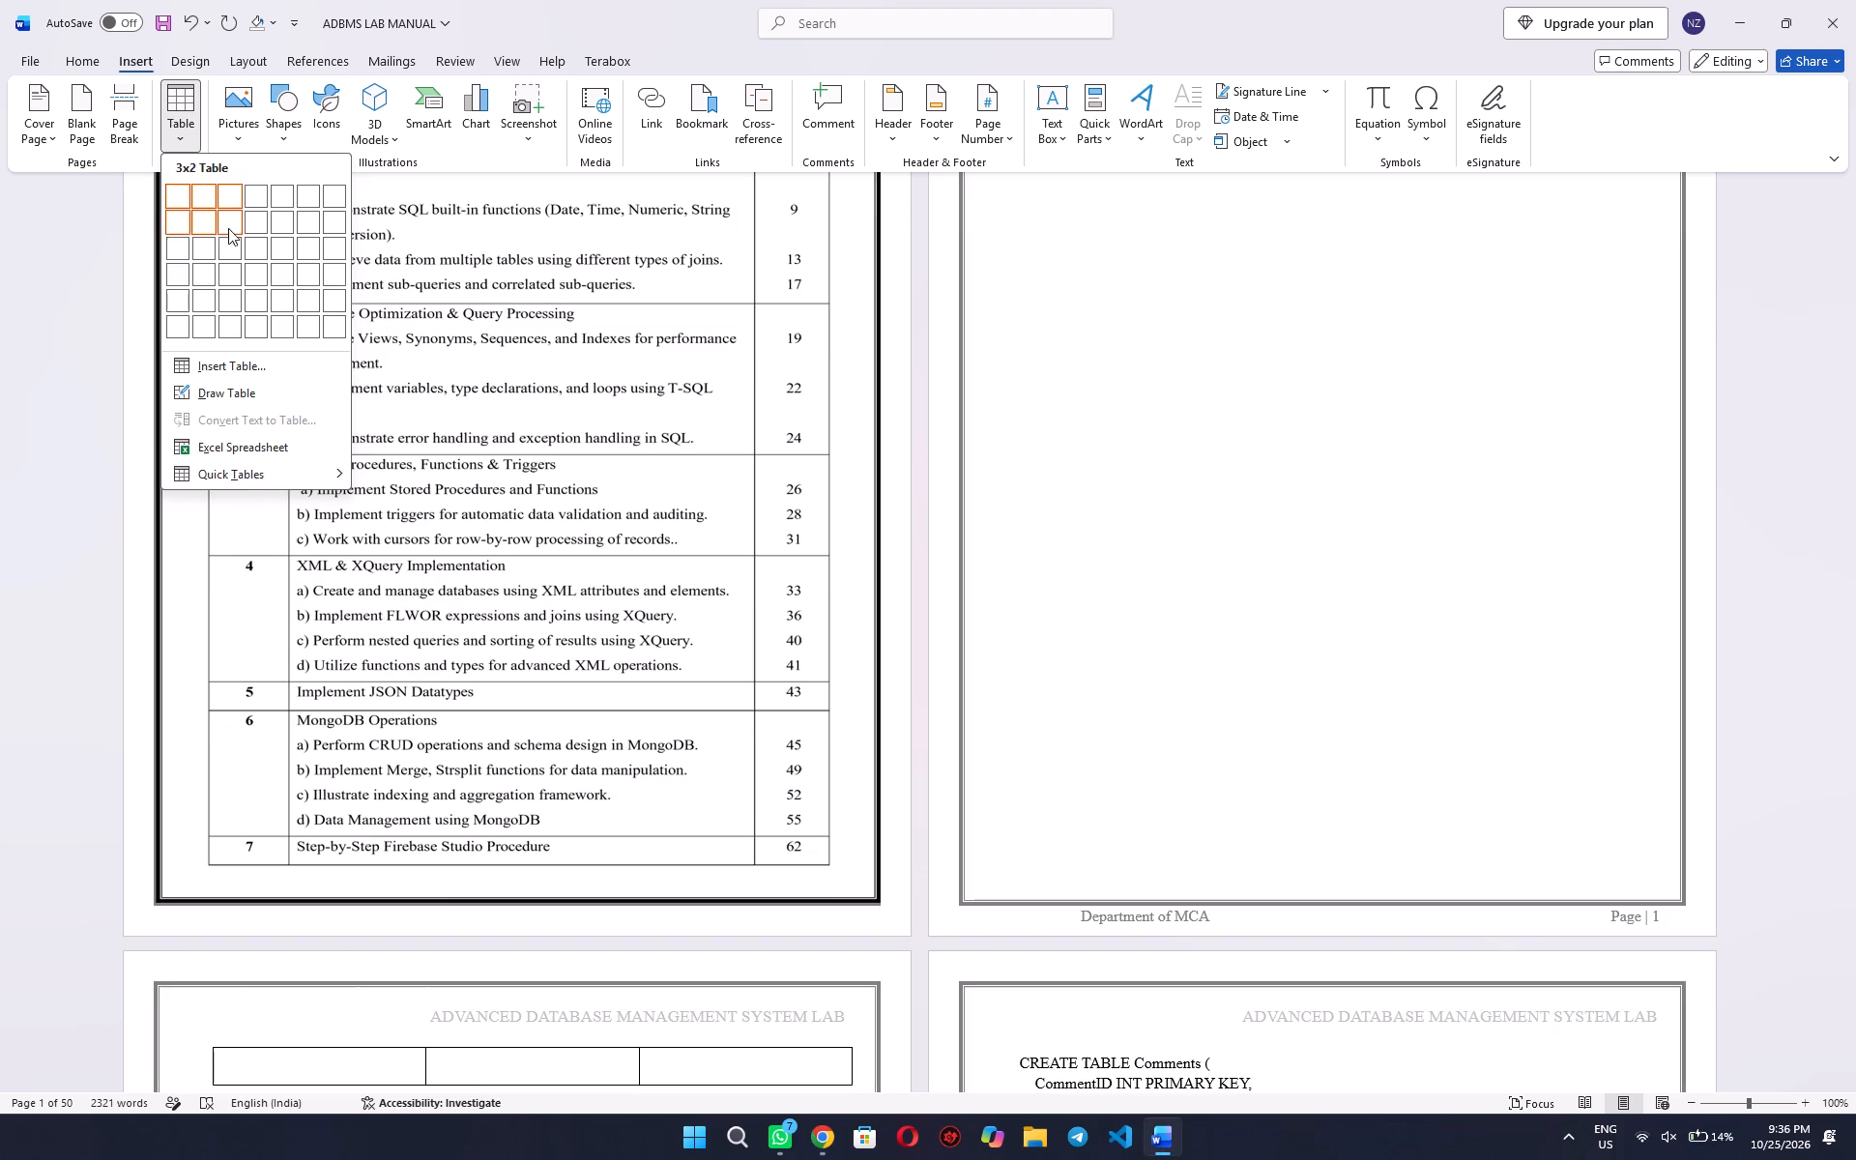
click(227, 319)
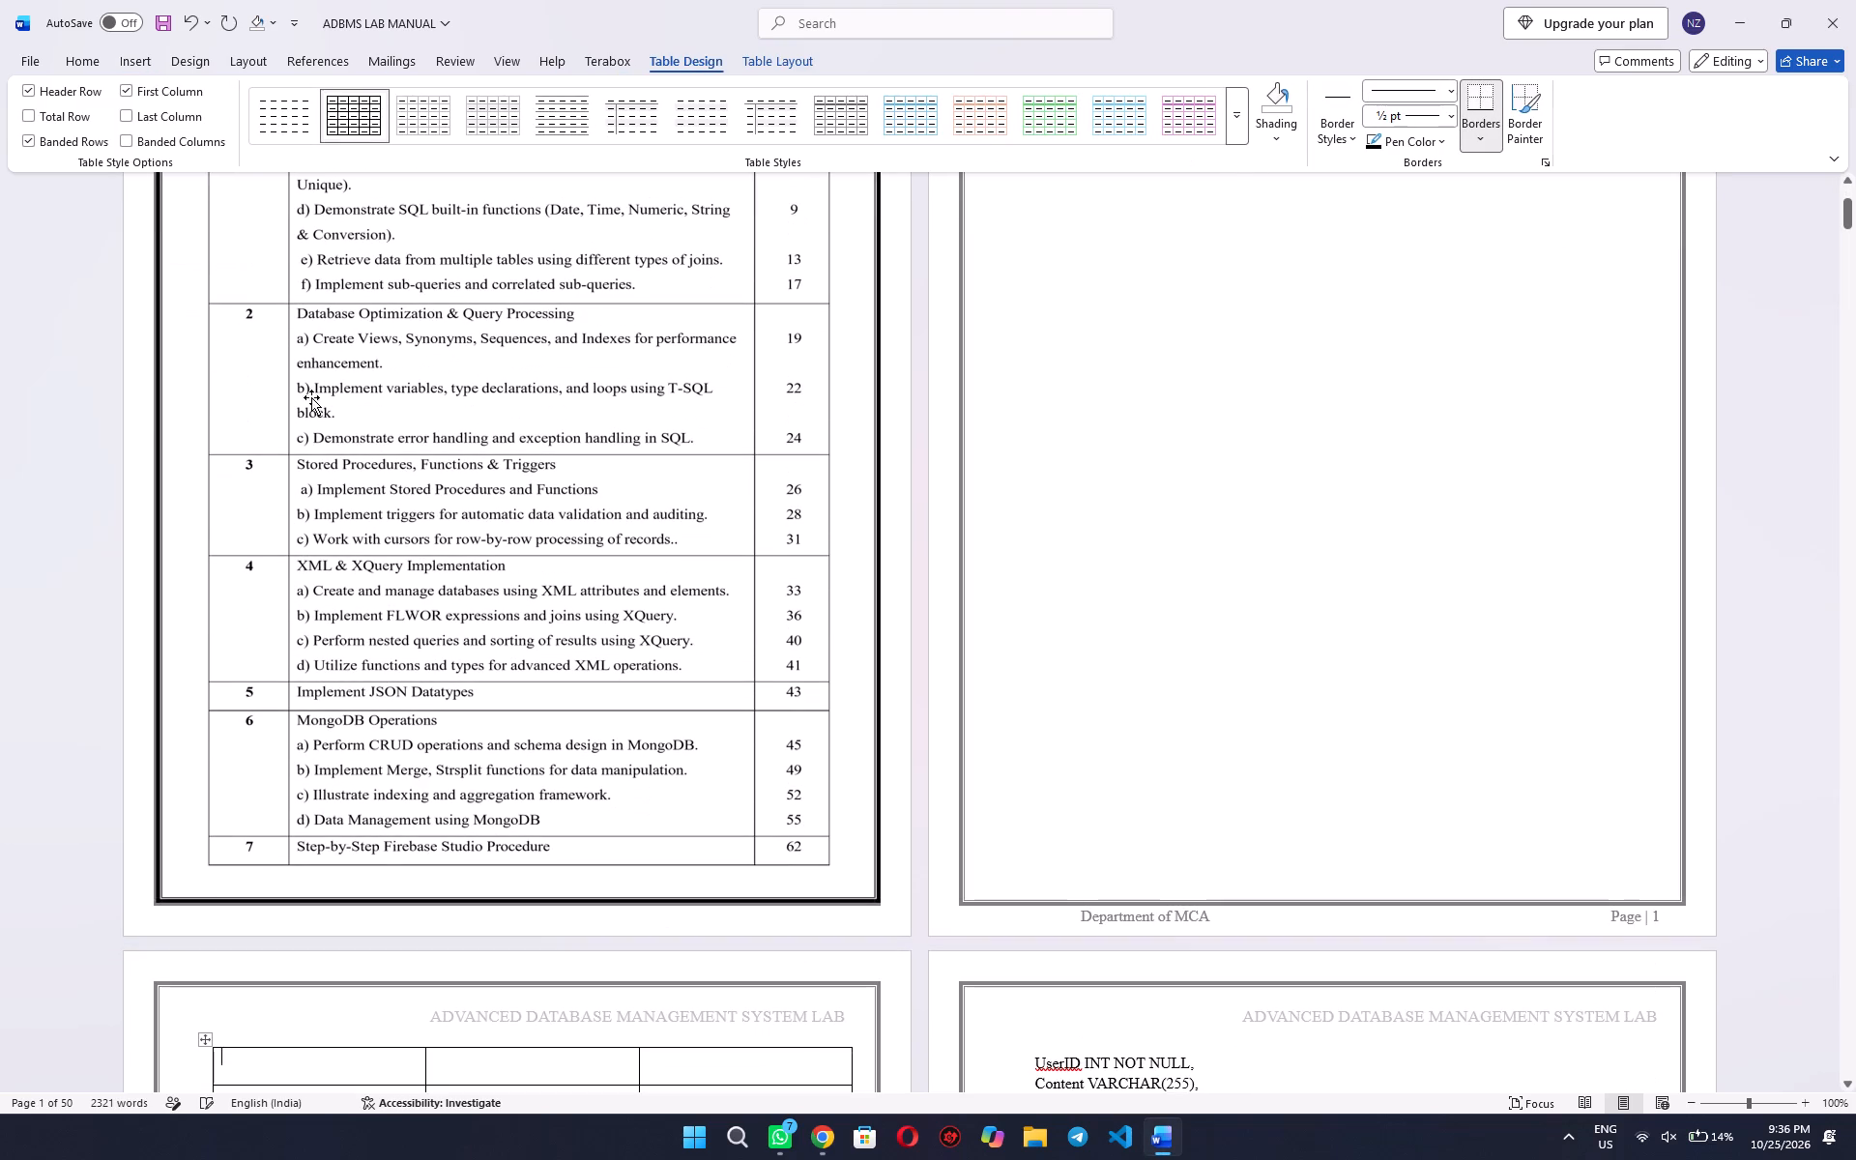
Delete the surplus blank lines above the new table so it moves up near the top of the page after the index.
click(1016, 325)
scroll(1016, 325, up, 4)
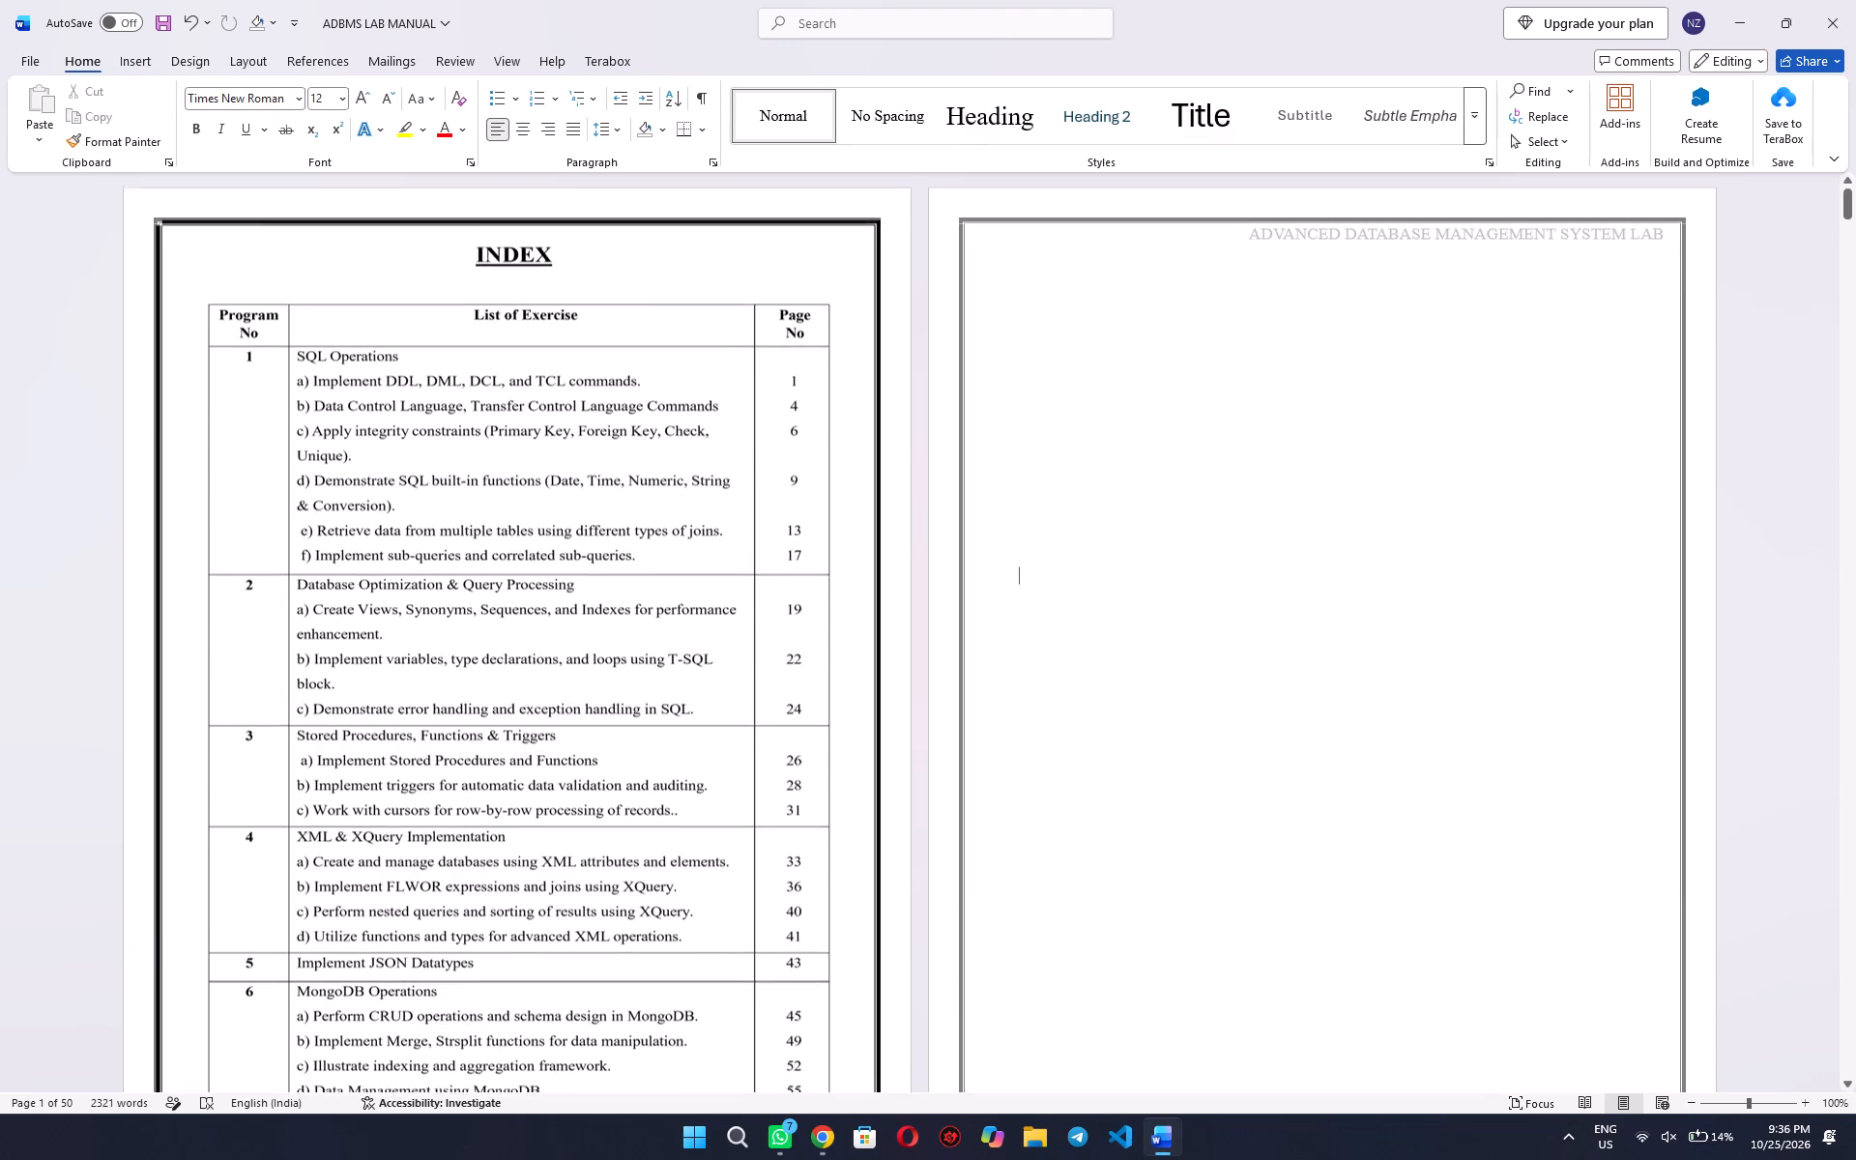
key(BackSpace)
key(BackSpace)
key(BackSpace)
key(BackSpace)
key(BackSpace)
key(BackSpace)
key(BackSpace)
key(BackSpace)
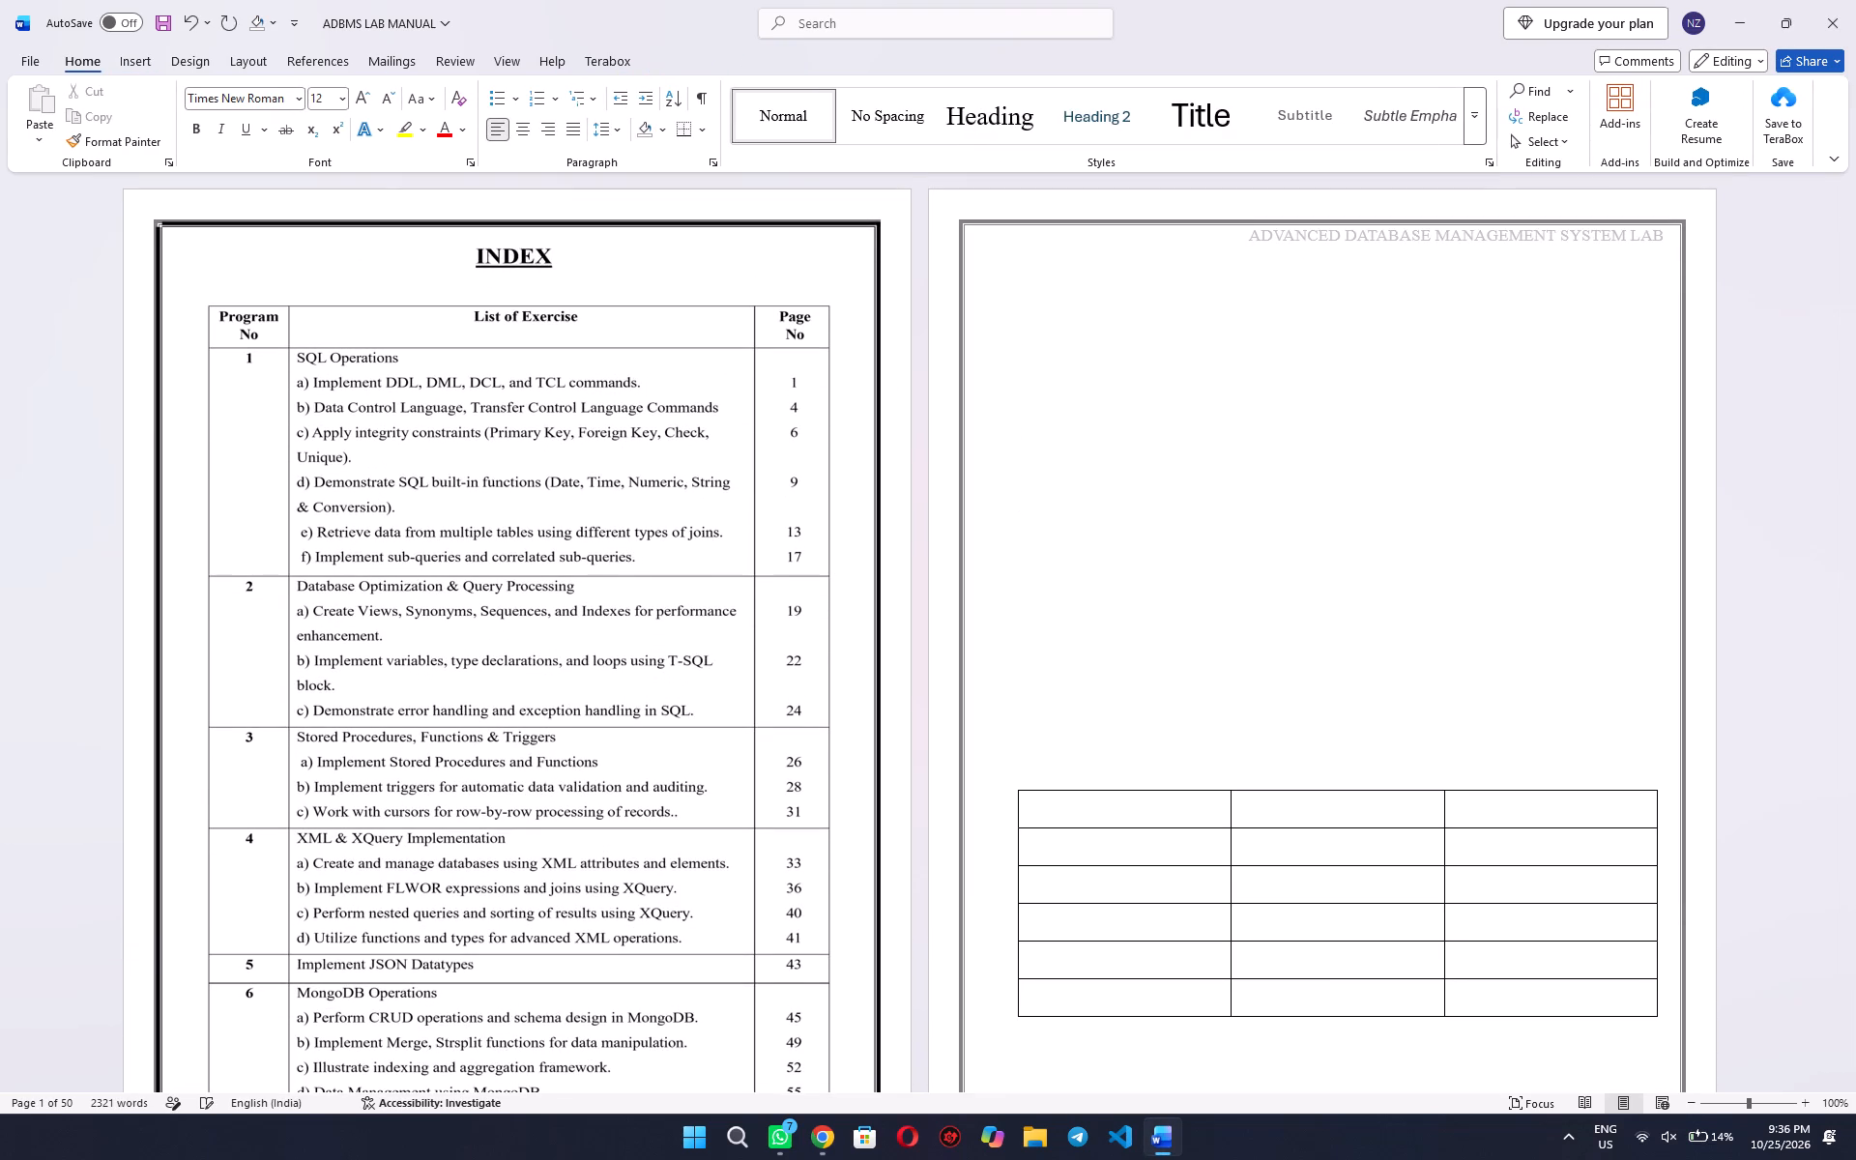
key(BackSpace)
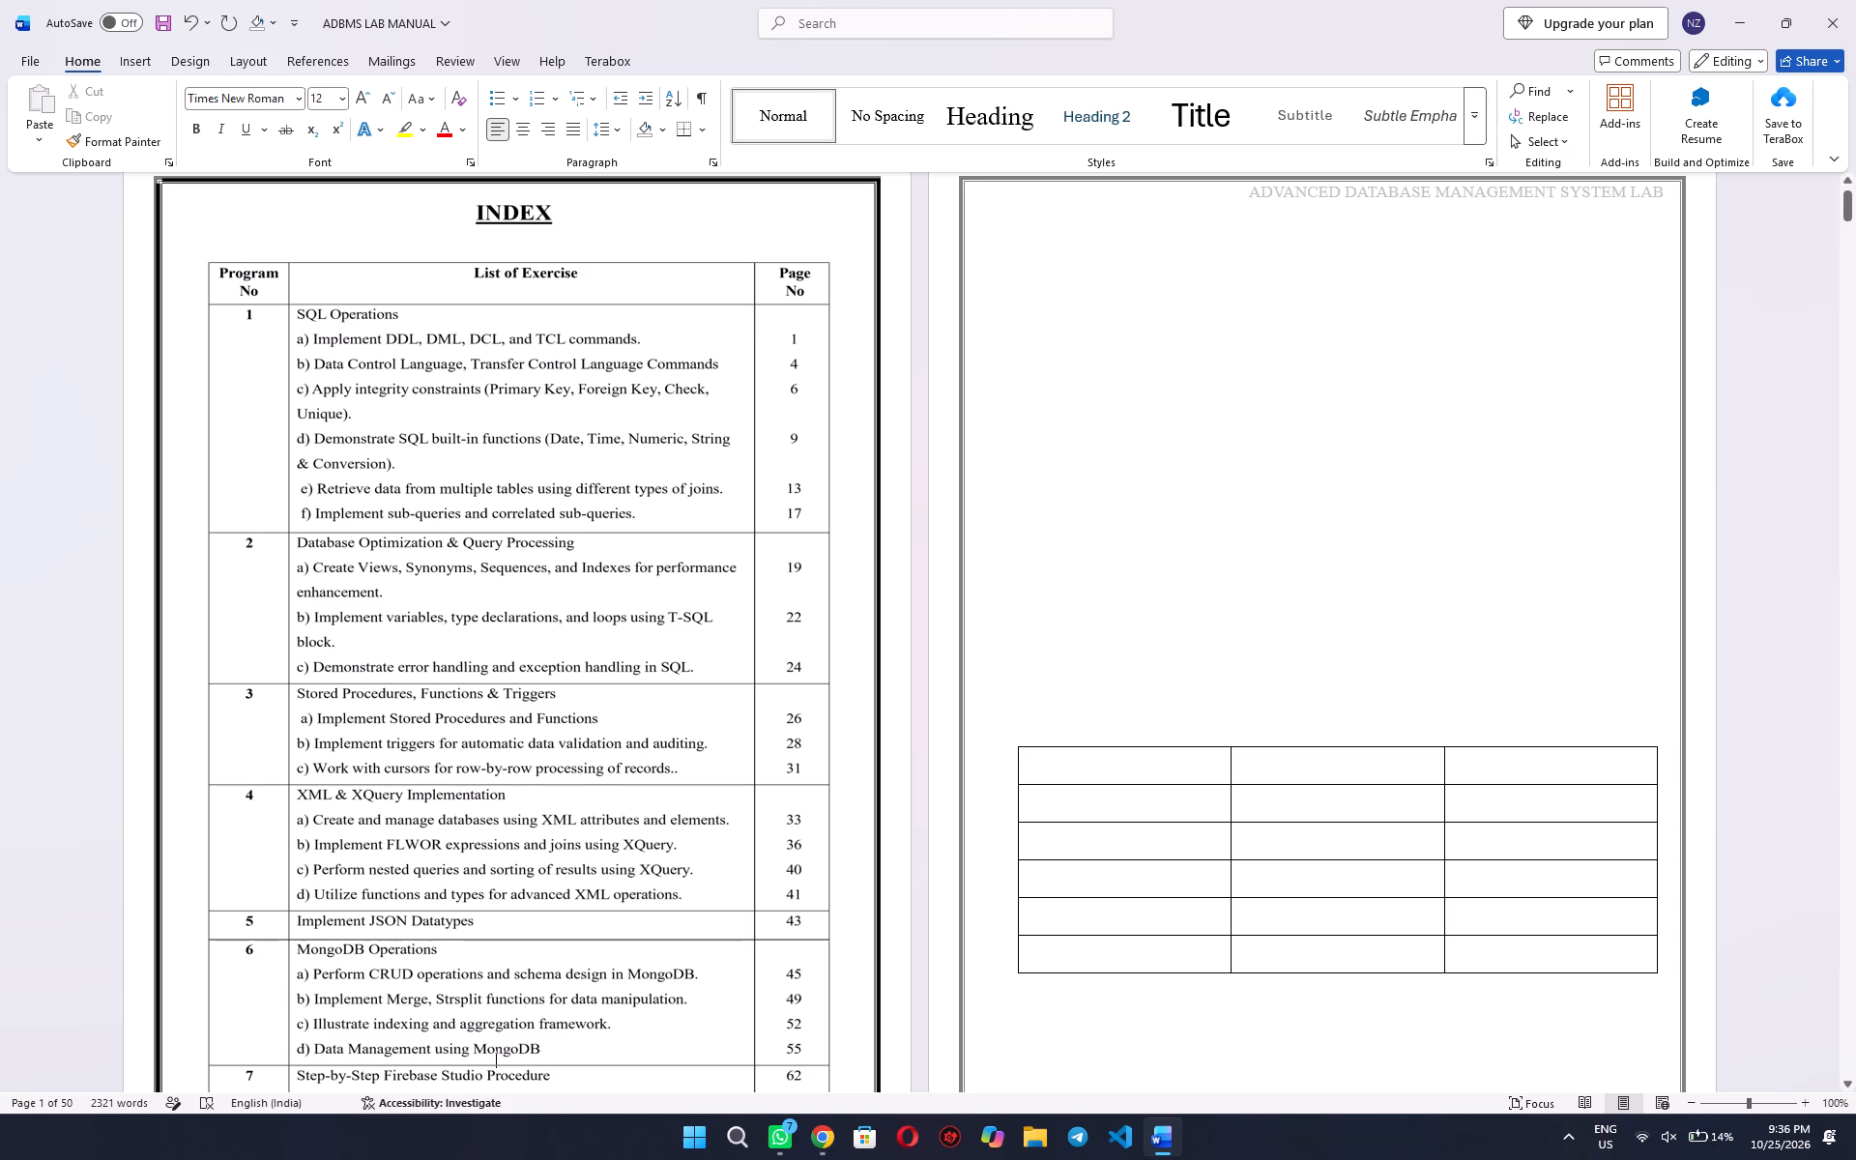
click(1057, 253)
key(Delete)
key(Delete)
key(Delete)
key(Delete)
key(Delete)
key(Delete)
key(Delete)
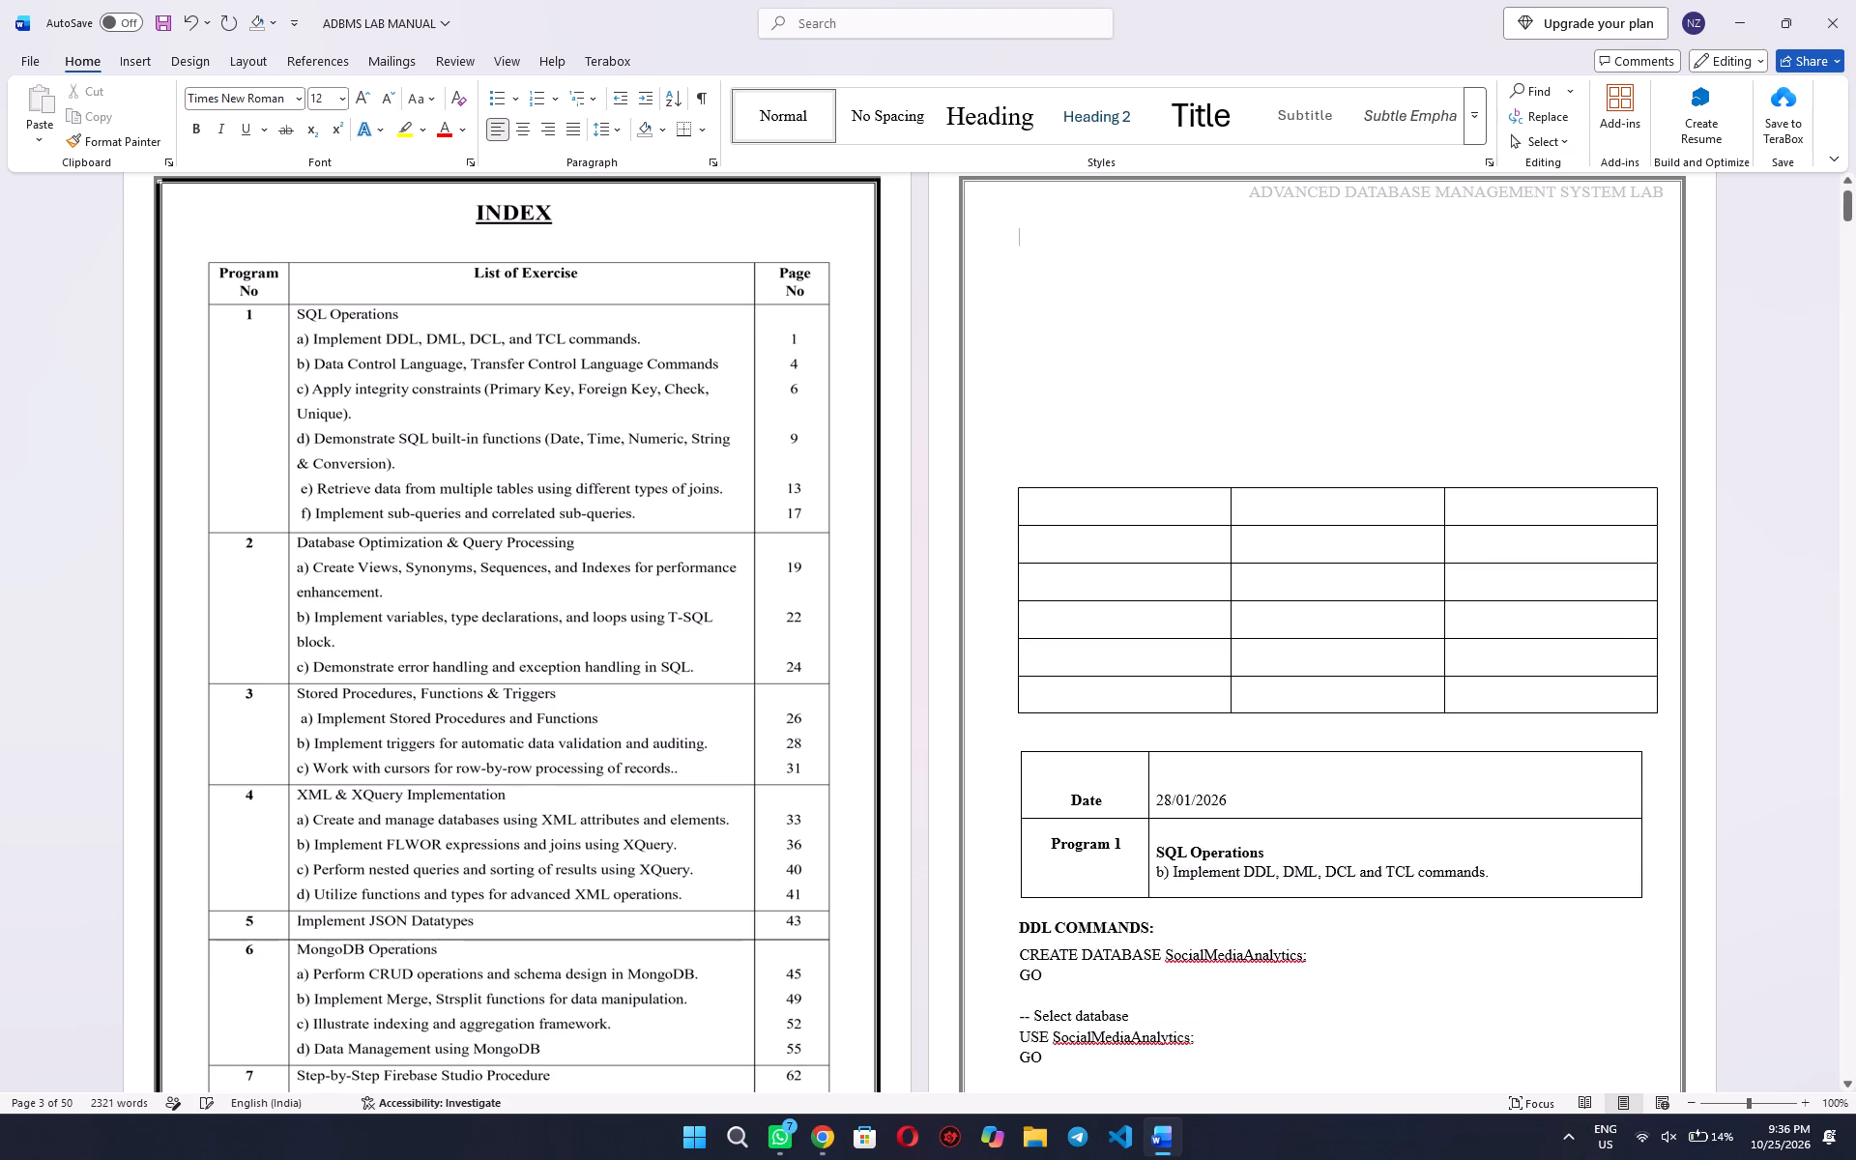
key(Delete)
key(Delete)
key(Delete)
key(Delete)
key(Delete)
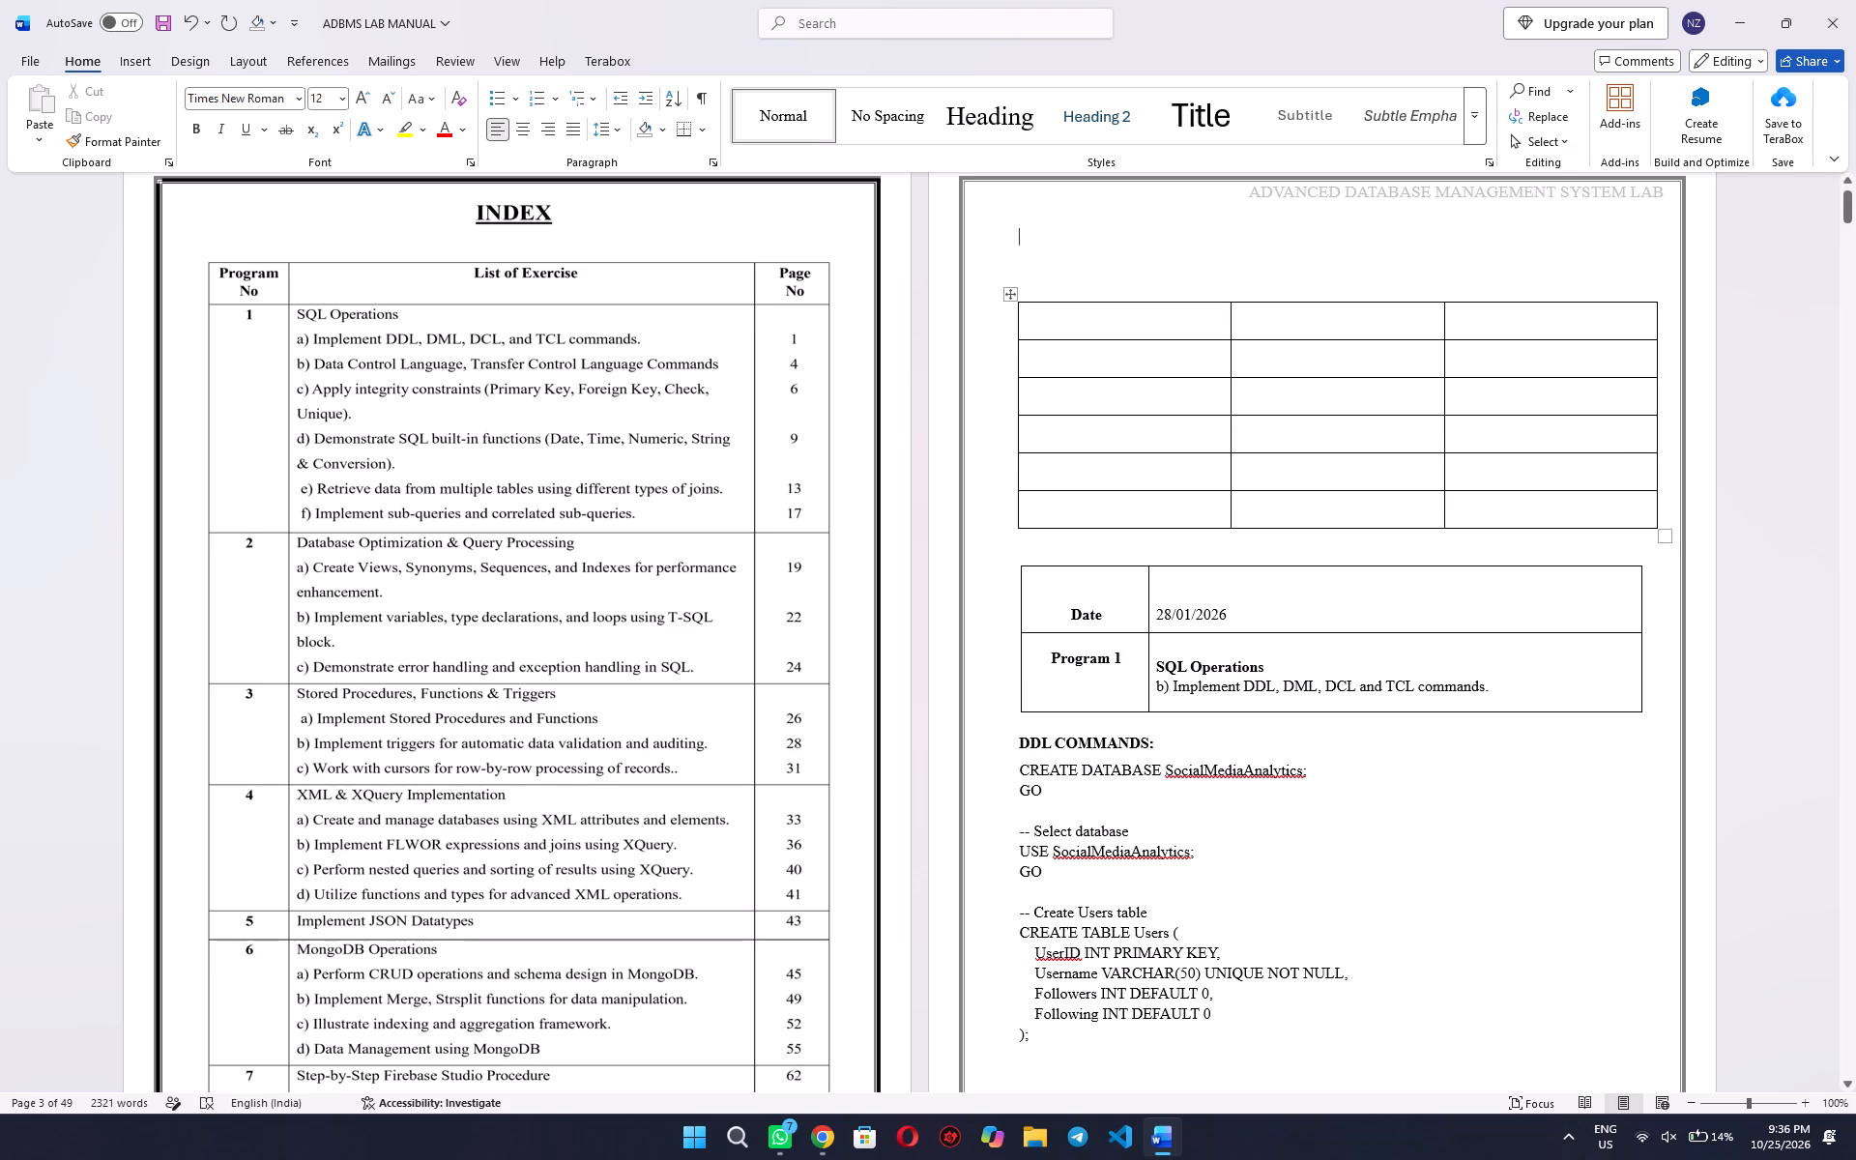
Fill the new table's header row with Program No, List of Exercise and Pg no.
click(1094, 313)
text(program No)
key(Tab)
text(List d)
key(BackSpace)
text(of Exercises)
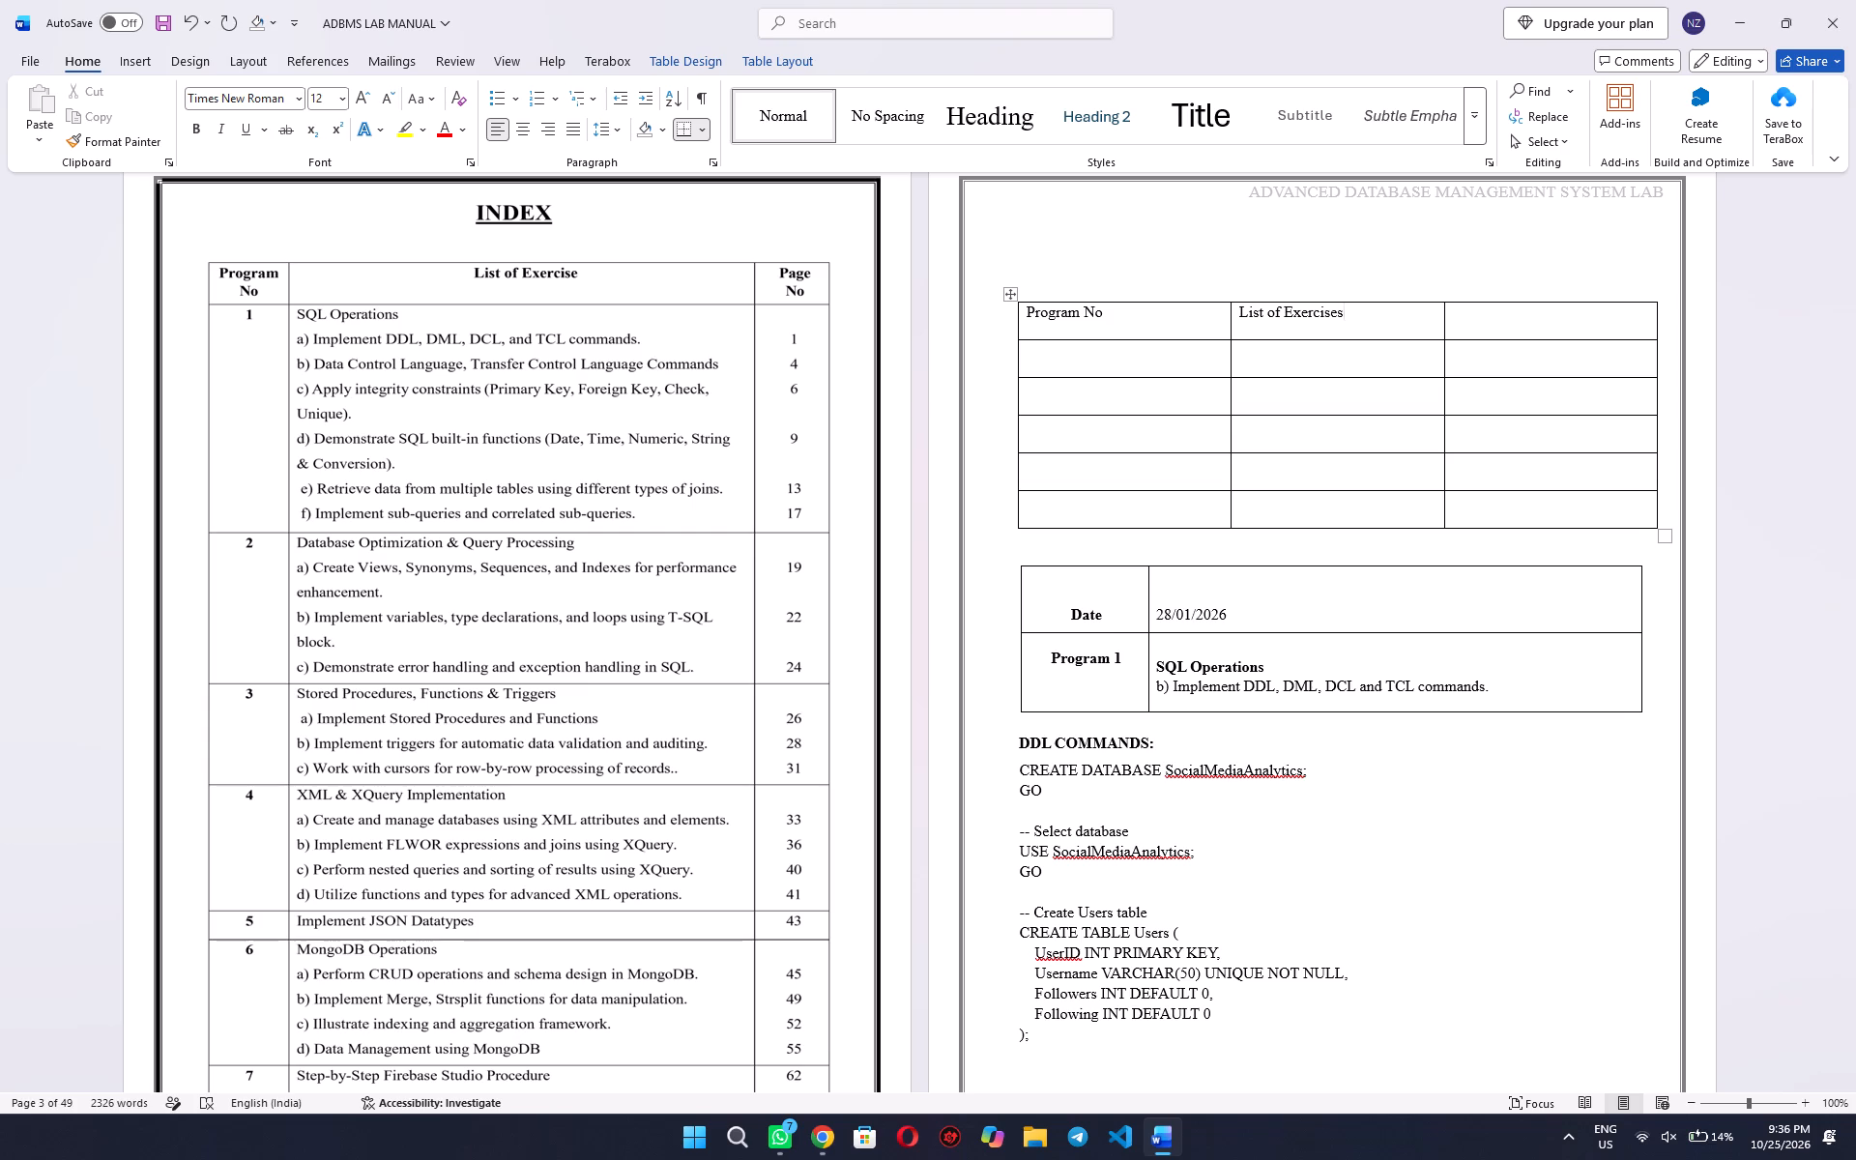
key(BackSpace)
key(Tab)
text(pg no)
key(Return)
key(BackSpace)
key(Tab)
Fill the first entry row with program number 1 and the exercise title SQL operations.
key(1)
key(Tab)
text(a))
key(ctrl+BackSpace)
key(ctrl+BackSpace)
text(SQL)
key(space)
text(operai)
key(BackSpace)
text(tions)
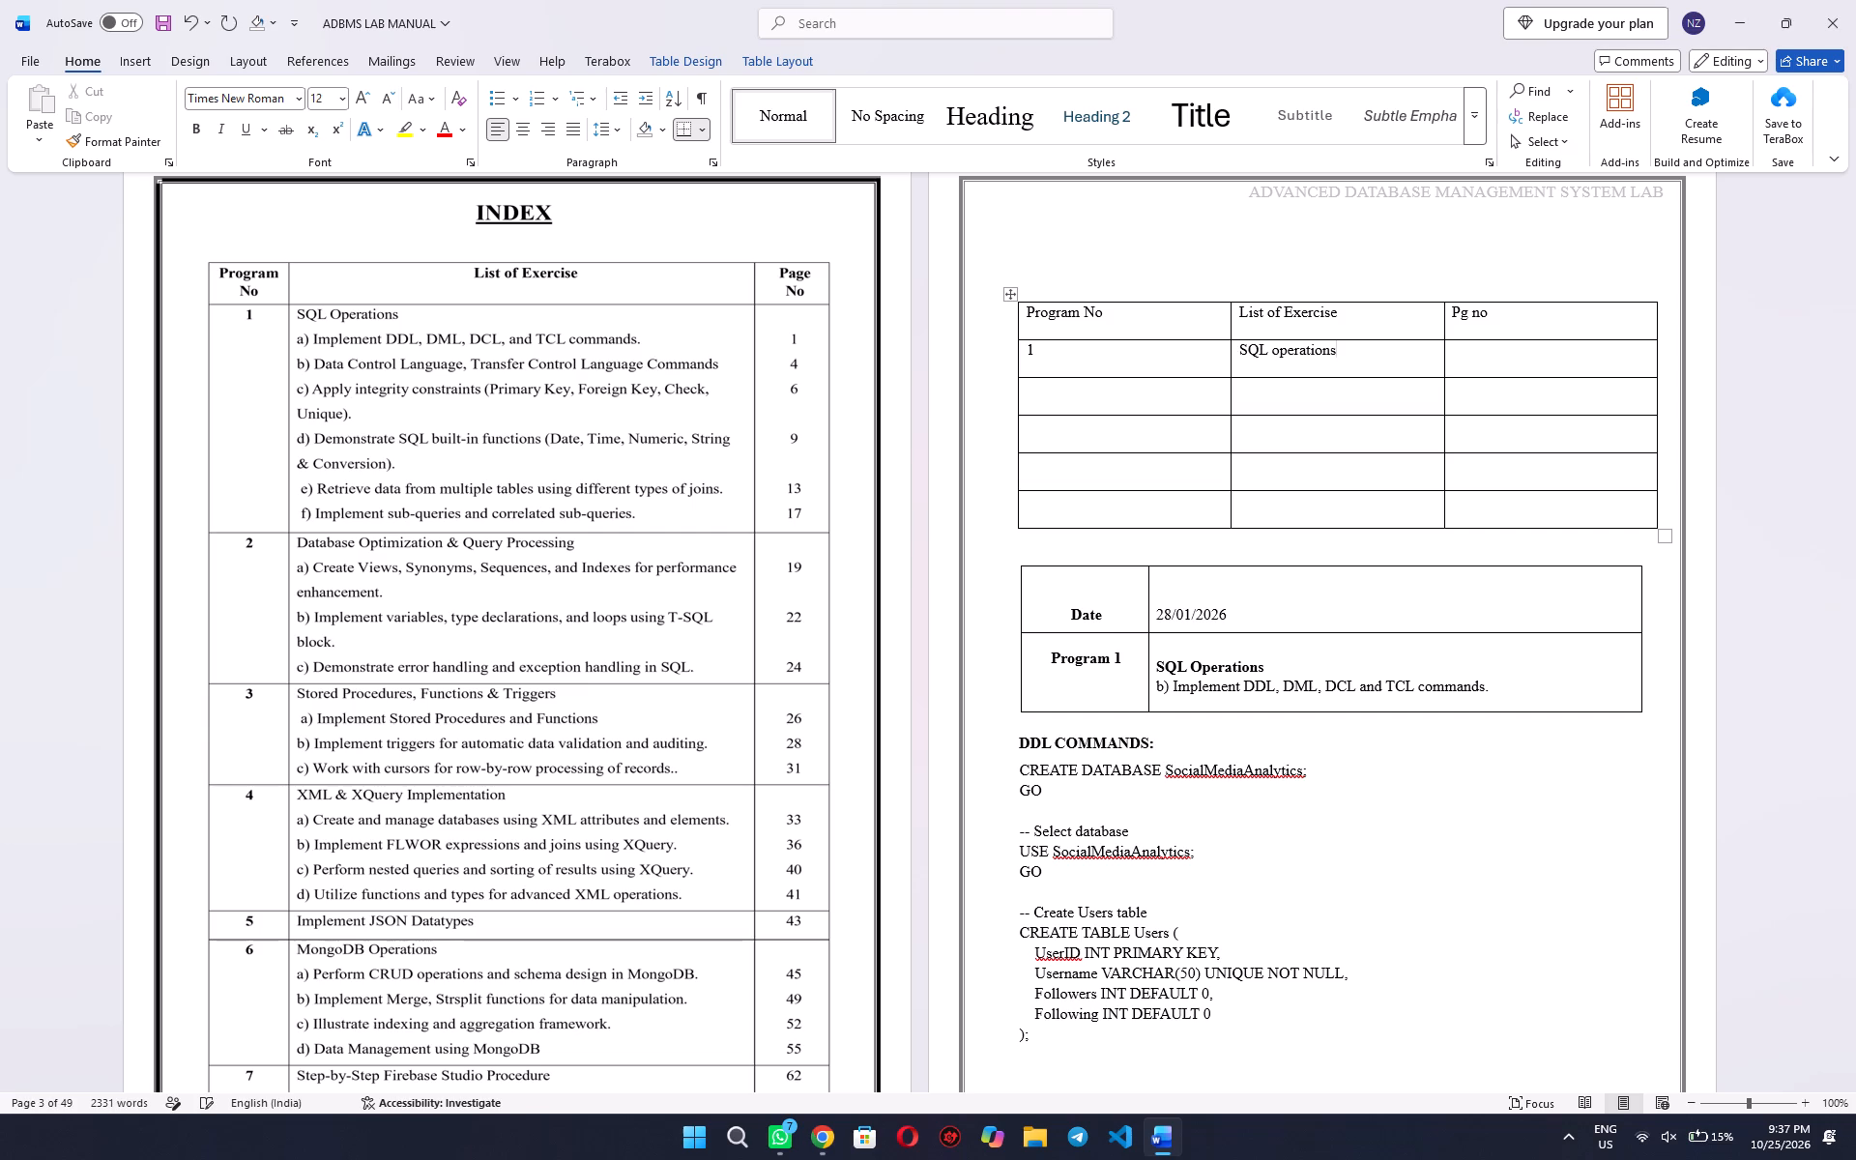
Extract the text of Program 1's items a) to f) from the index picture and paste it below SQL operations in the new table.
key(Return)
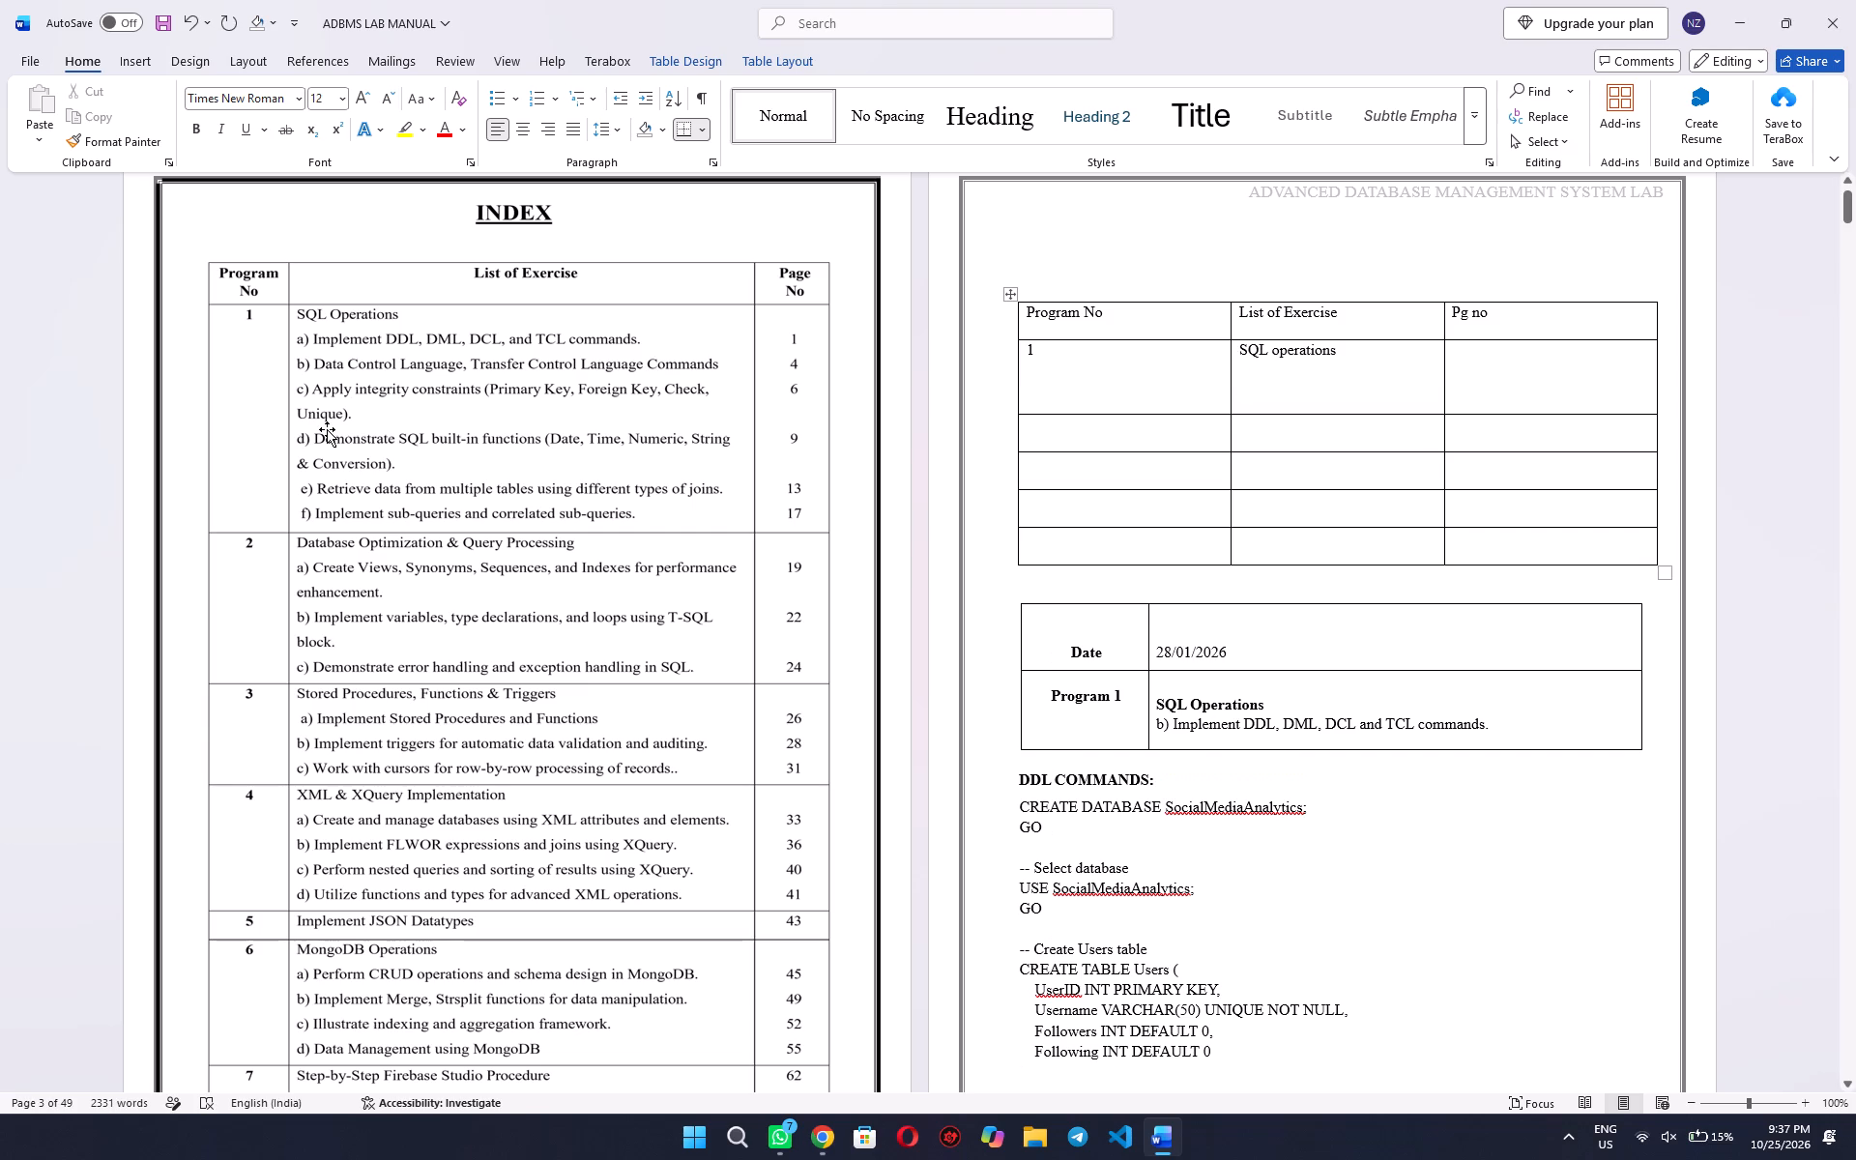
key(shift+super+t)
key(Print)
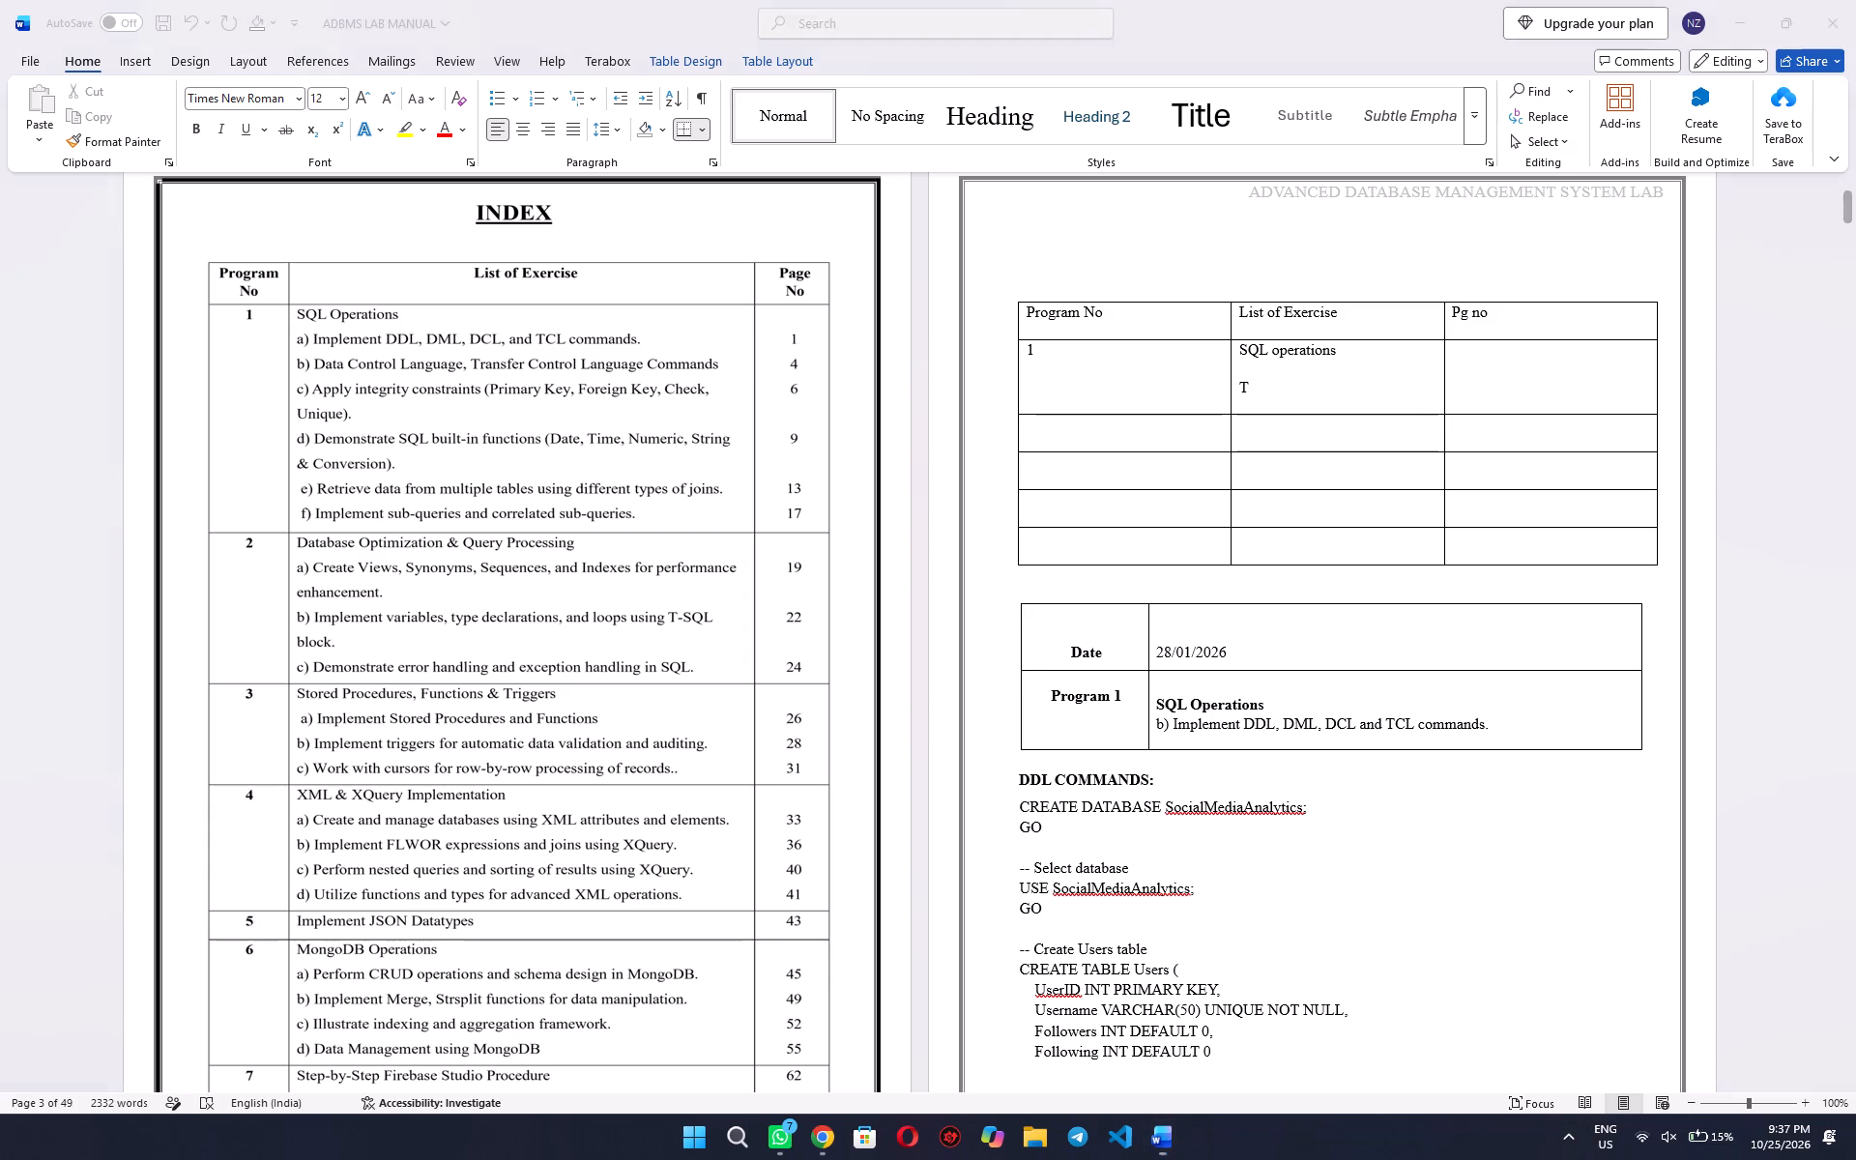
click(1017, 32)
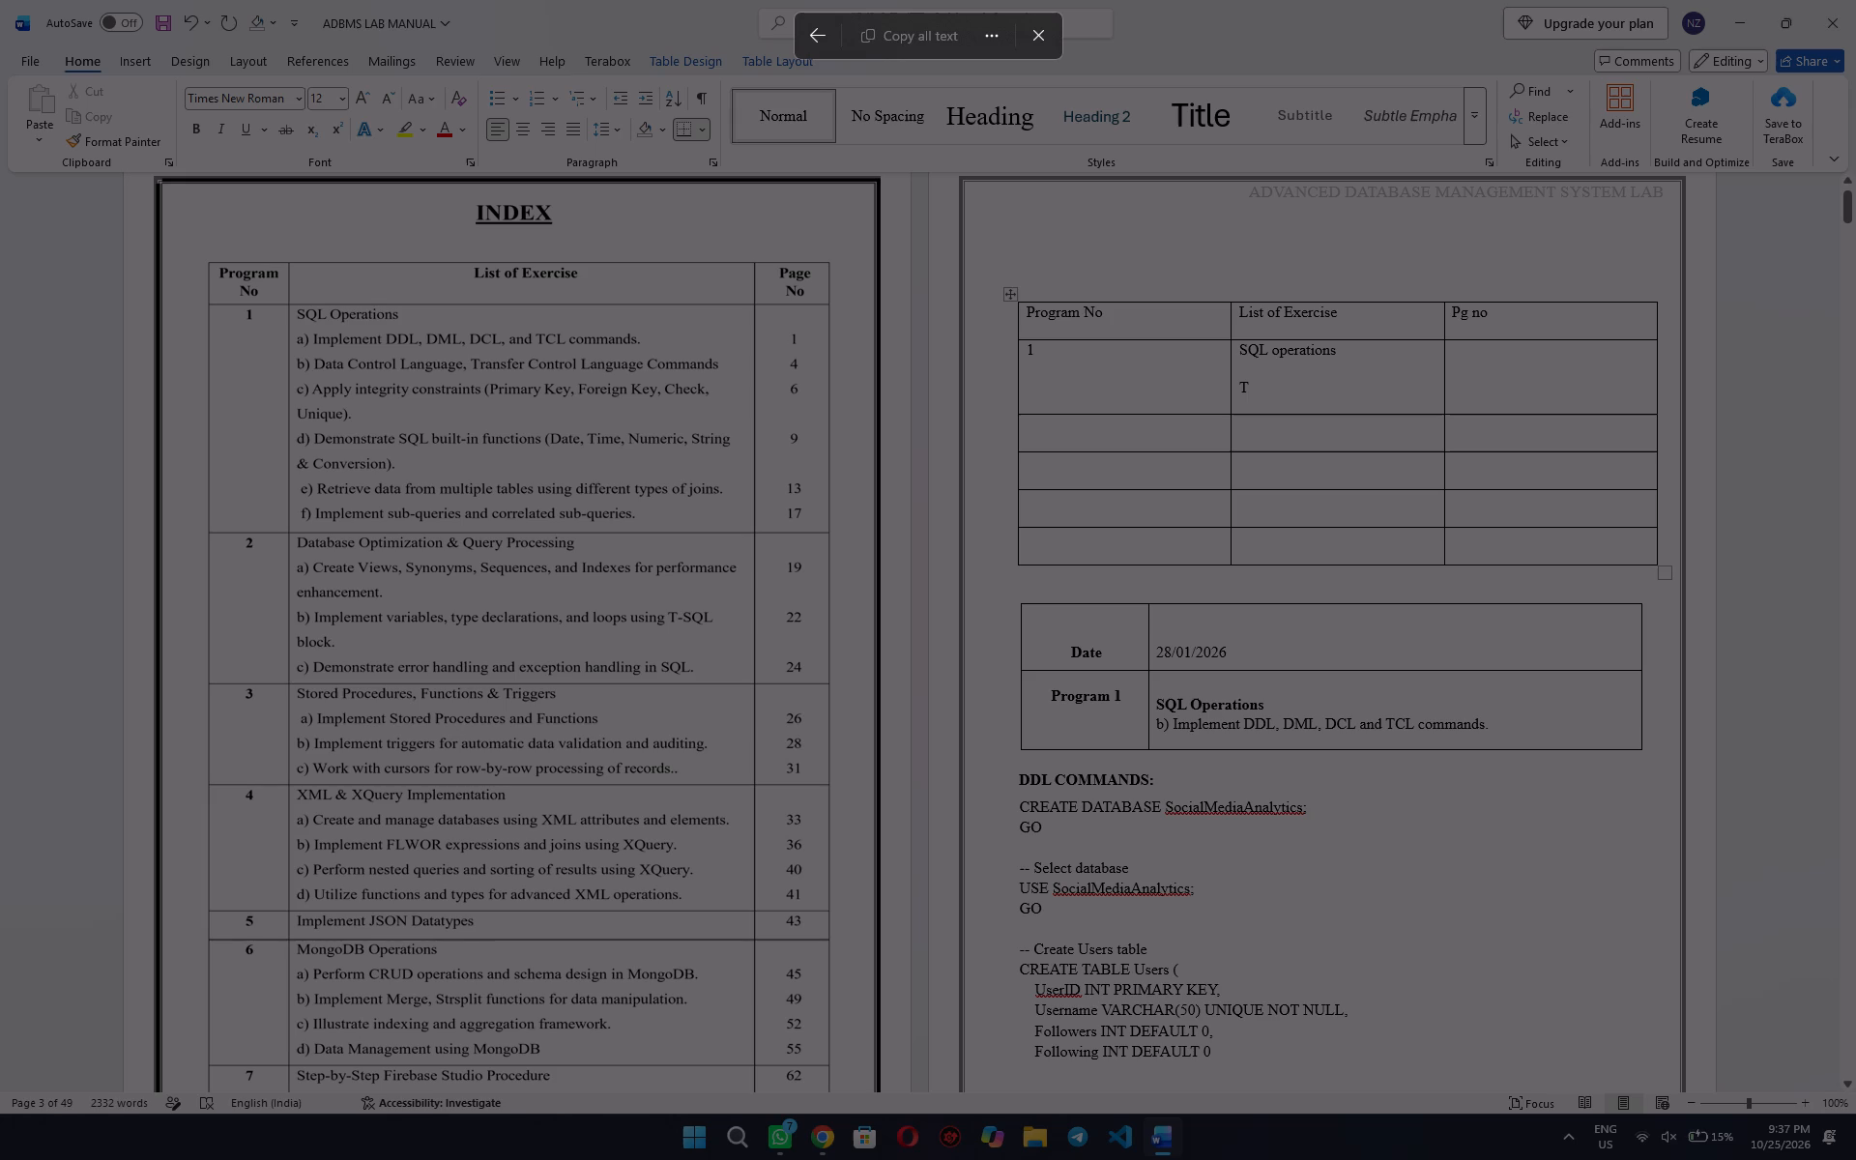
drag(285, 324, 738, 528)
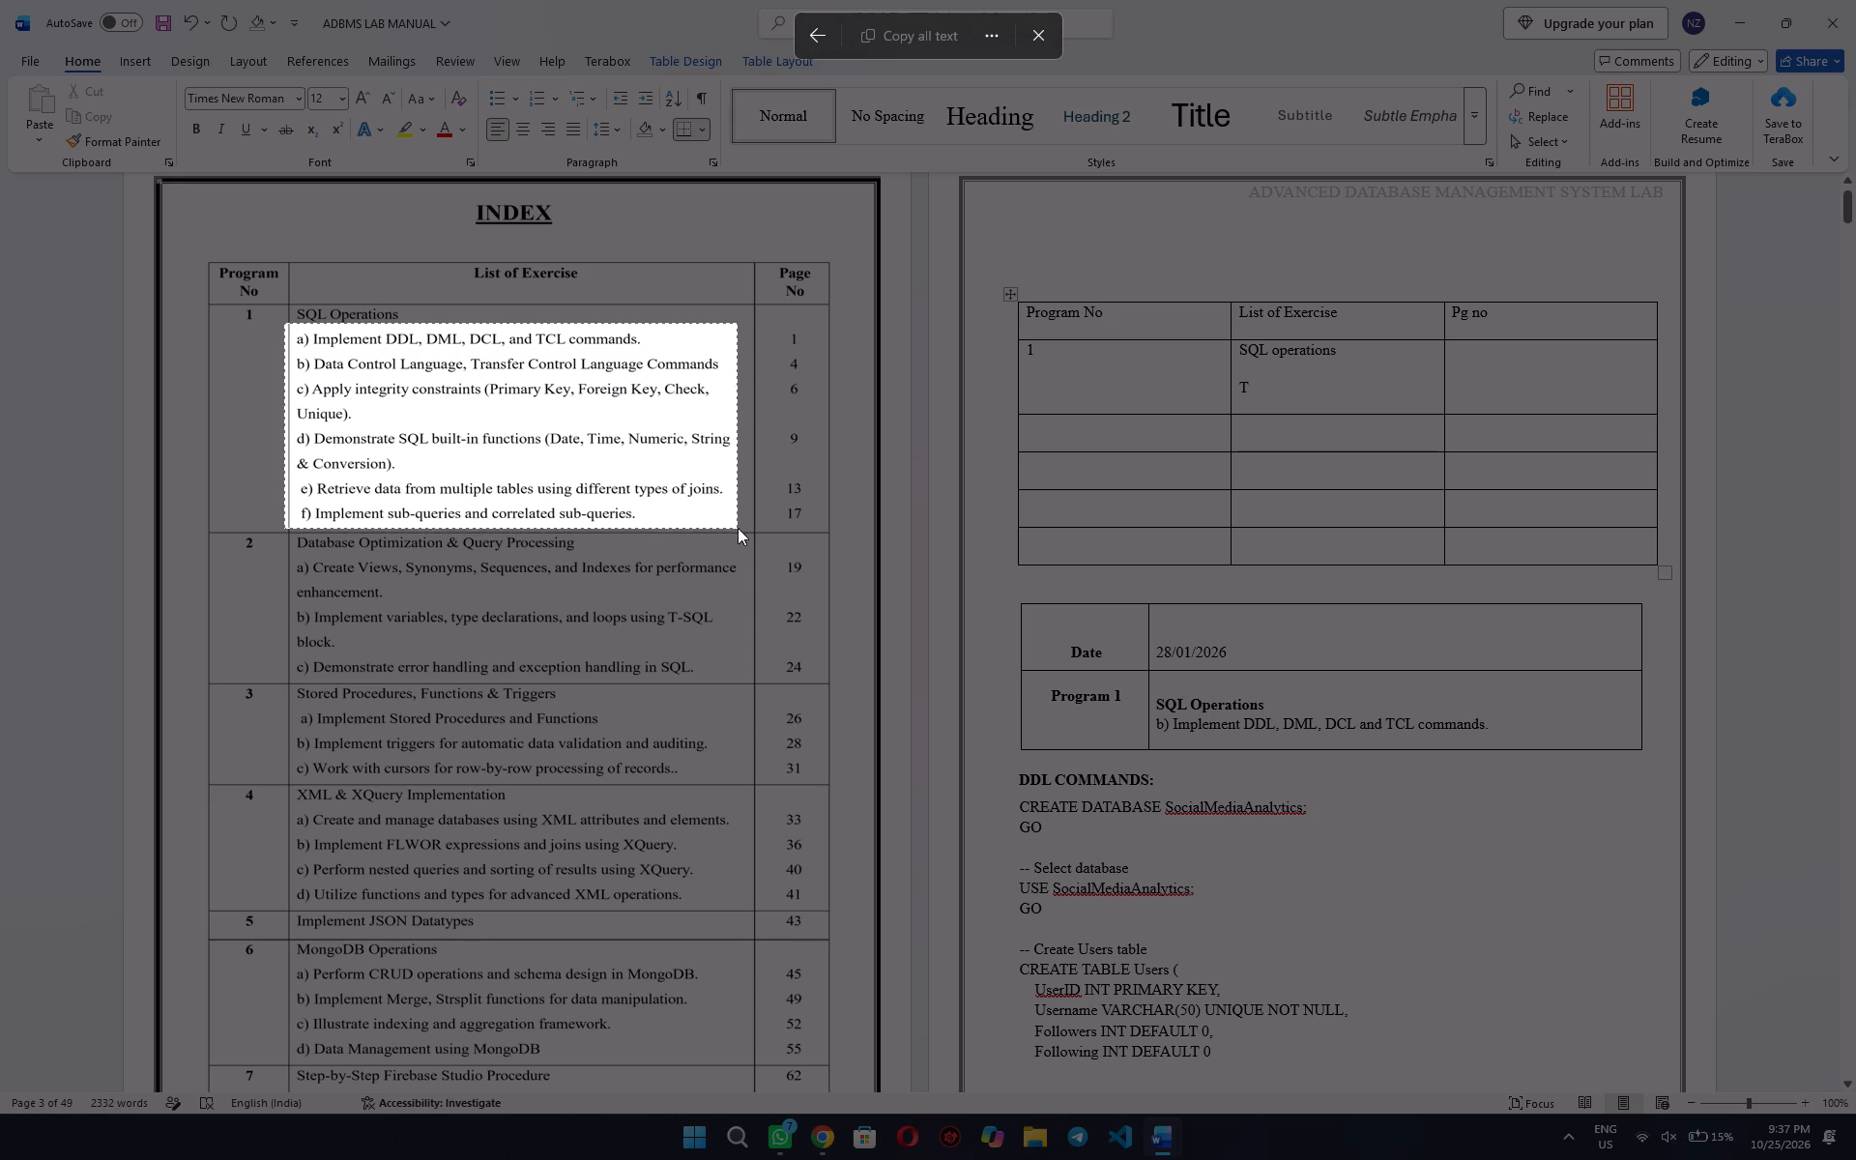
drag(738, 528, 749, 534)
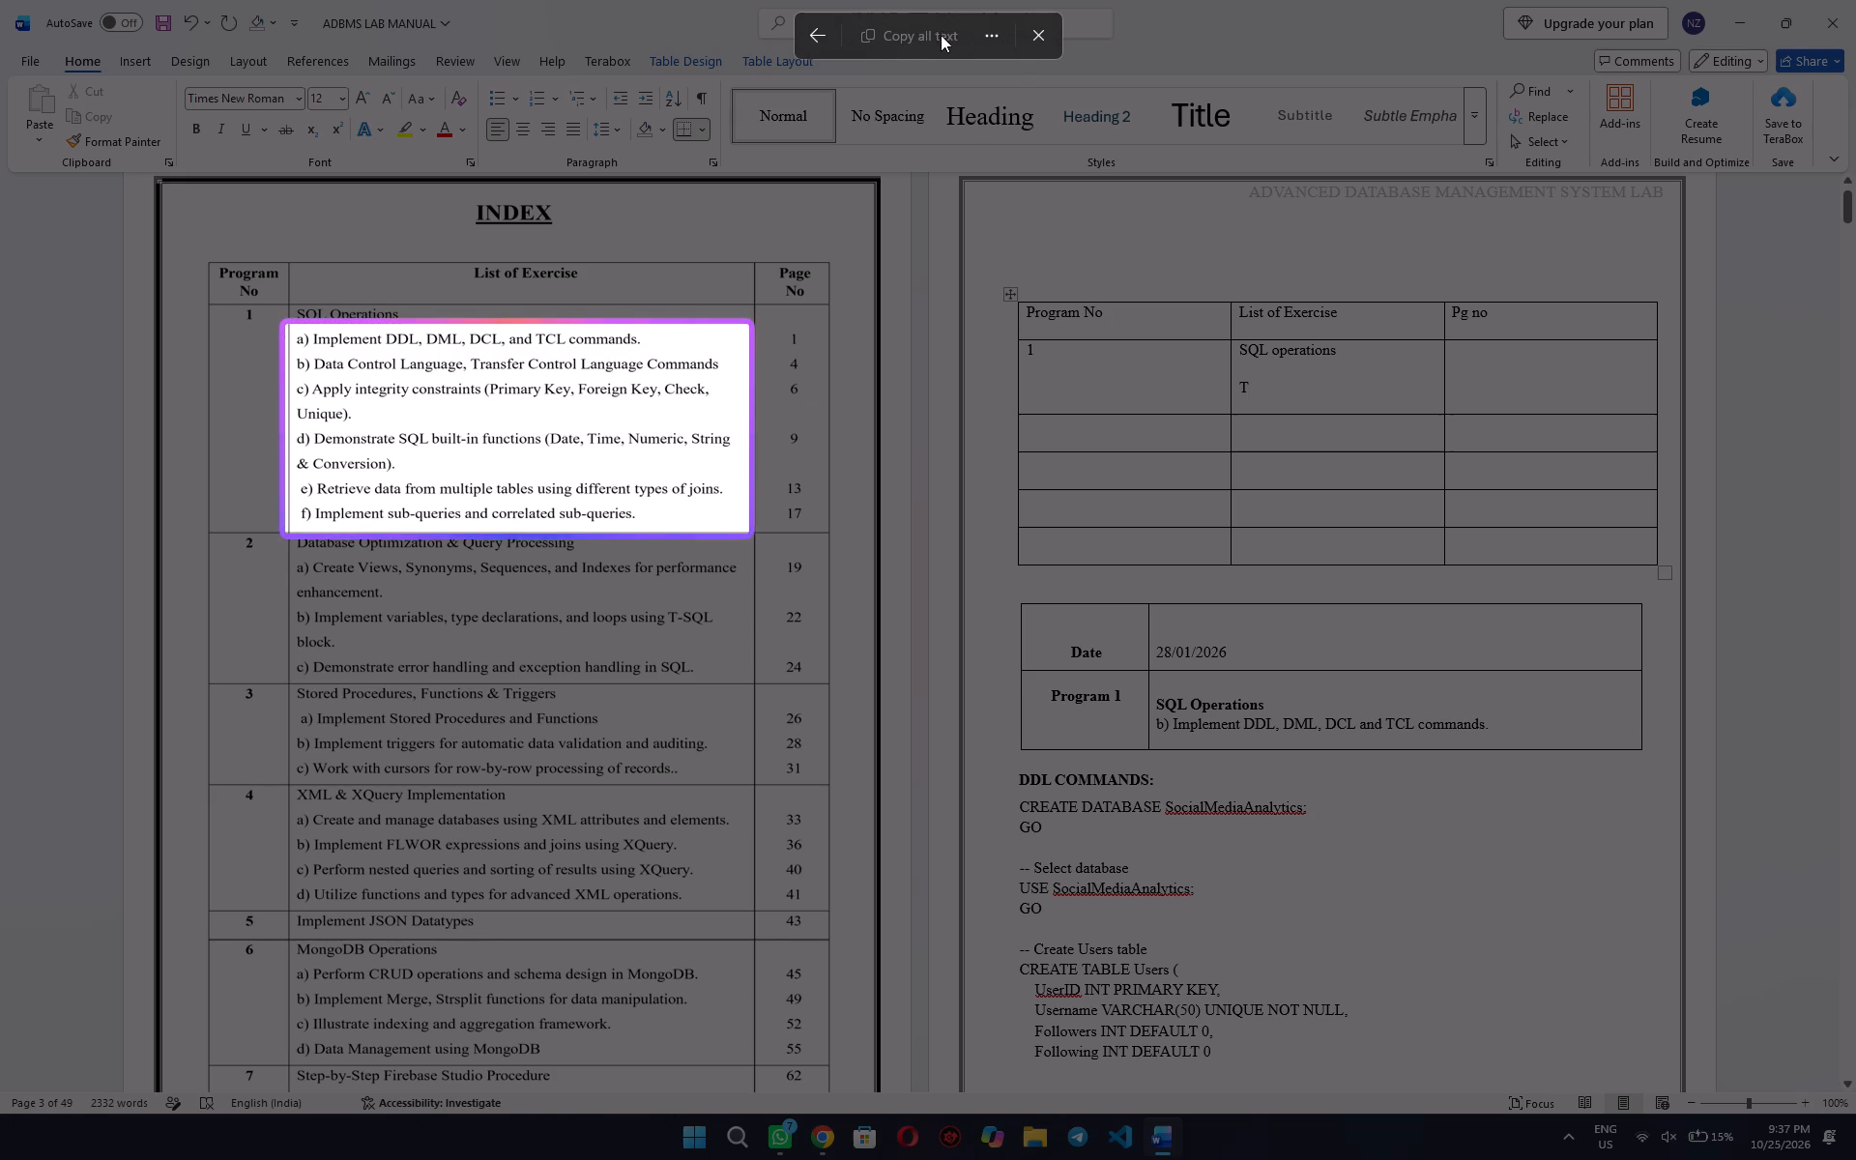
click(935, 35)
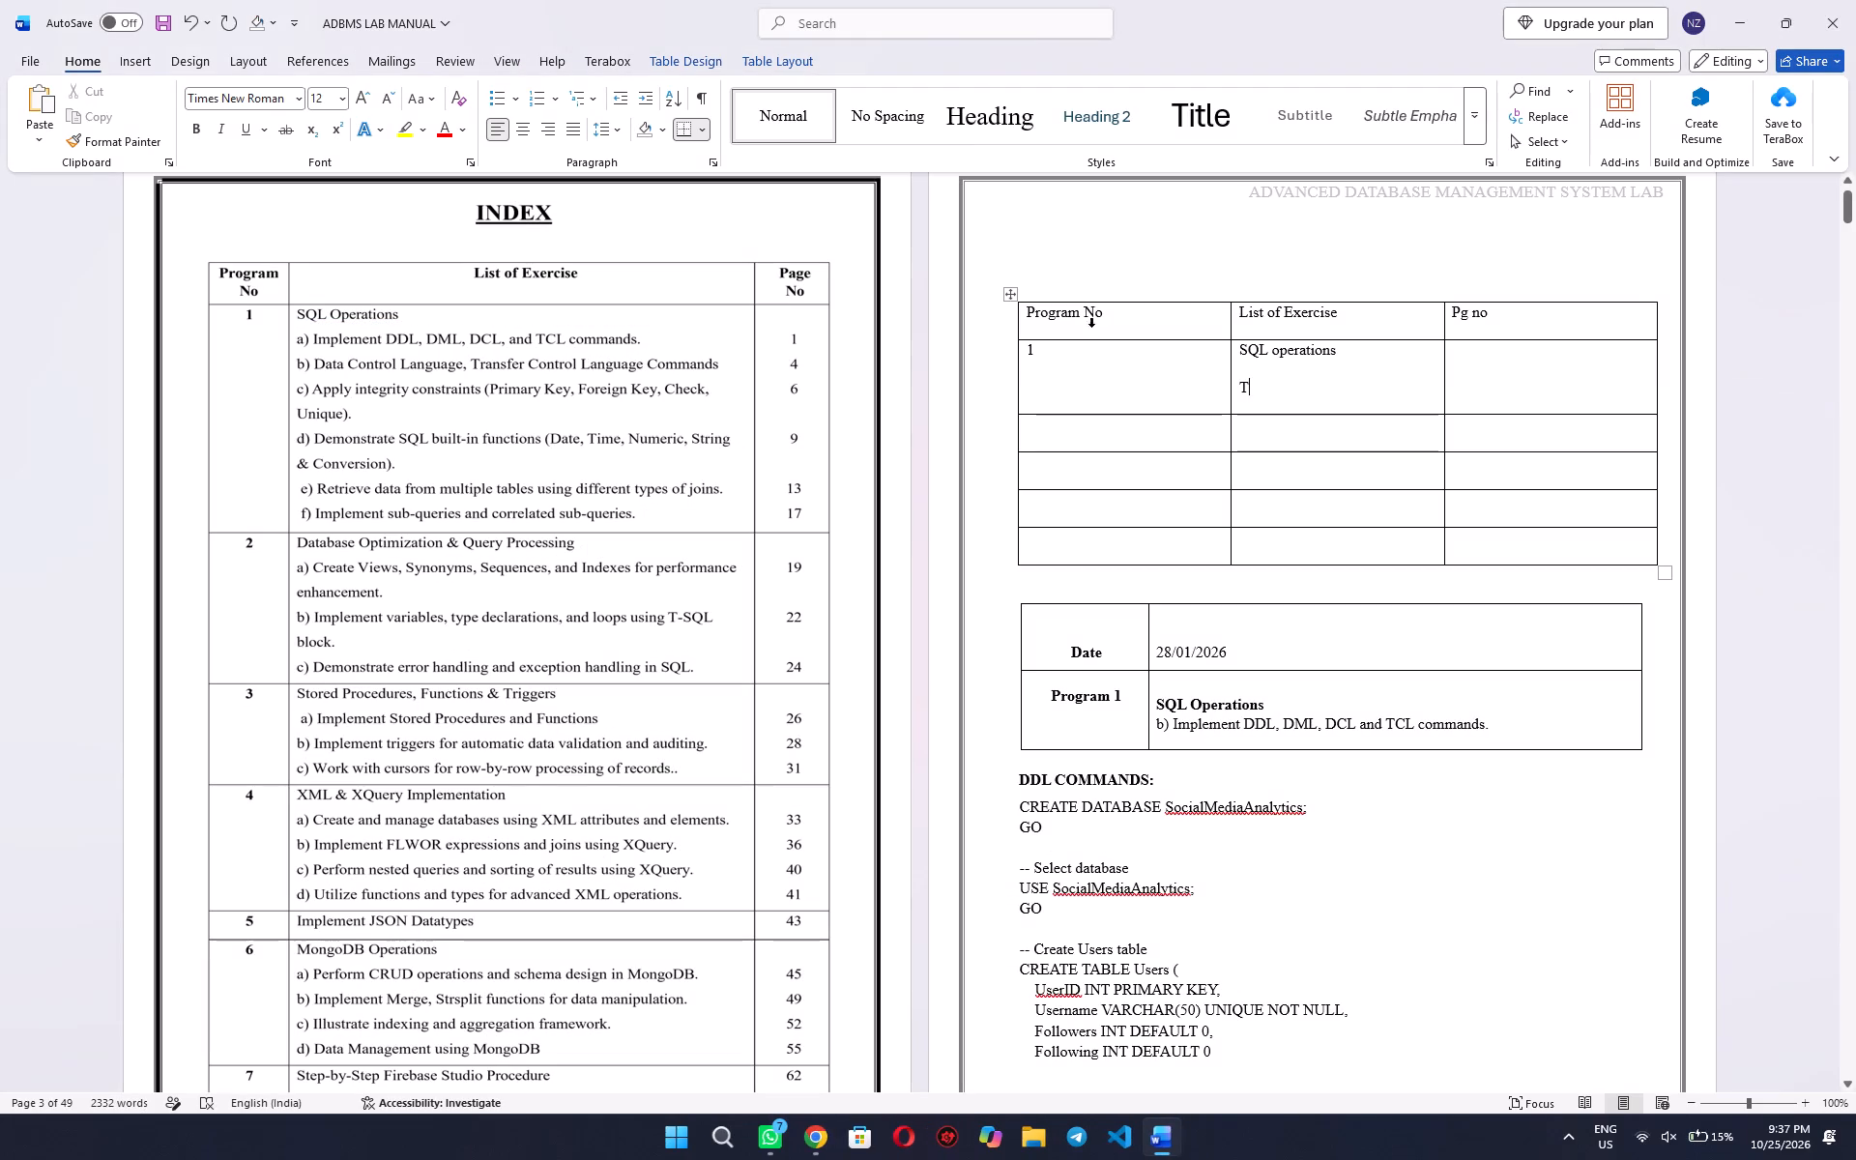
click(1283, 392)
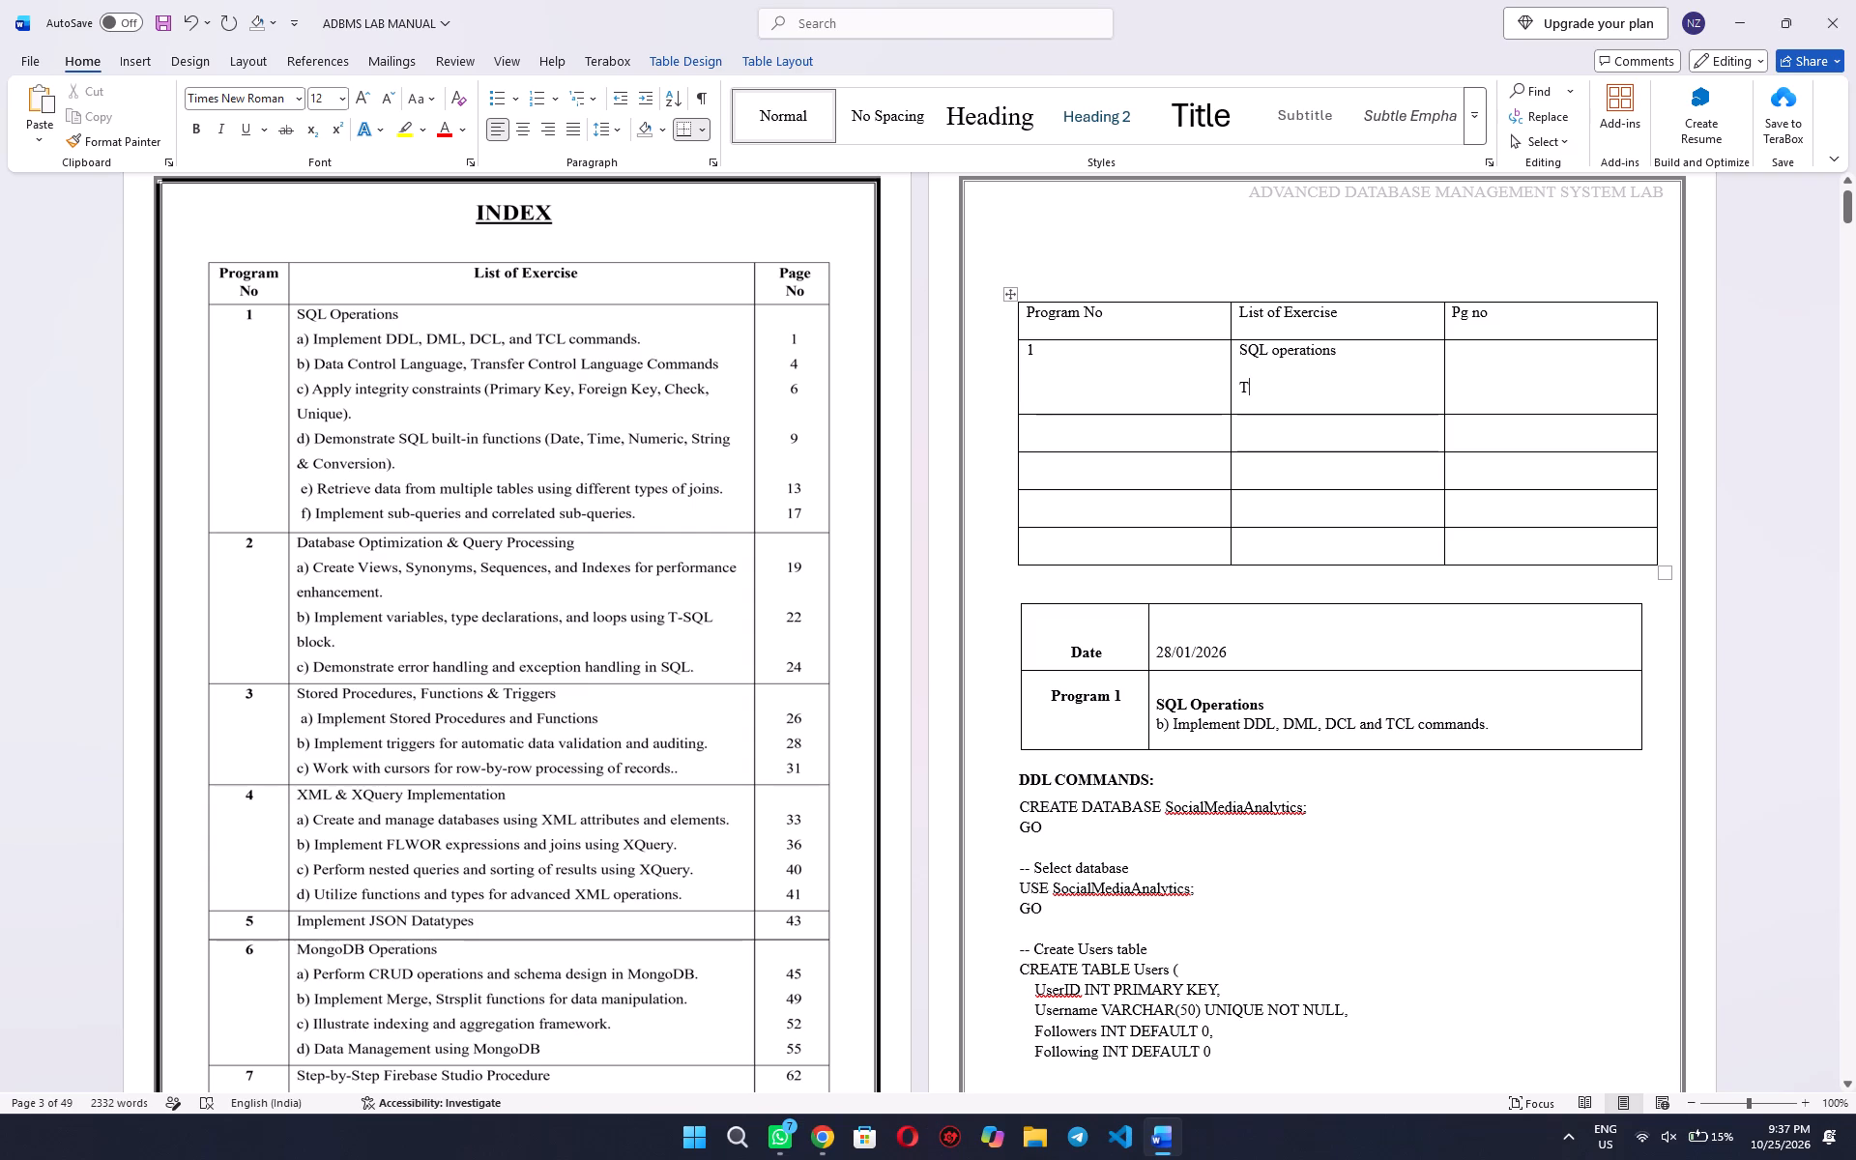
key(BackSpace)
key(BackSpace)
key(Return)
key(ctrl+v)
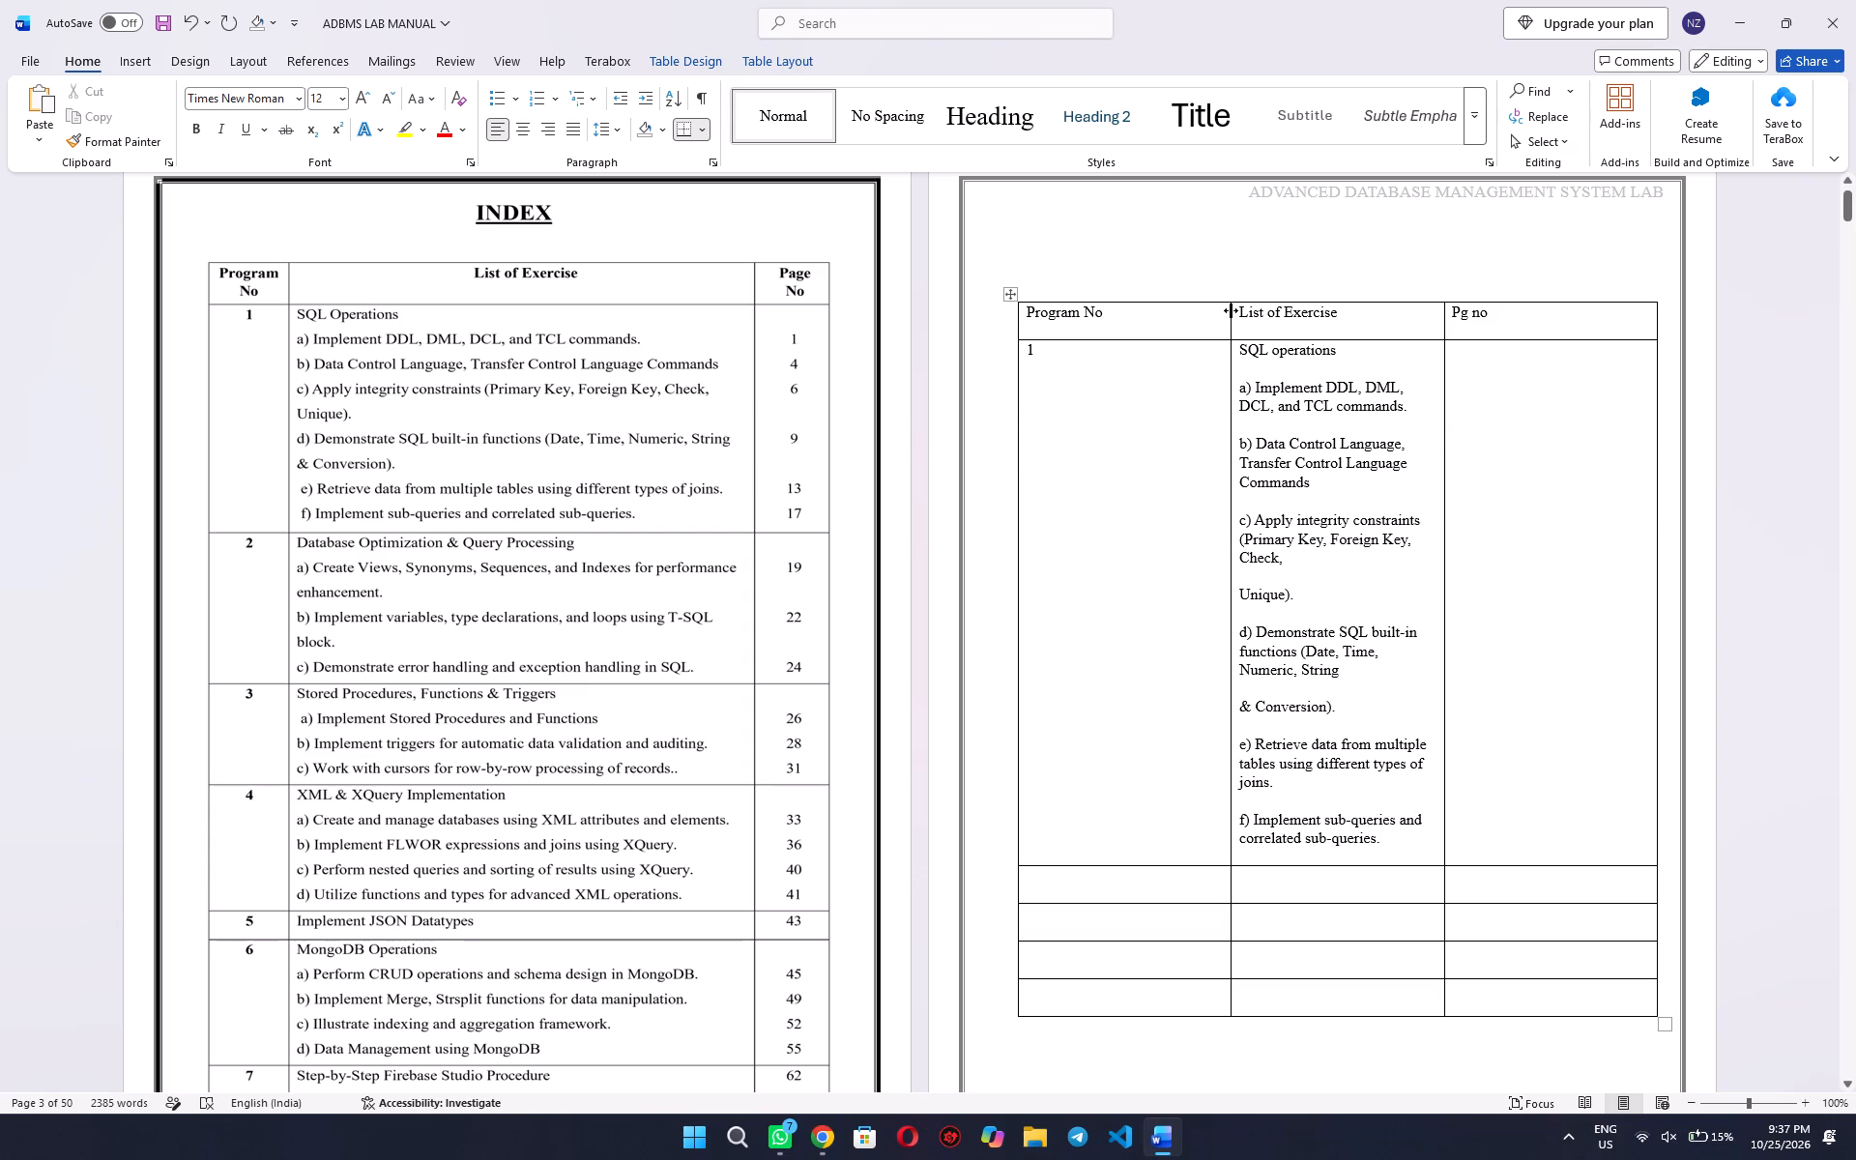
Narrow the Program No and Pg no columns so that the List of Exercise column takes up most of the table width.
drag(1231, 310, 1079, 326)
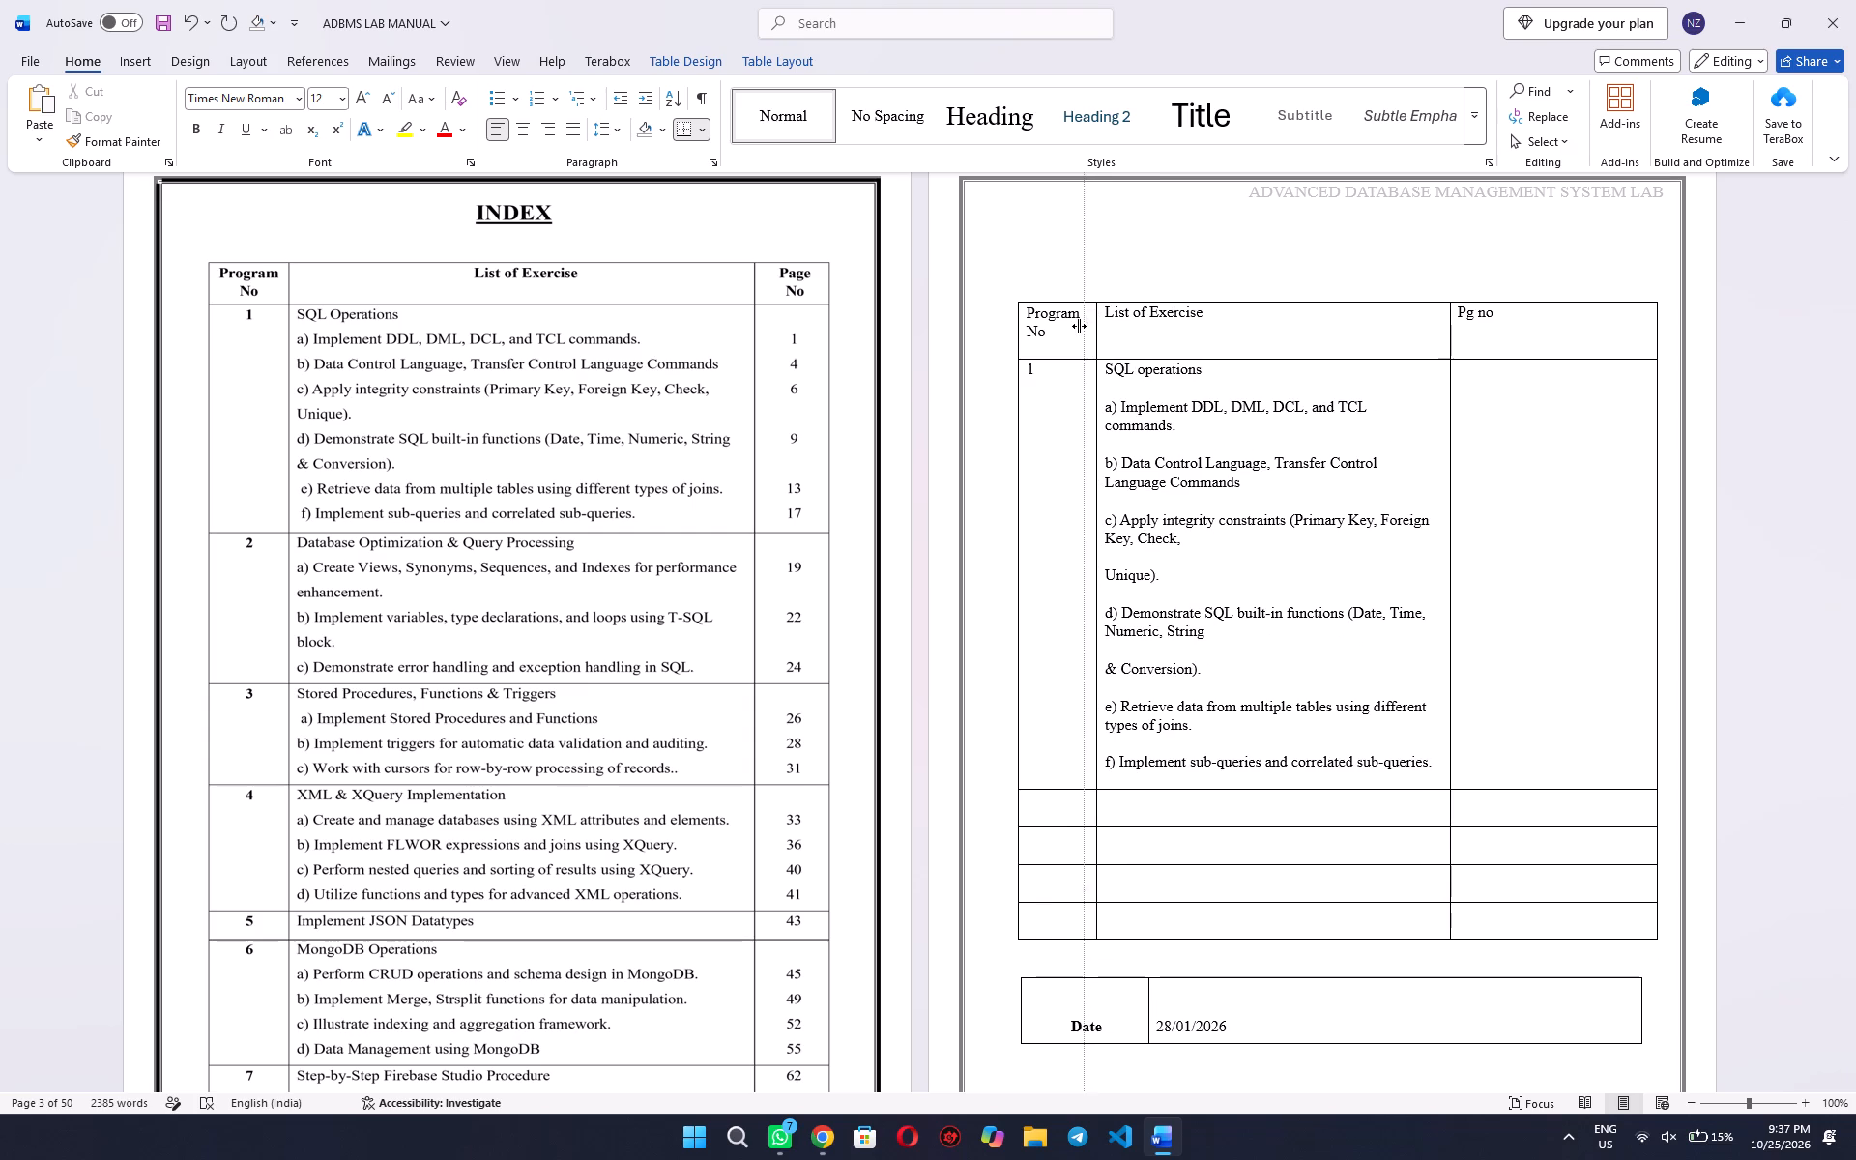
drag(1079, 326, 1078, 326)
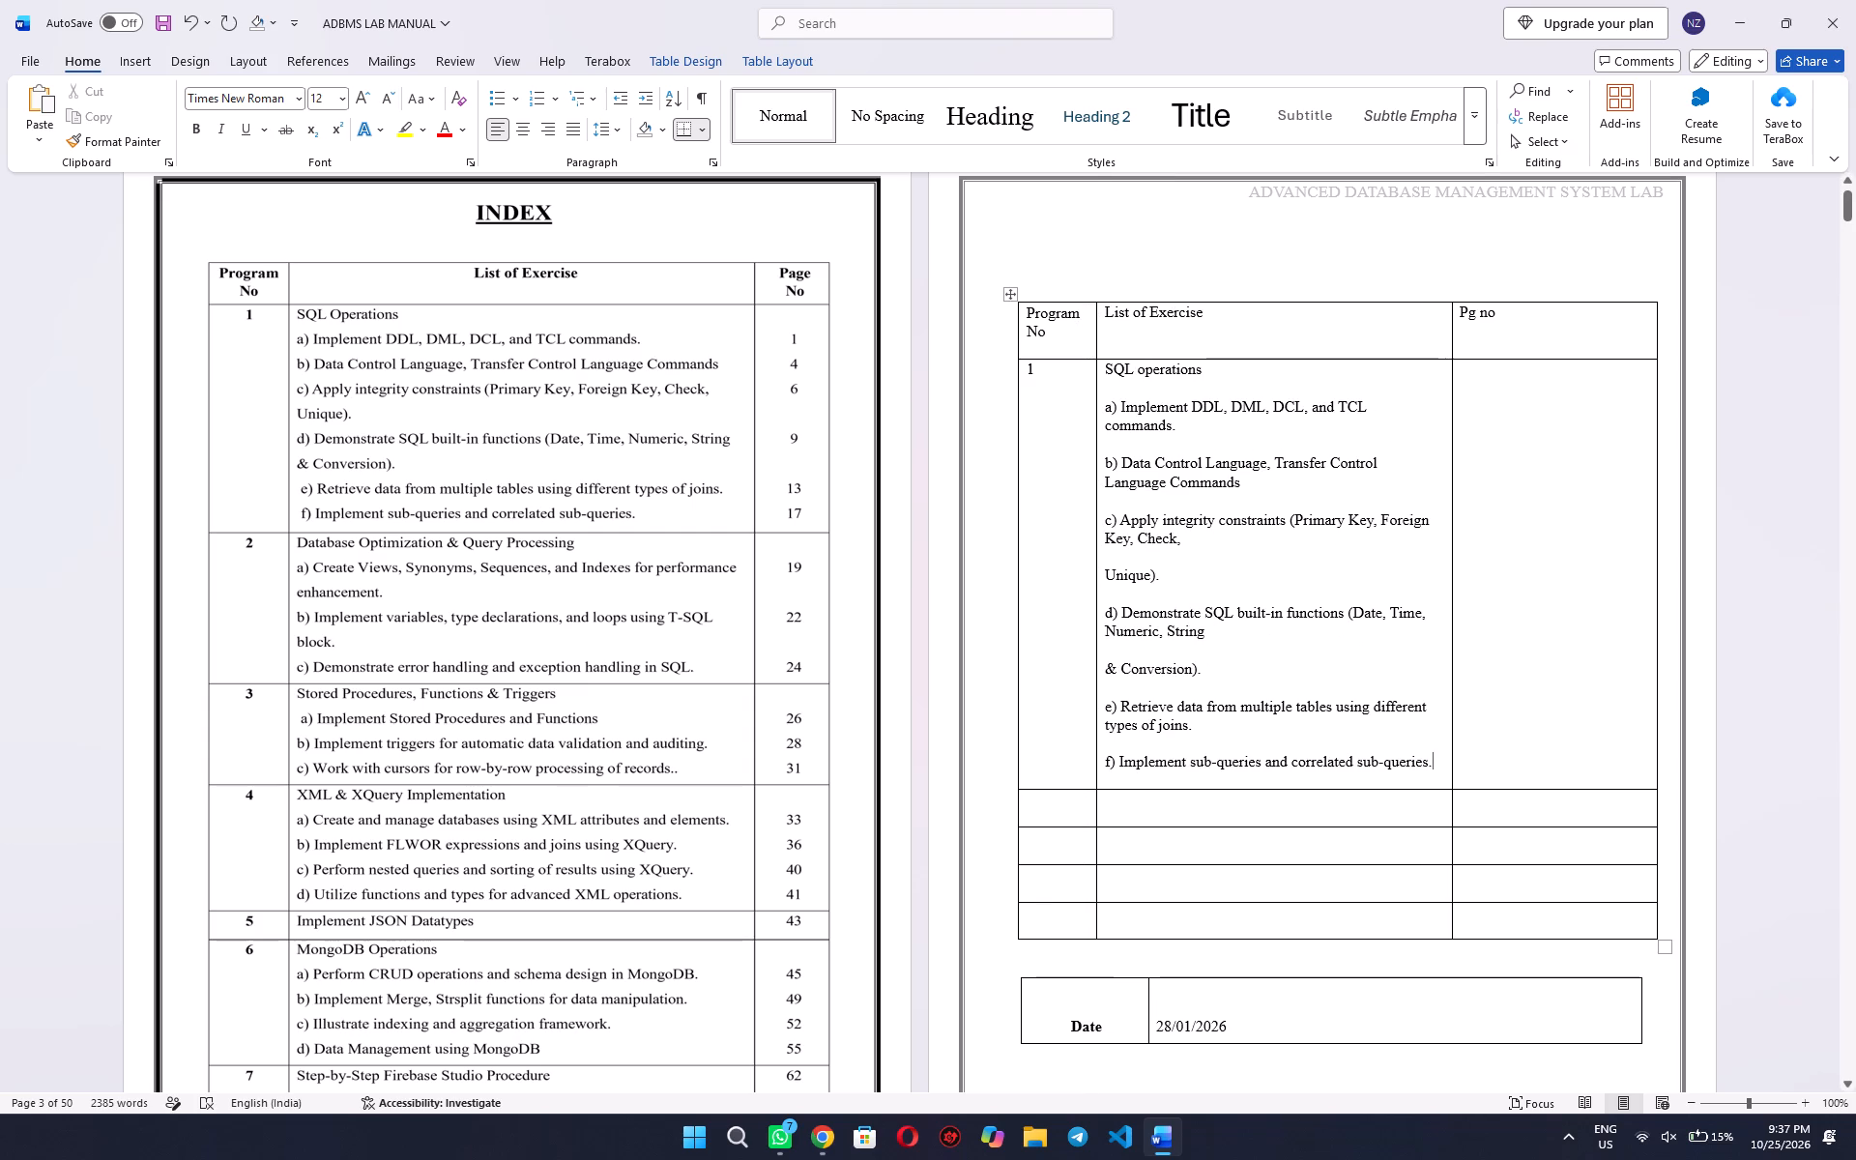
drag(1449, 332, 1563, 336)
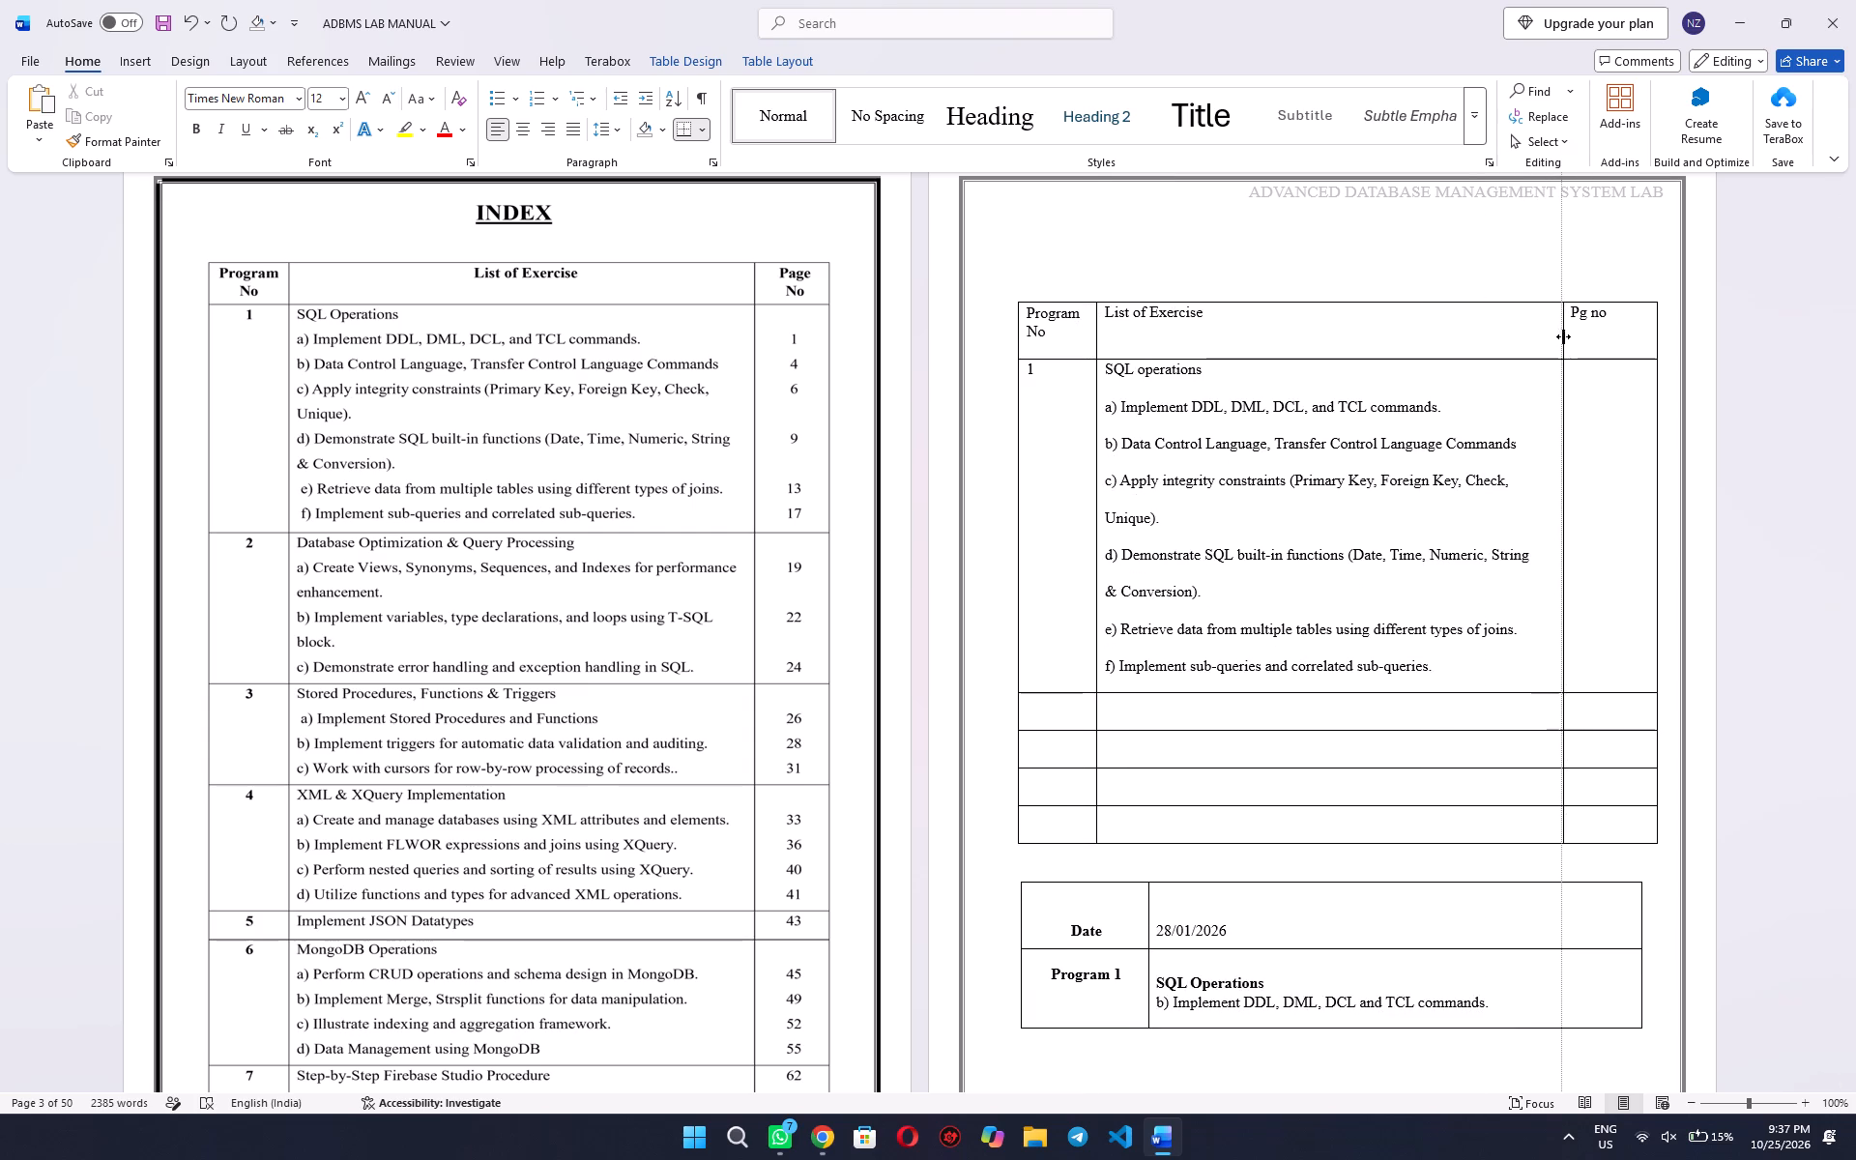
drag(1563, 336, 1590, 336)
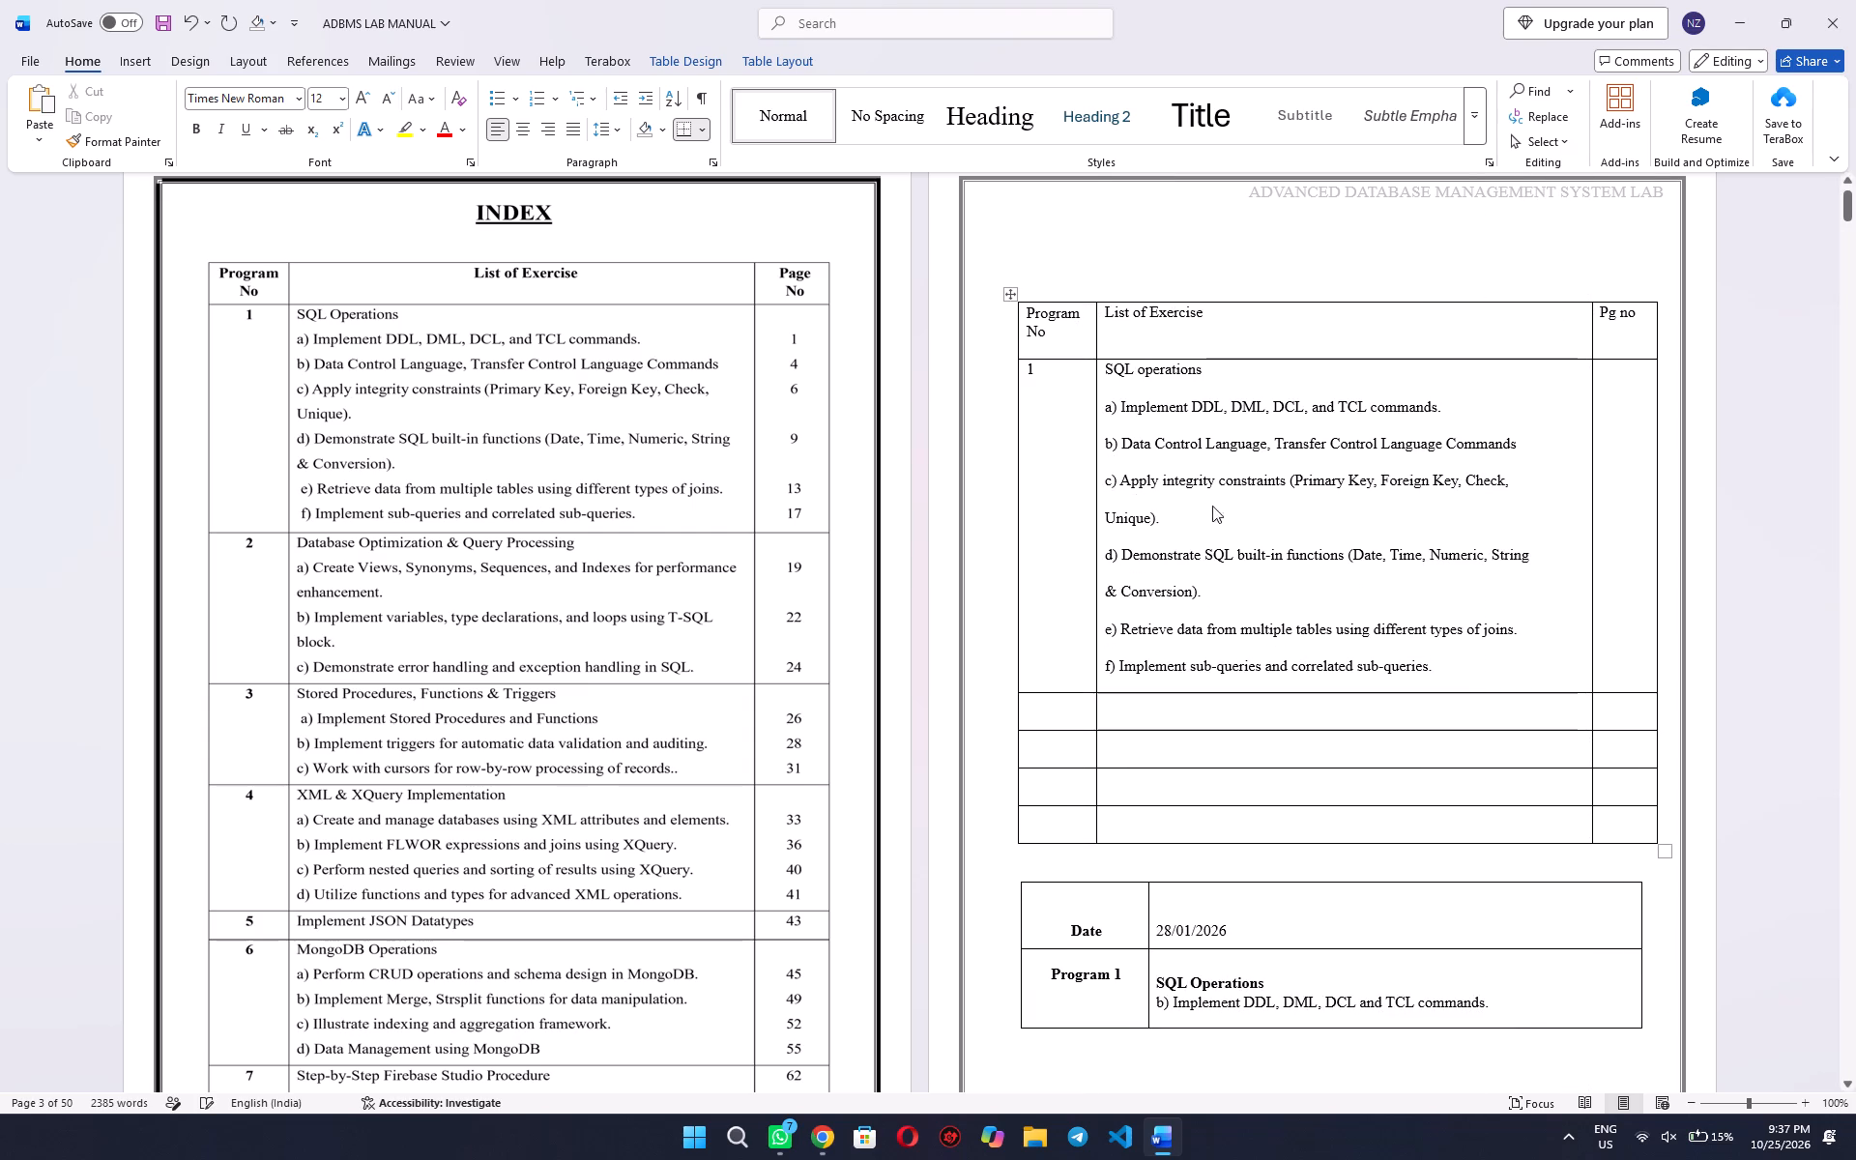
Set the line spacing of the pasted items a) to f) under SQL operations to 1.0.
click(1196, 392)
key(Right)
key(Down)
drag(1445, 658, 1100, 391)
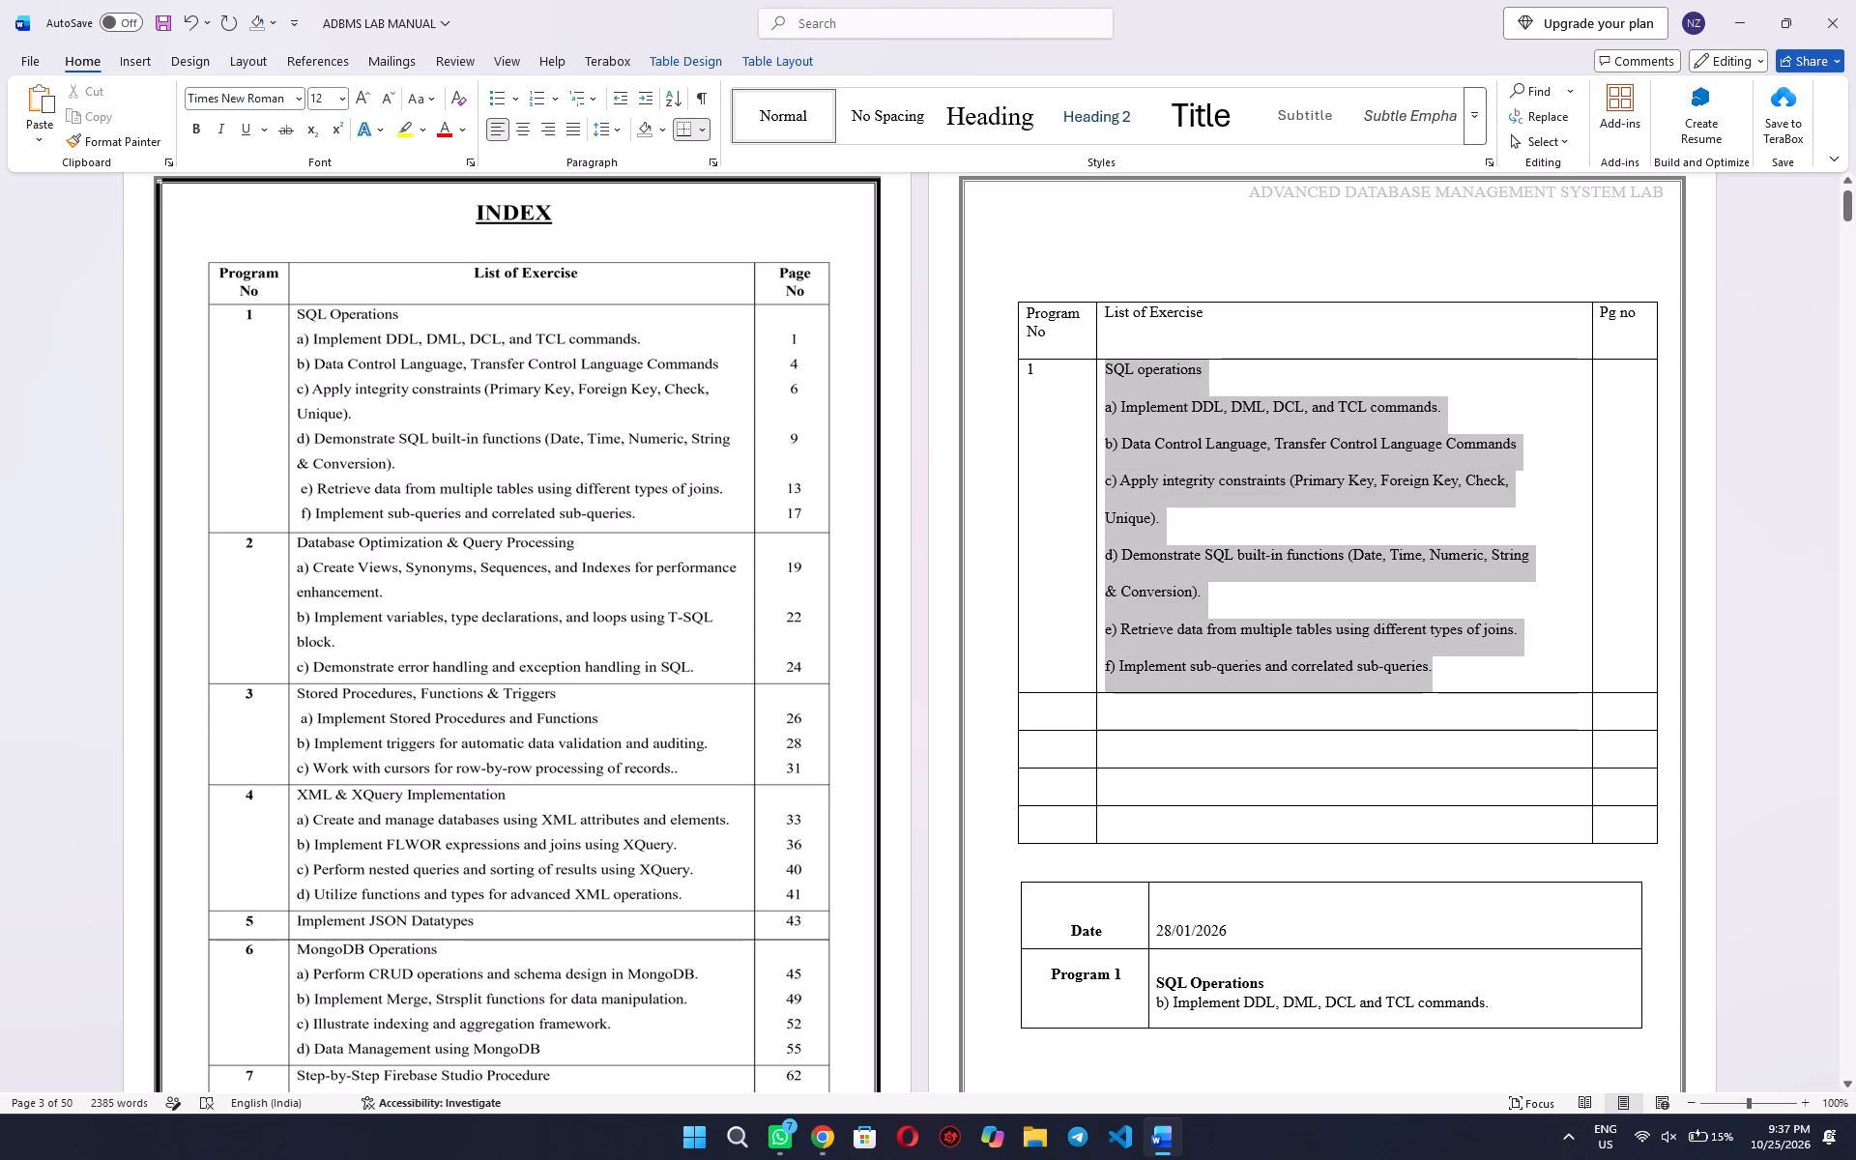
drag(1100, 391, 1099, 402)
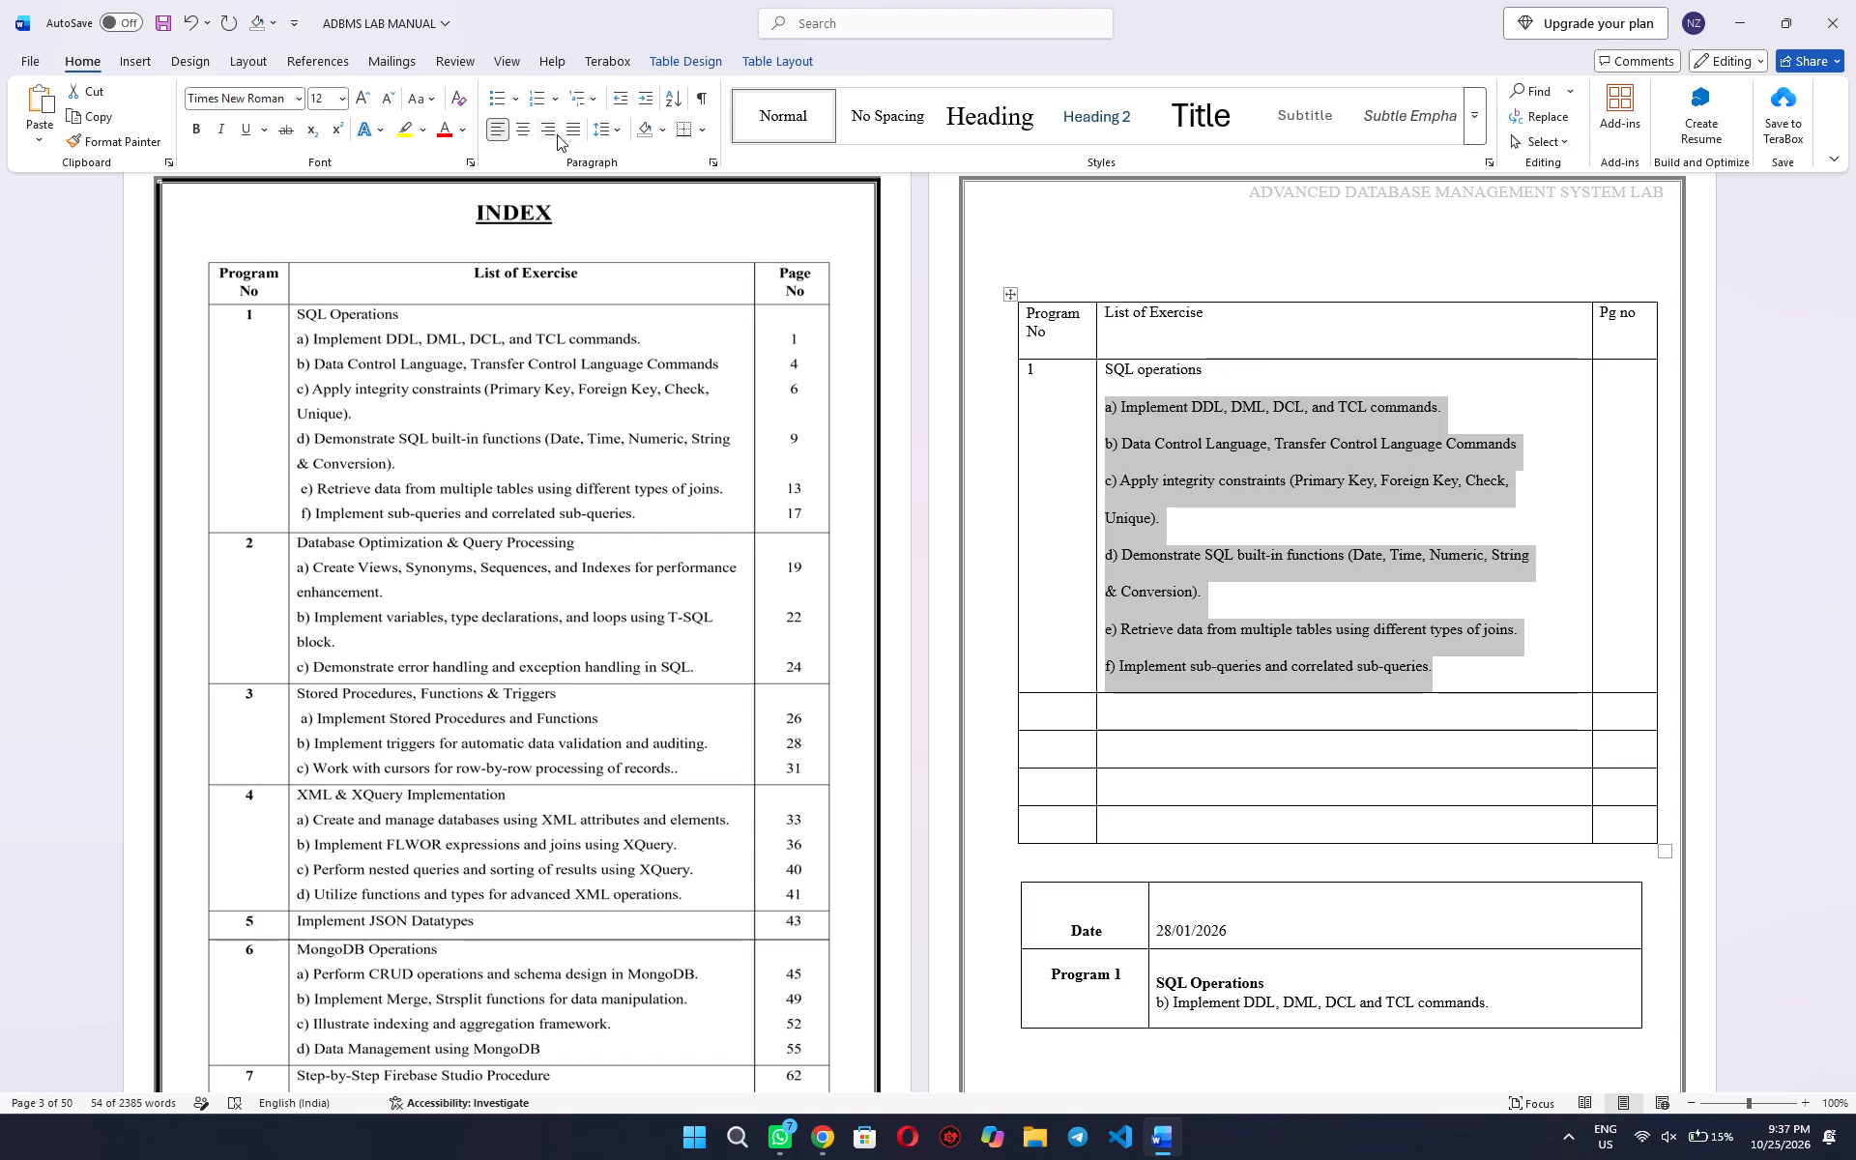
click(611, 132)
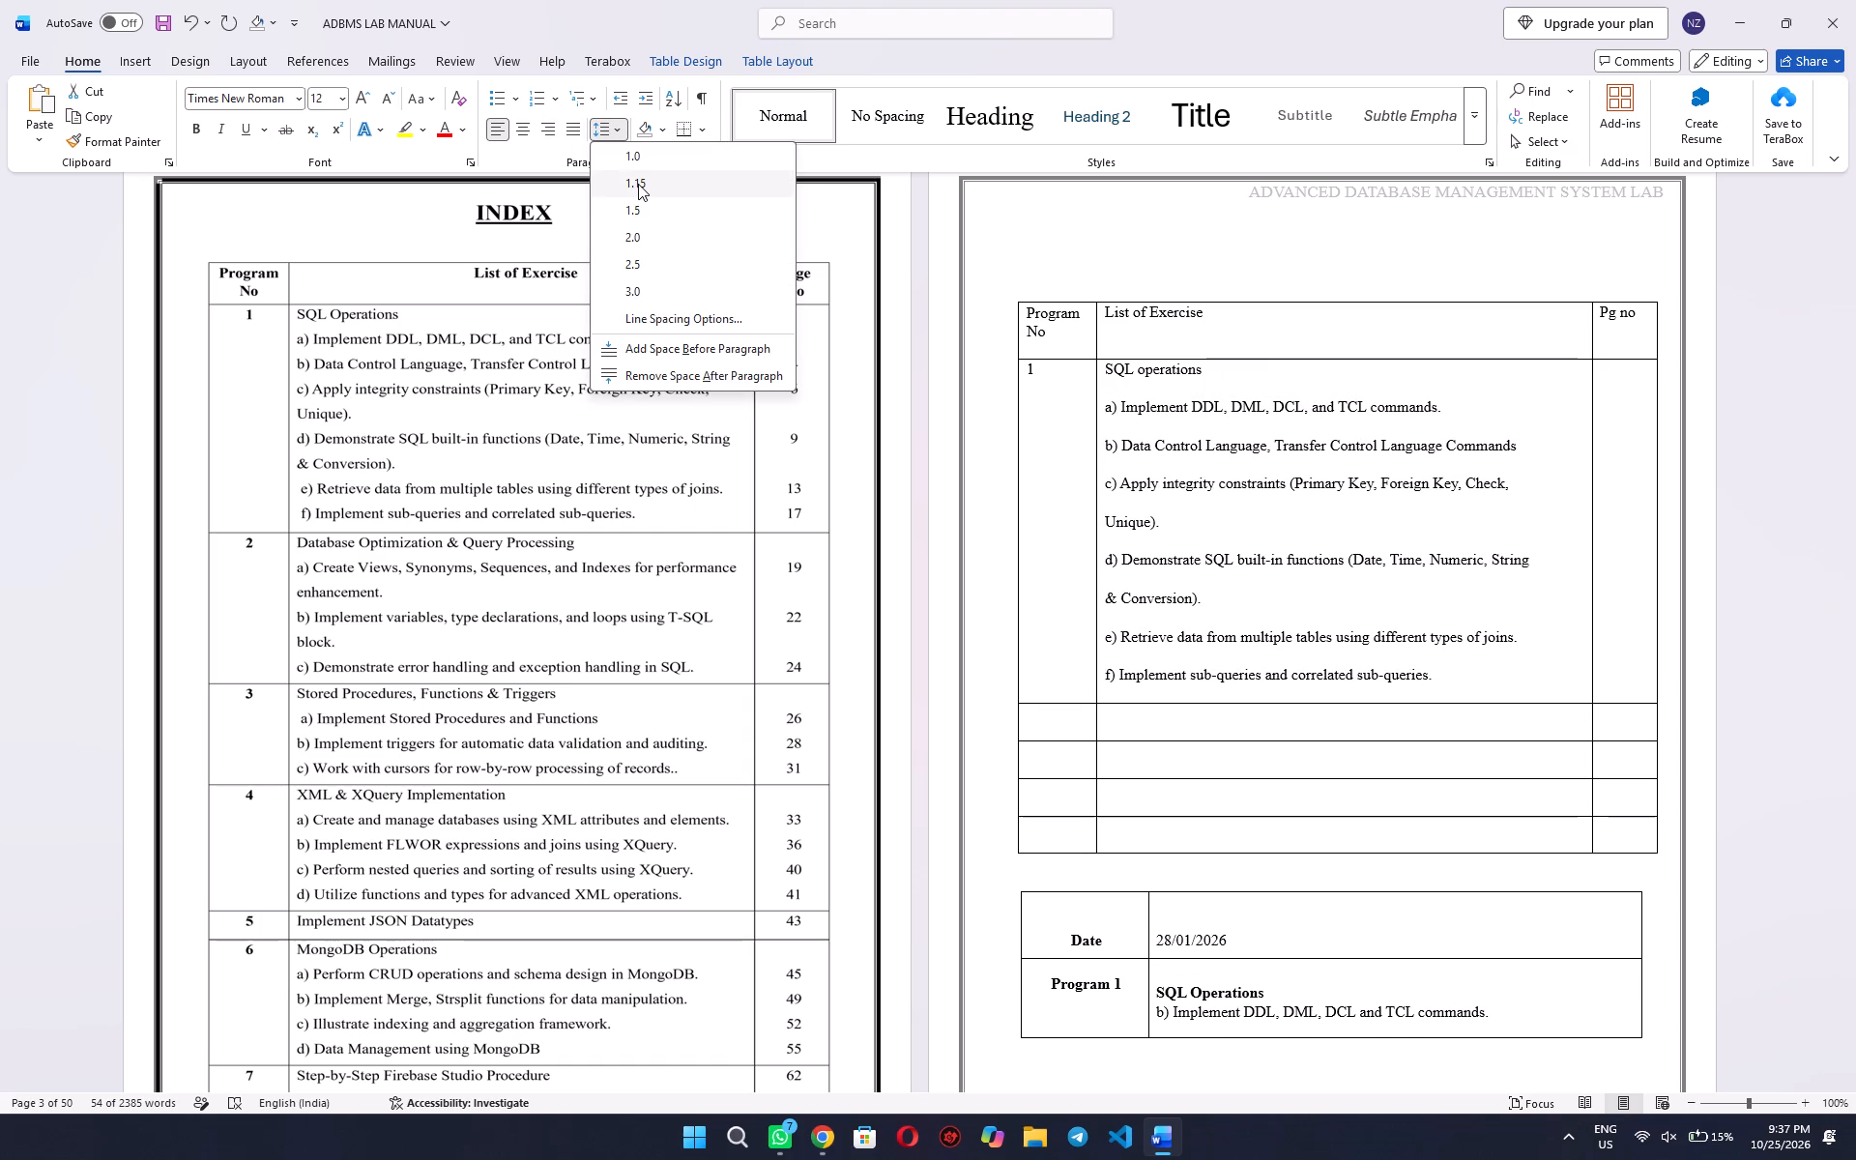
click(645, 166)
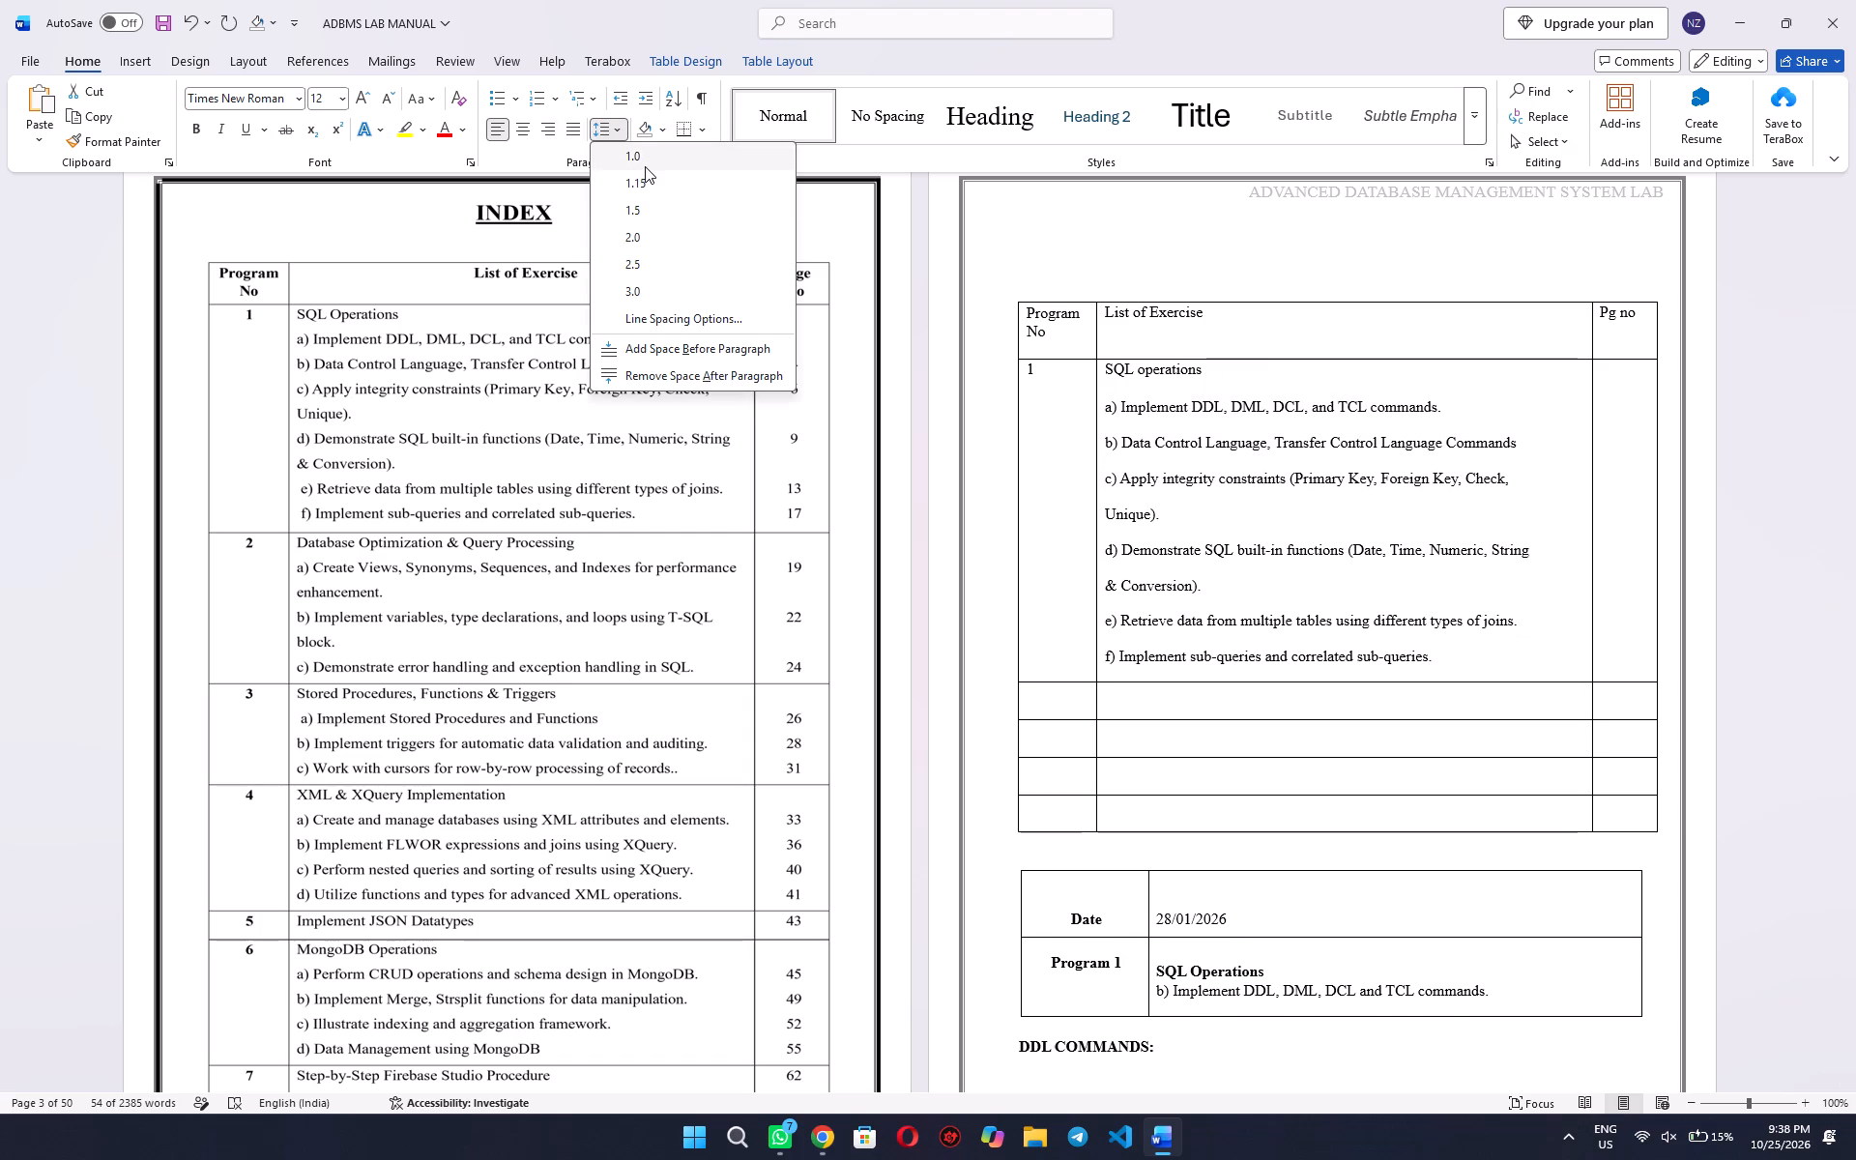
Replace the paragraph breaks between the lines of items a) to f) with line breaks to close the gaps.
click(1248, 371)
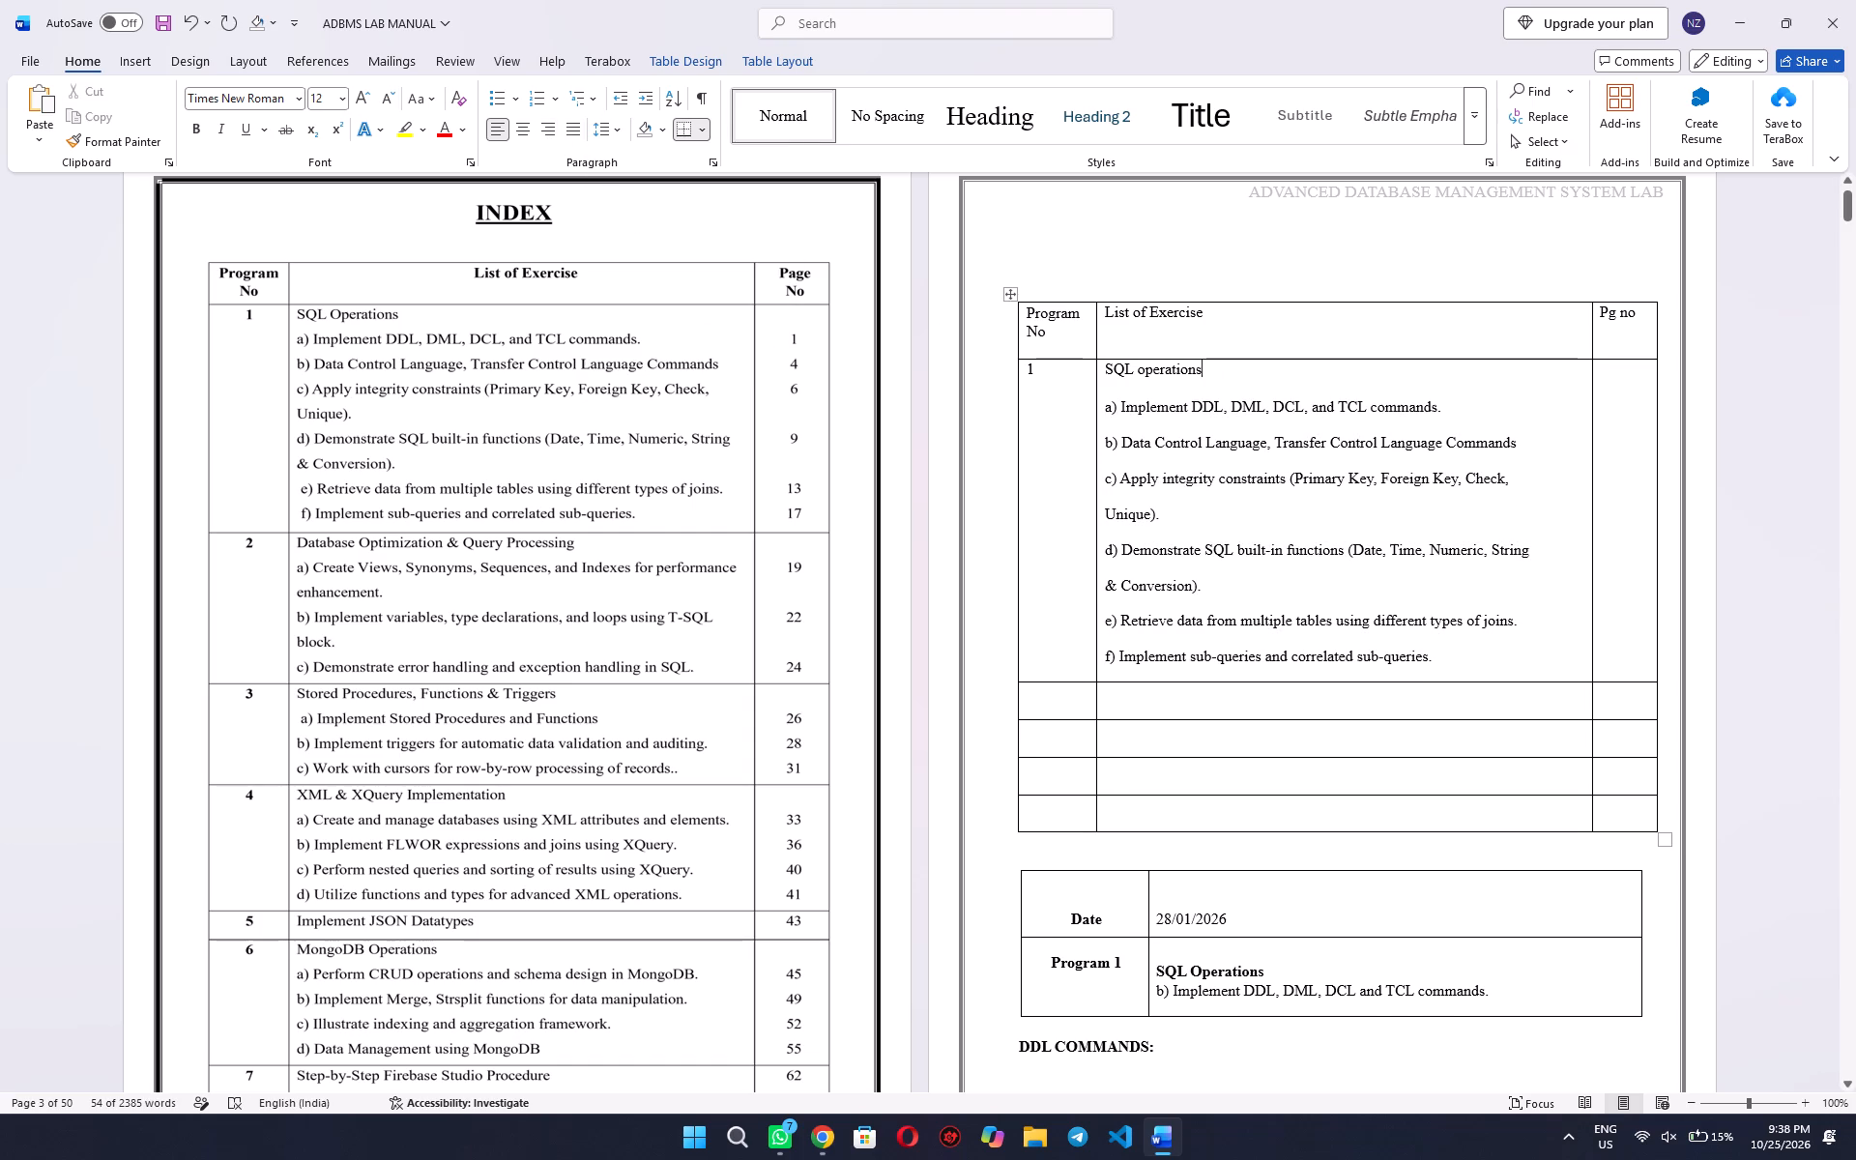
click(1471, 412)
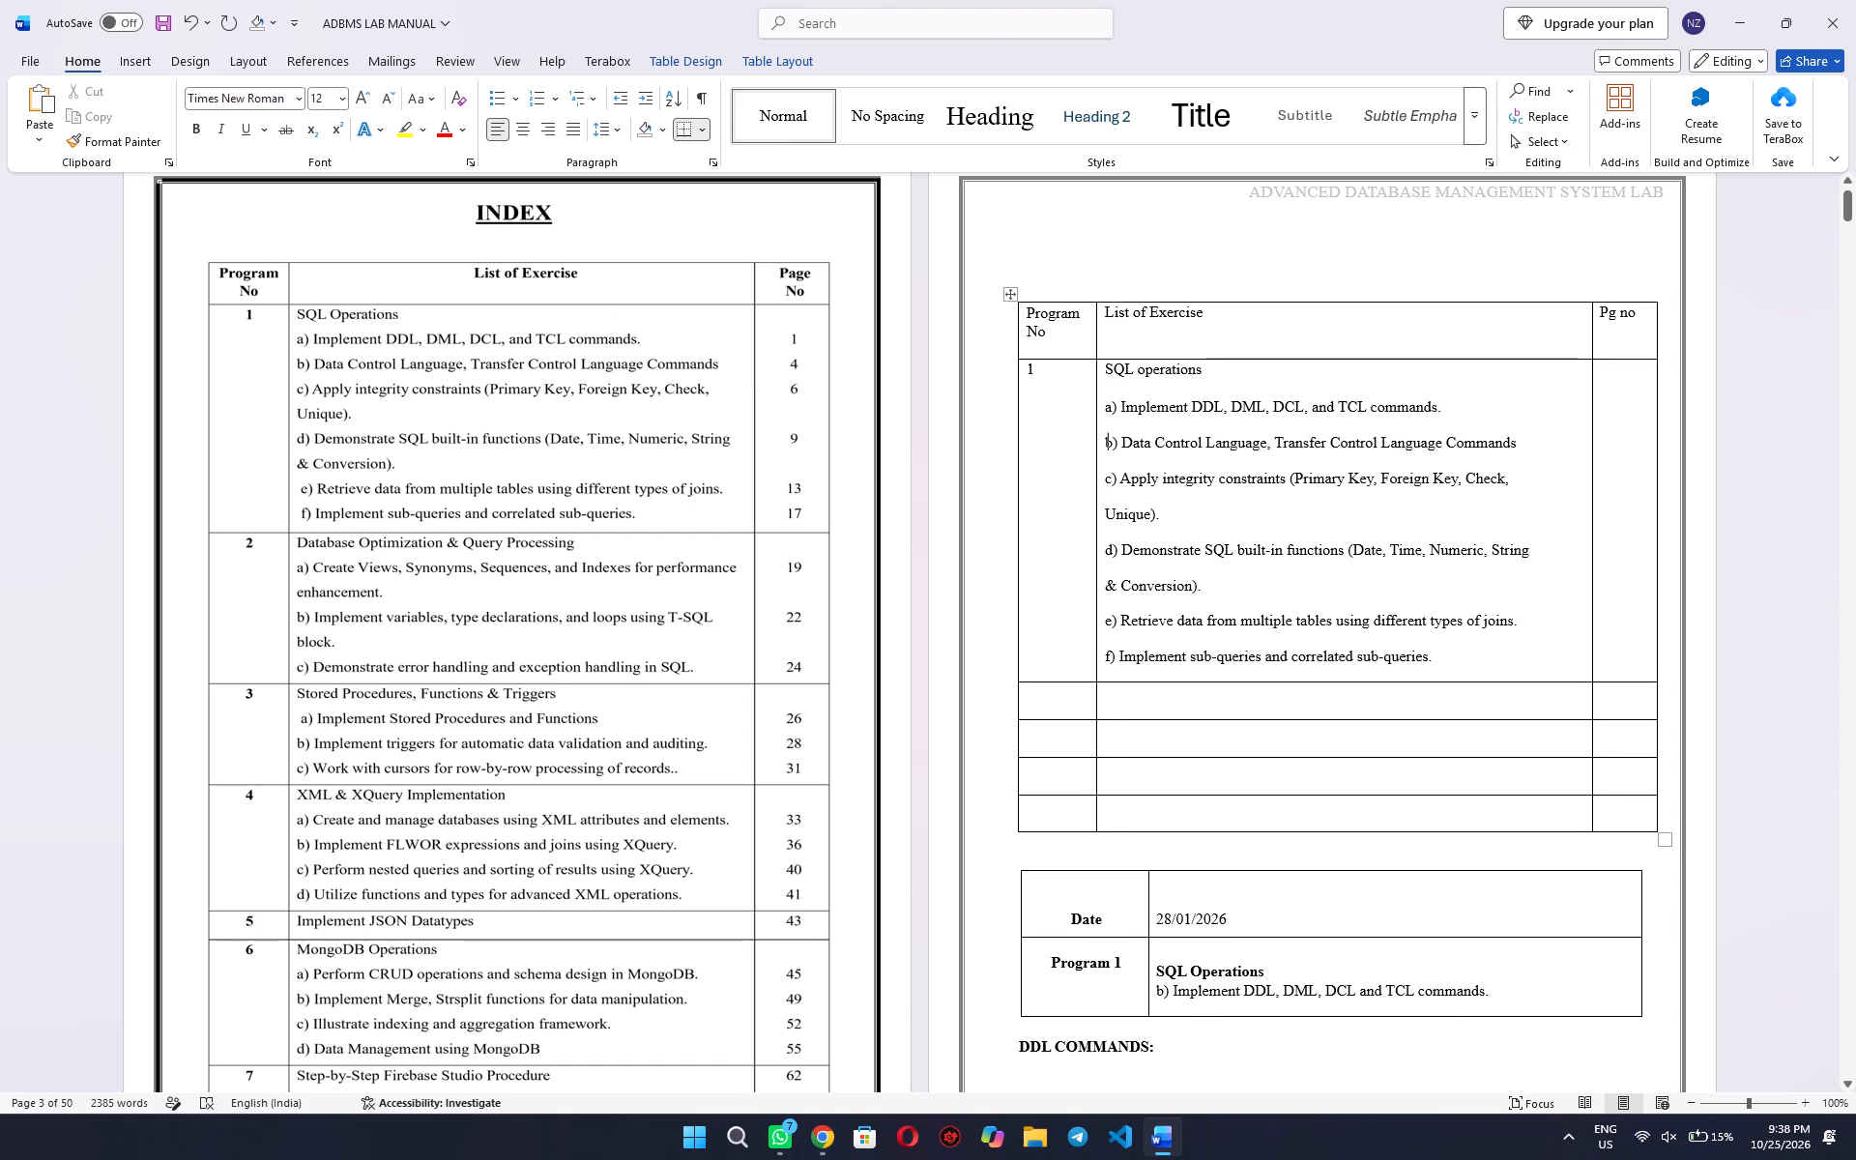
key(BackSpace)
key(shift+Return)
key(Down)
key(BackSpace)
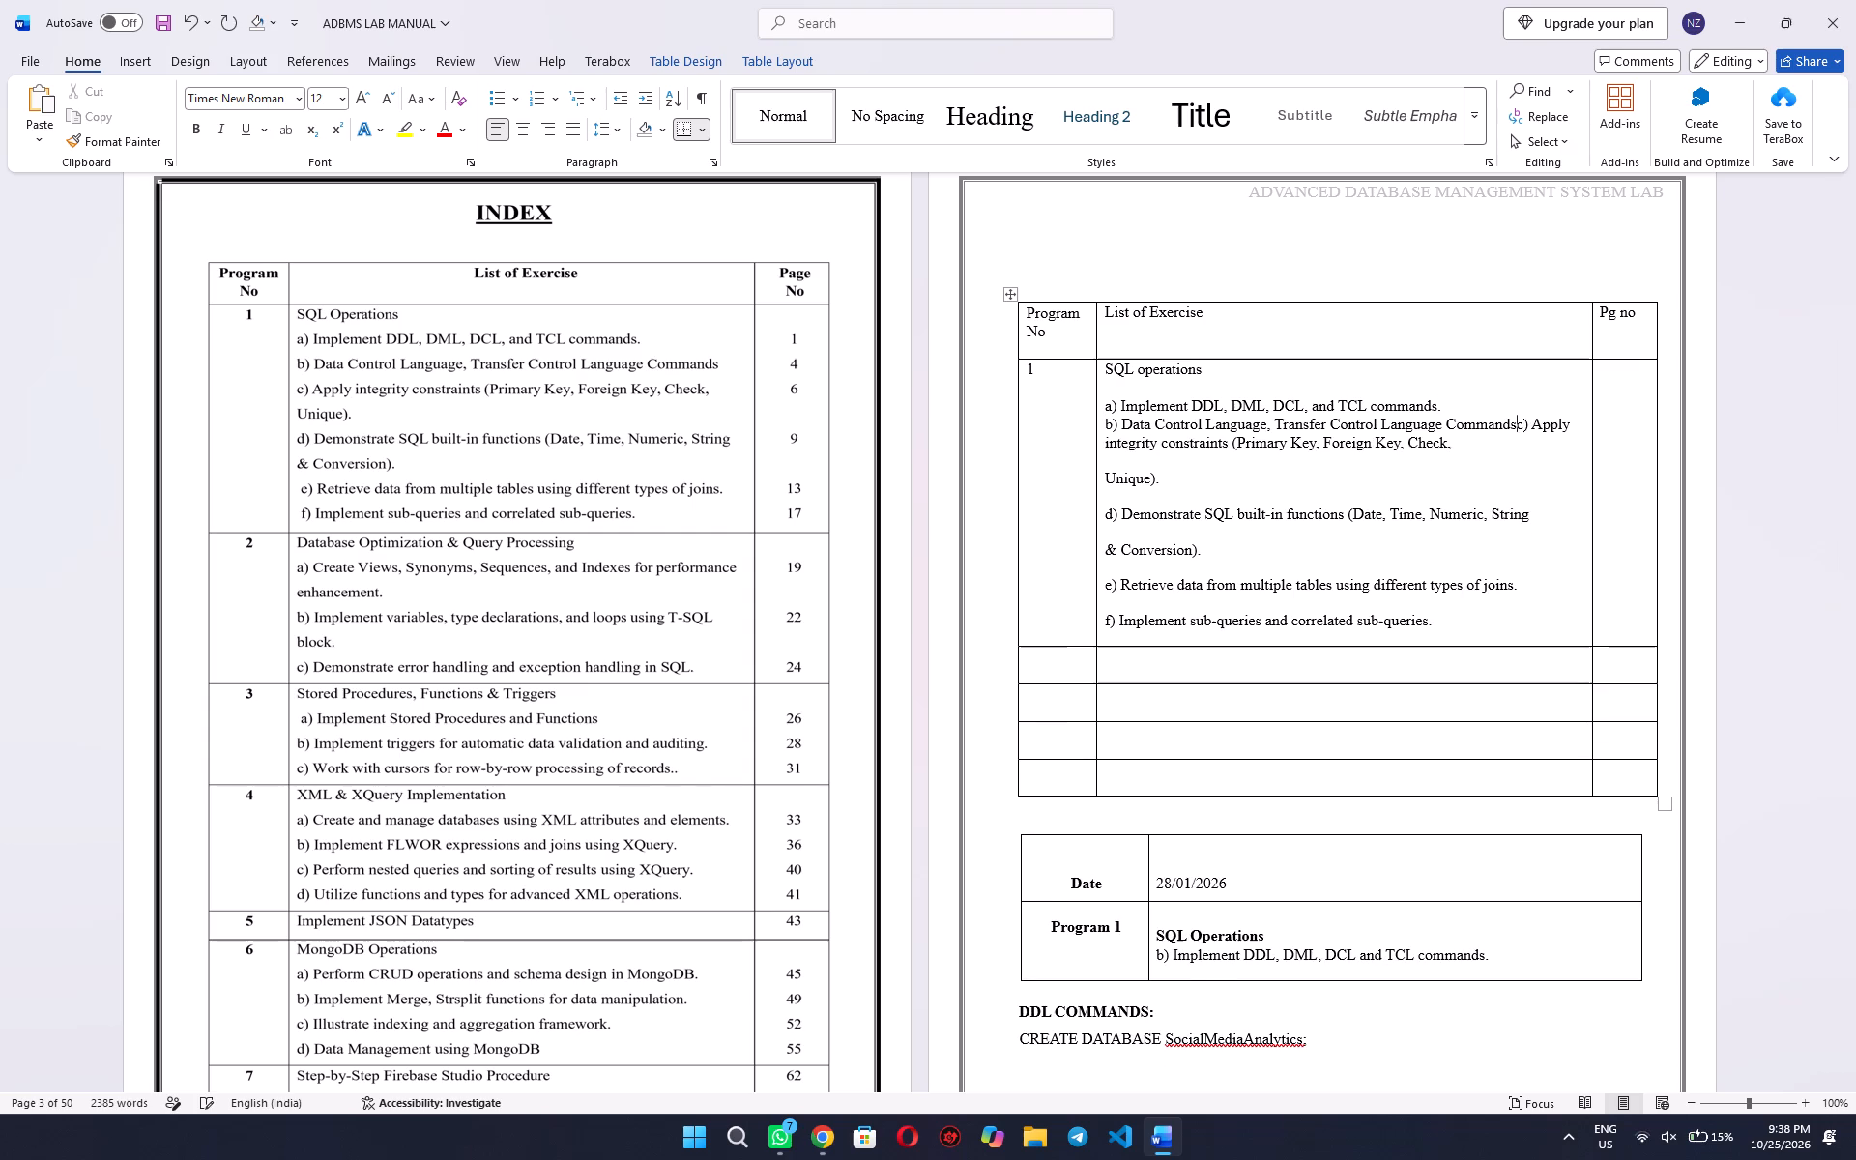
key(shift+Return)
key(Down)
key(BackSpace)
key(backslash)
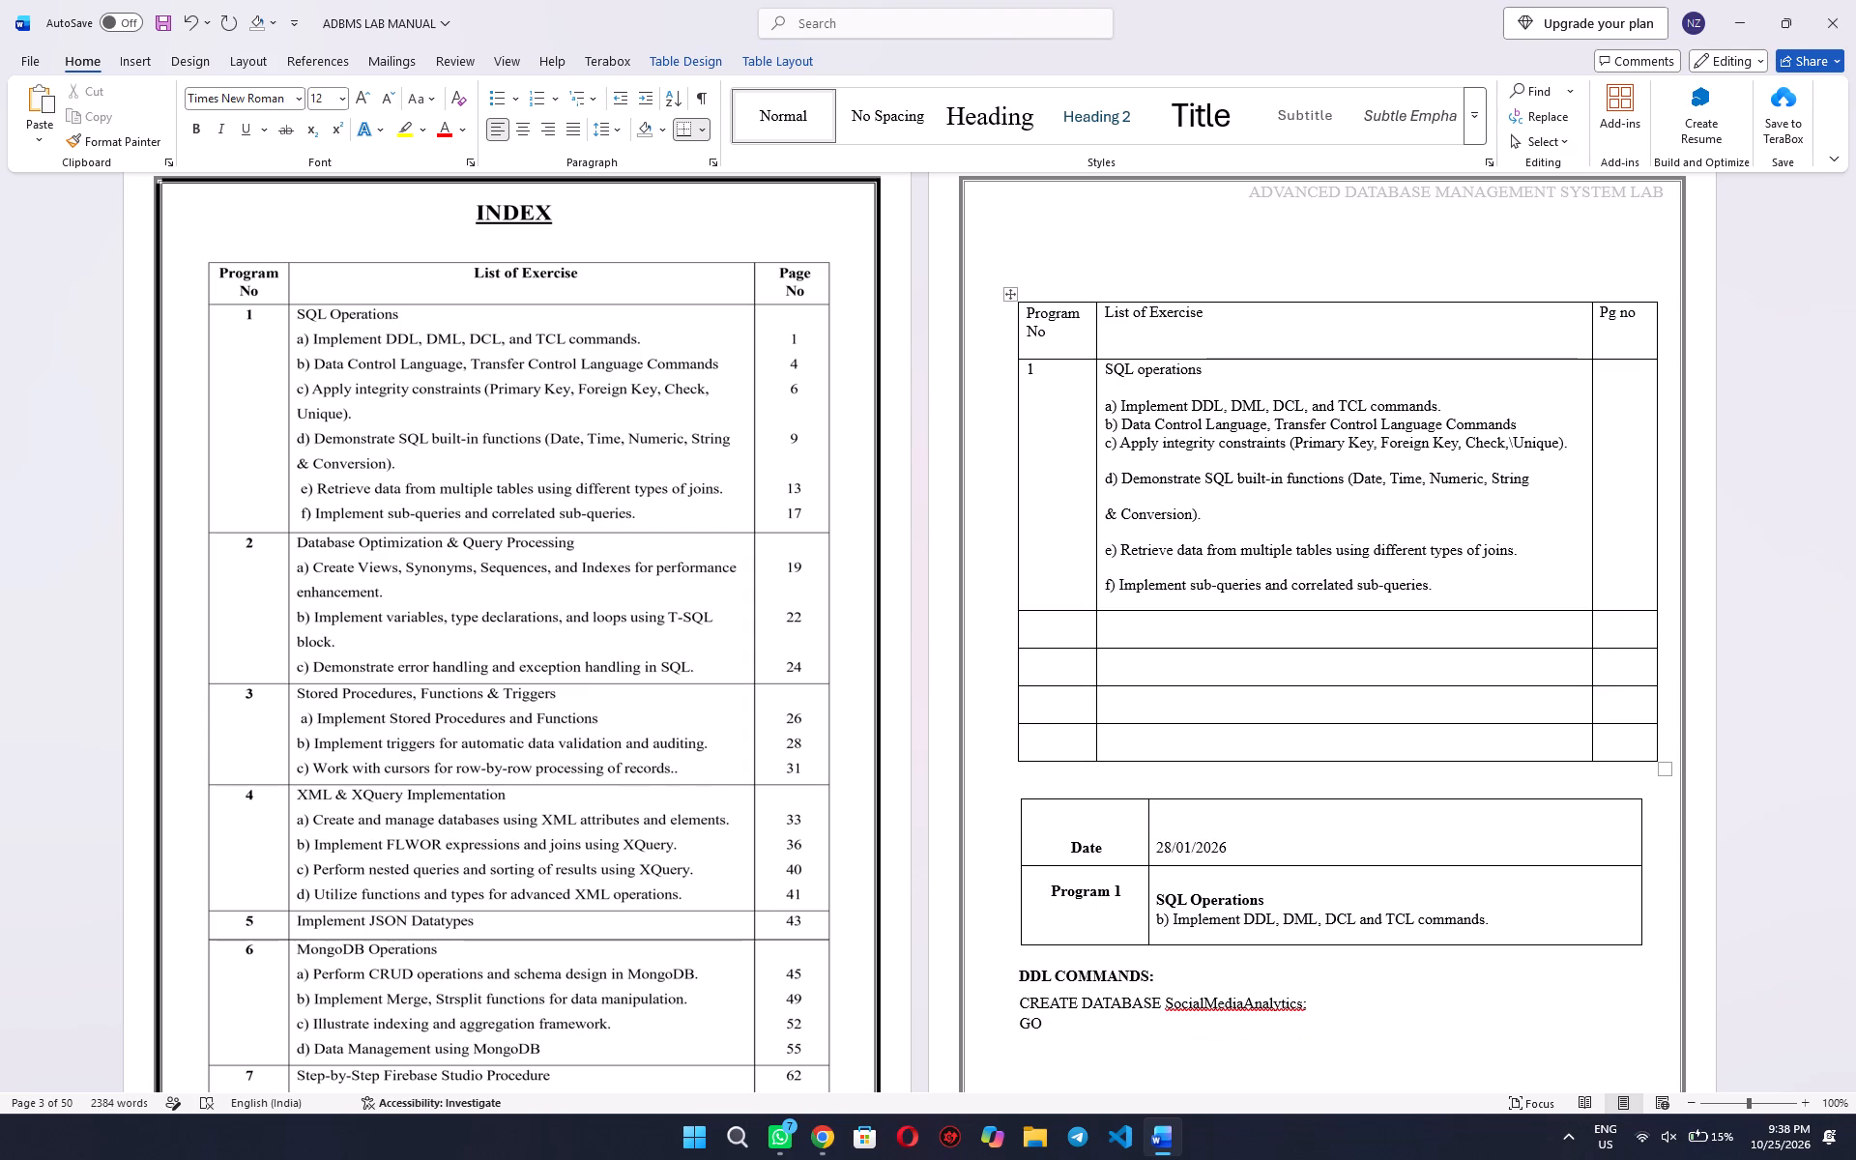
key(BackSpace)
key(shift+Return)
key(Down)
key(BackSpace)
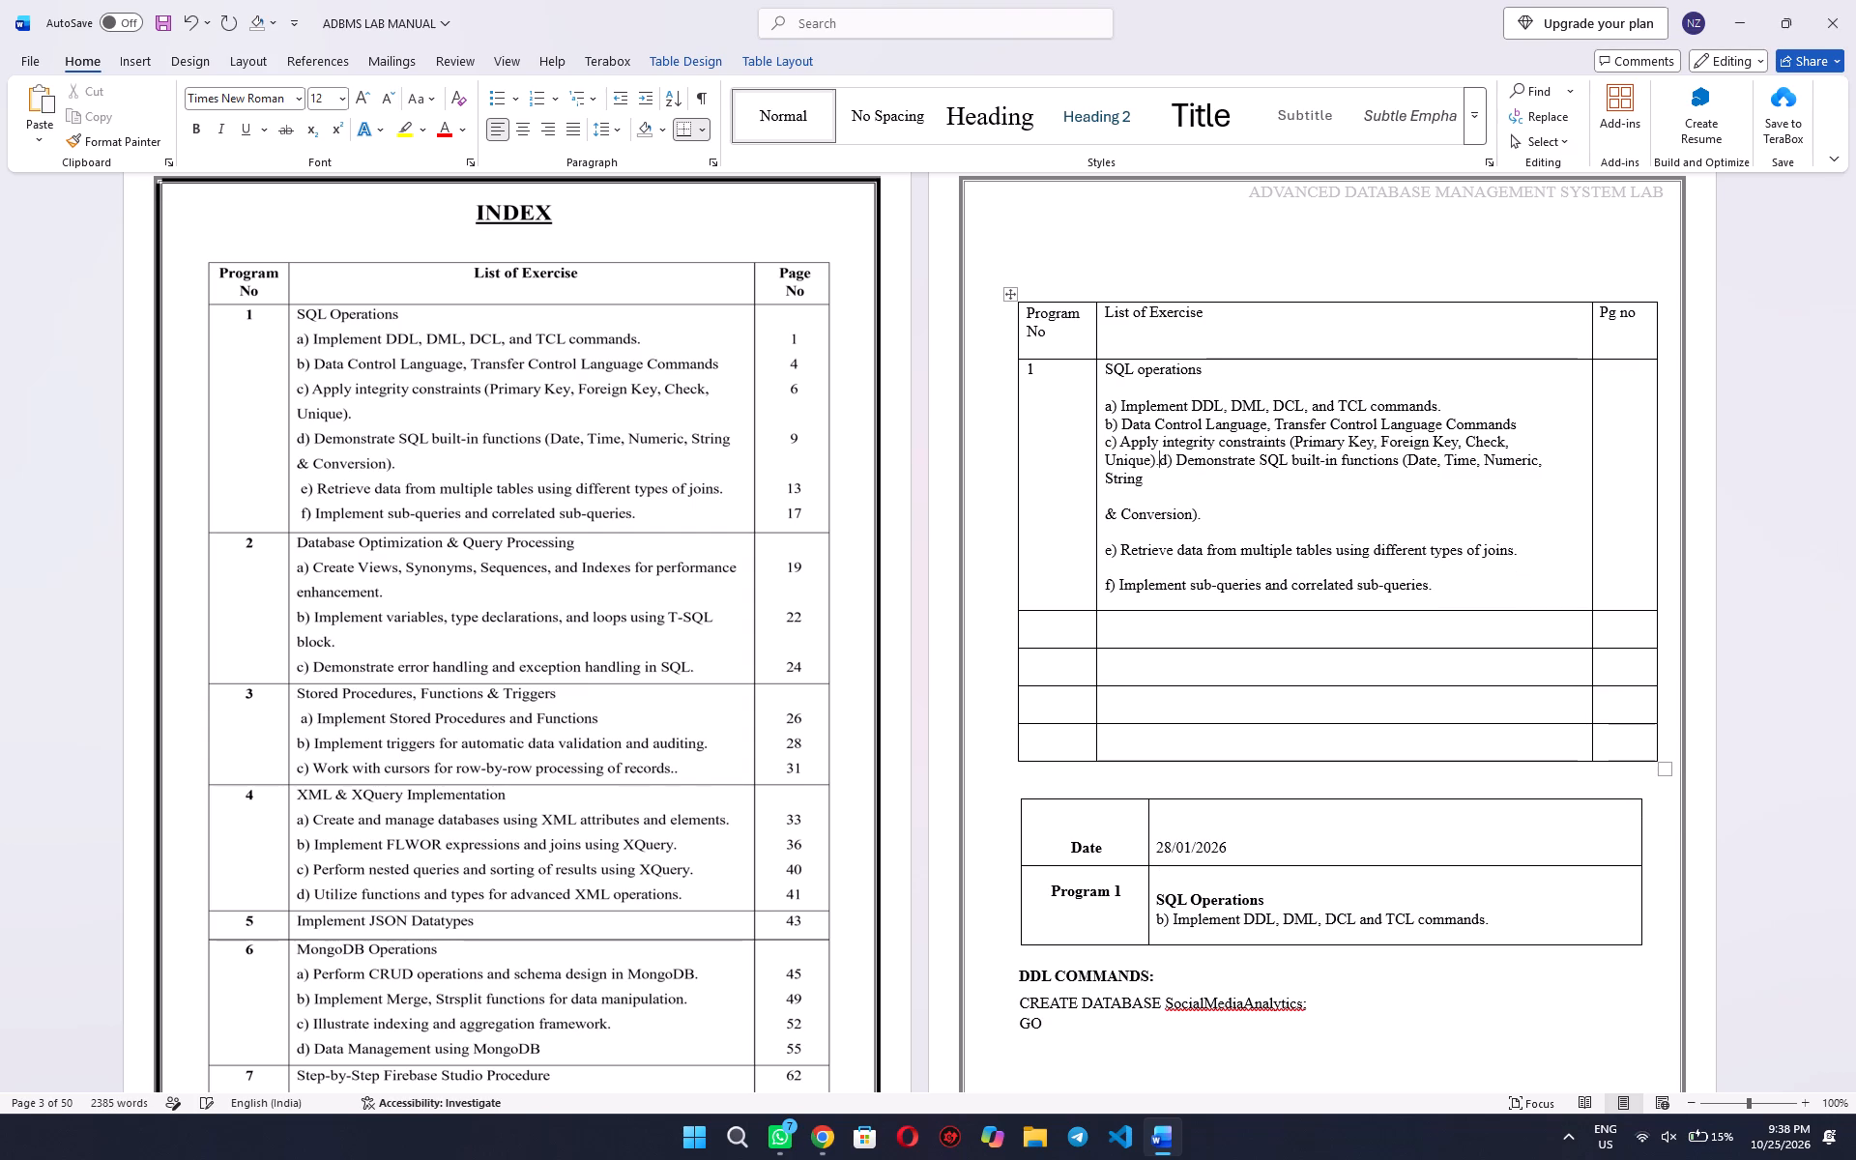
key(shift+Return)
key(Down)
key(BackSpace)
key(shift+Return)
key(Down)
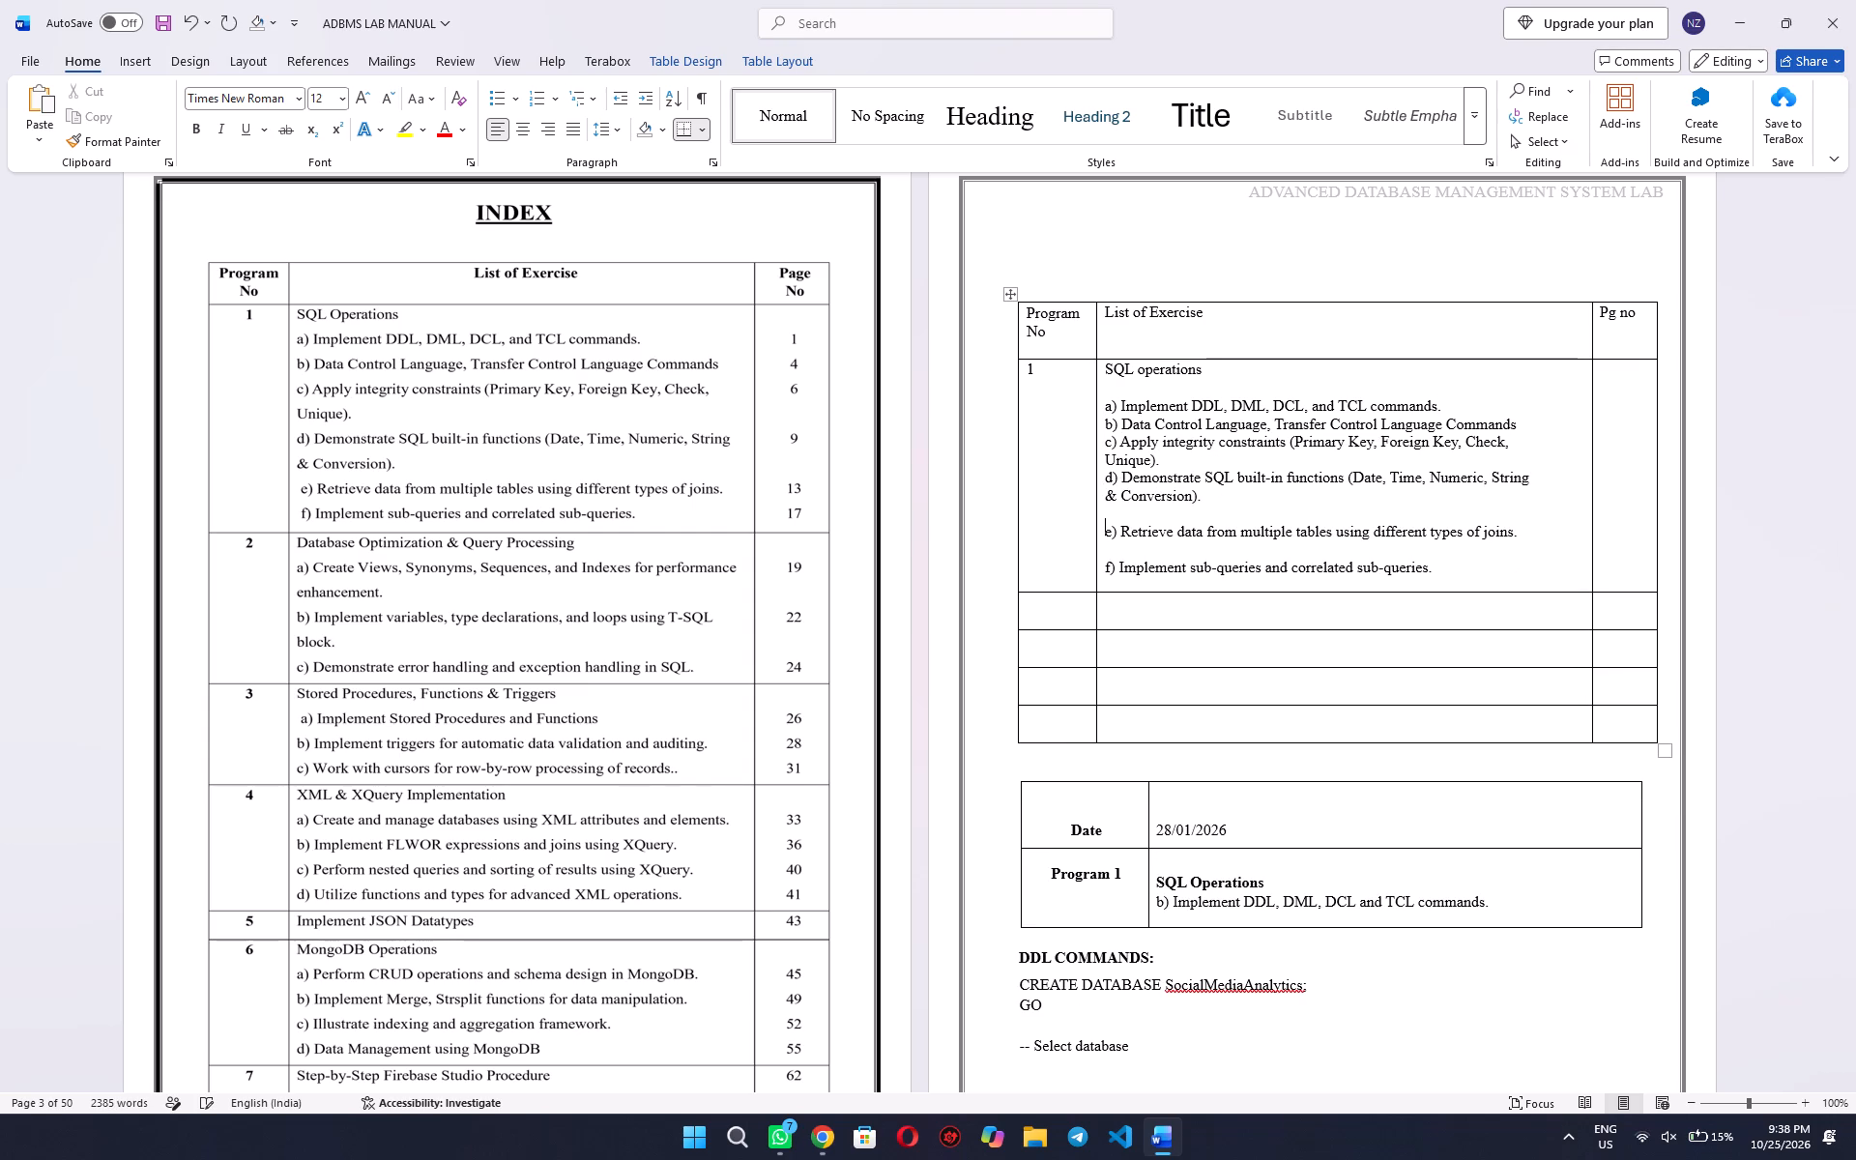
key(BackSpace)
key(shift+Return)
key(Down)
key(BackSpace)
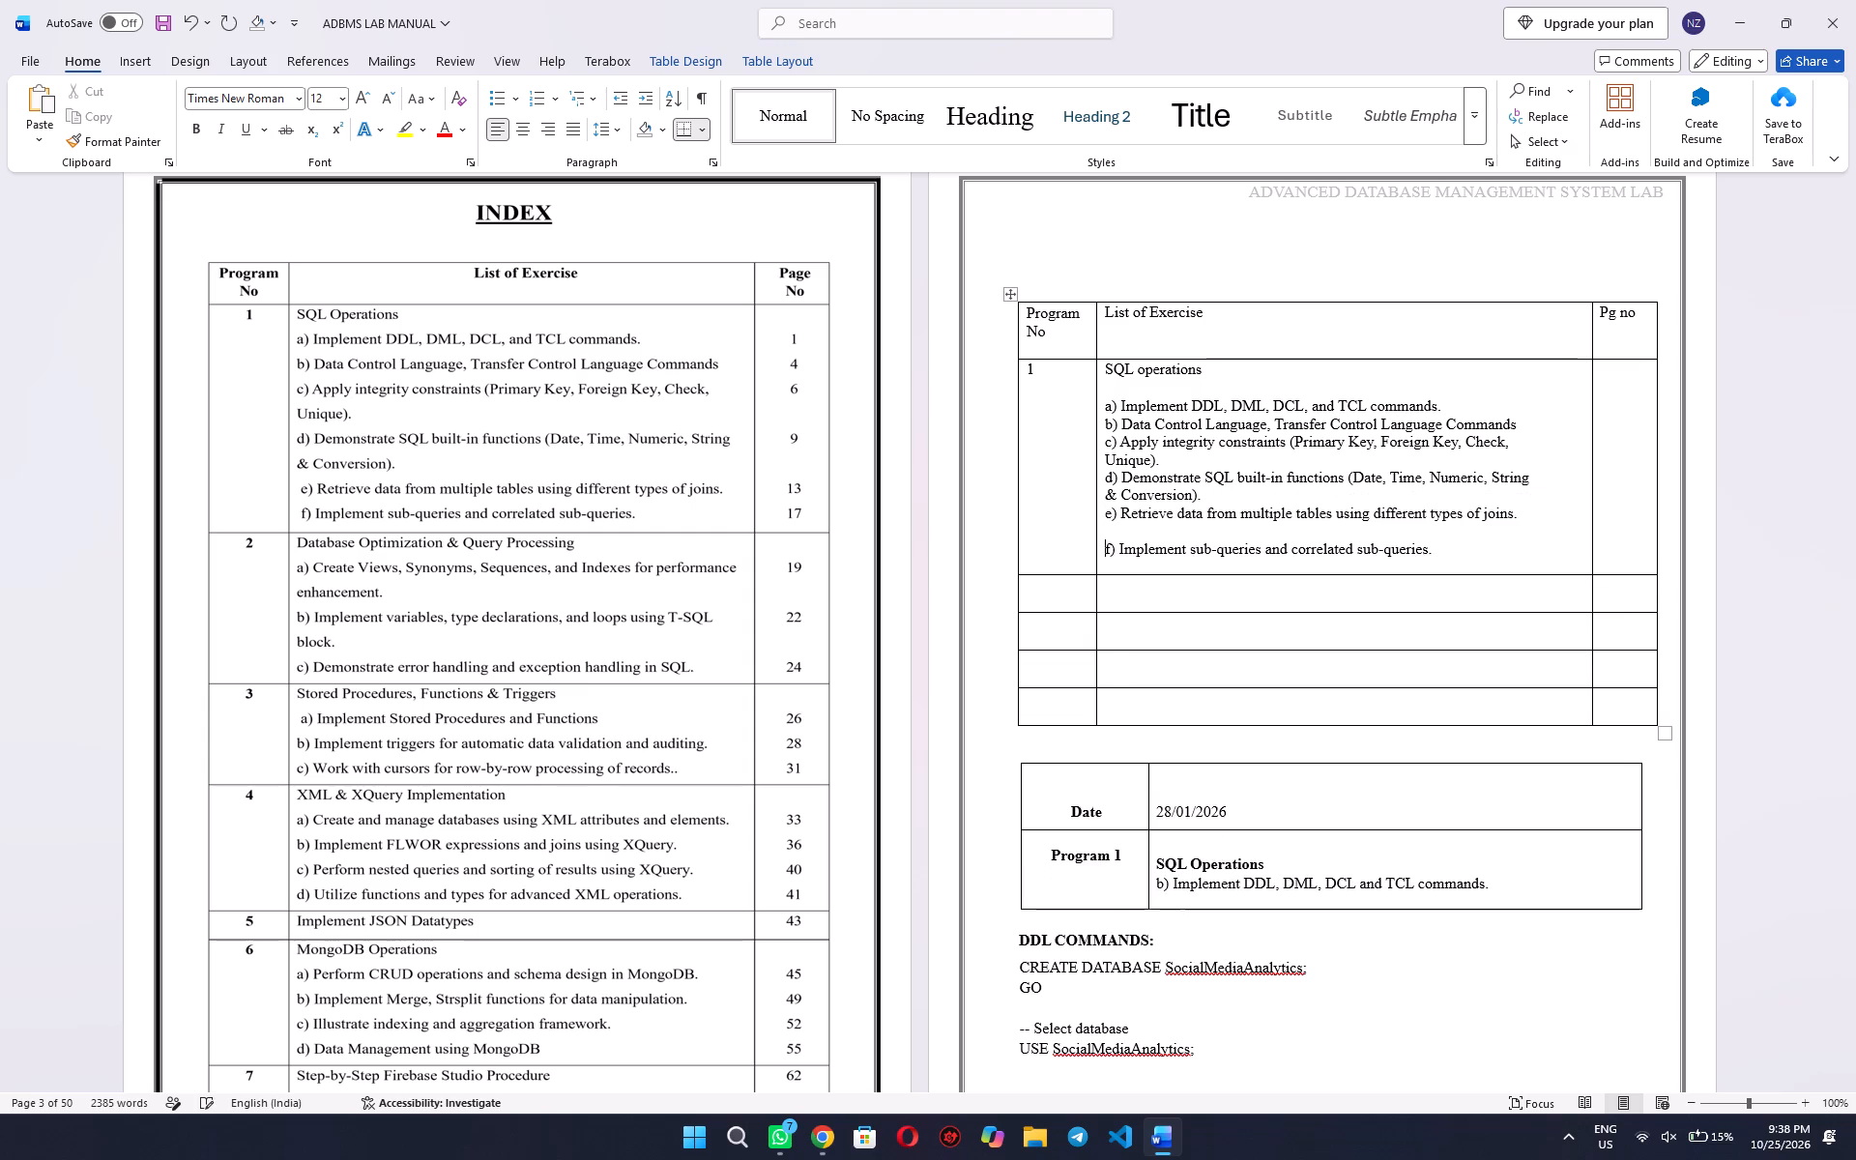
key(shift+Return)
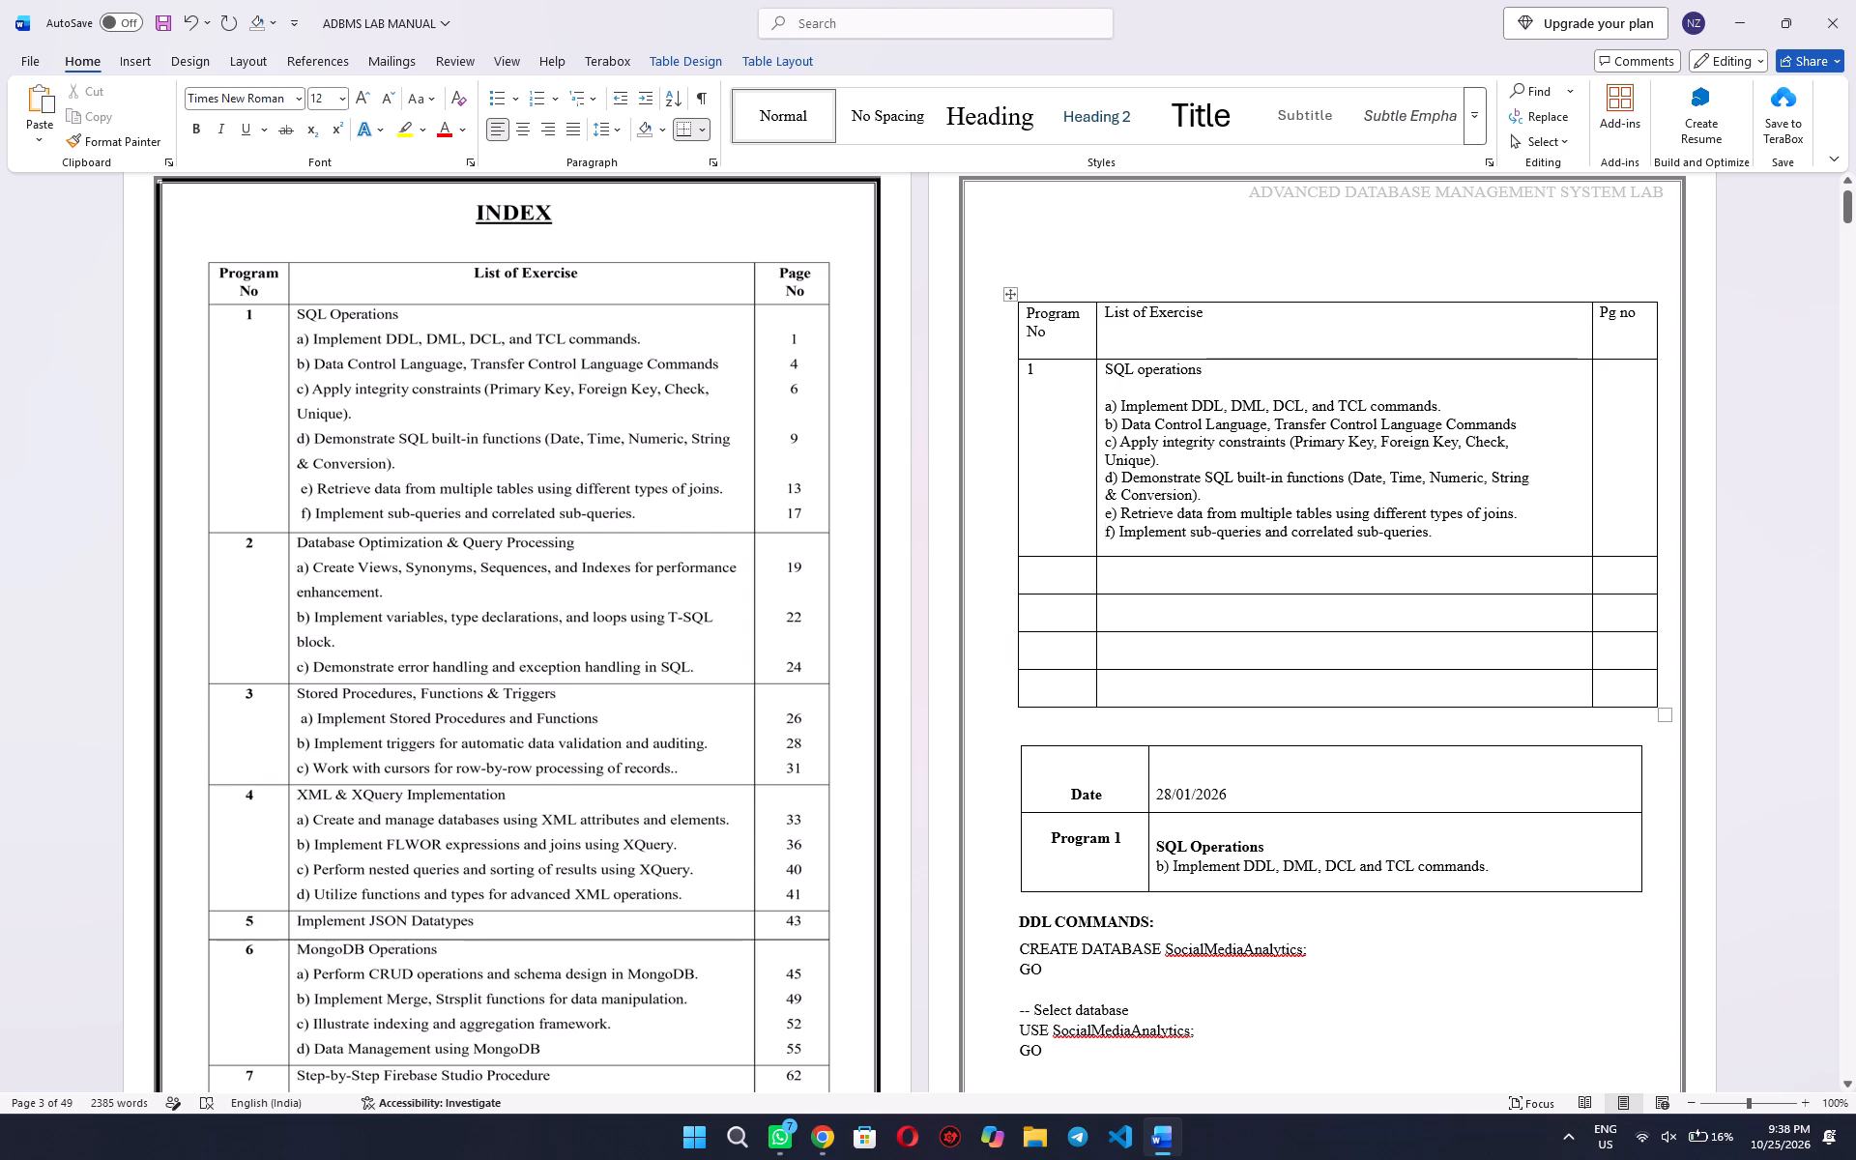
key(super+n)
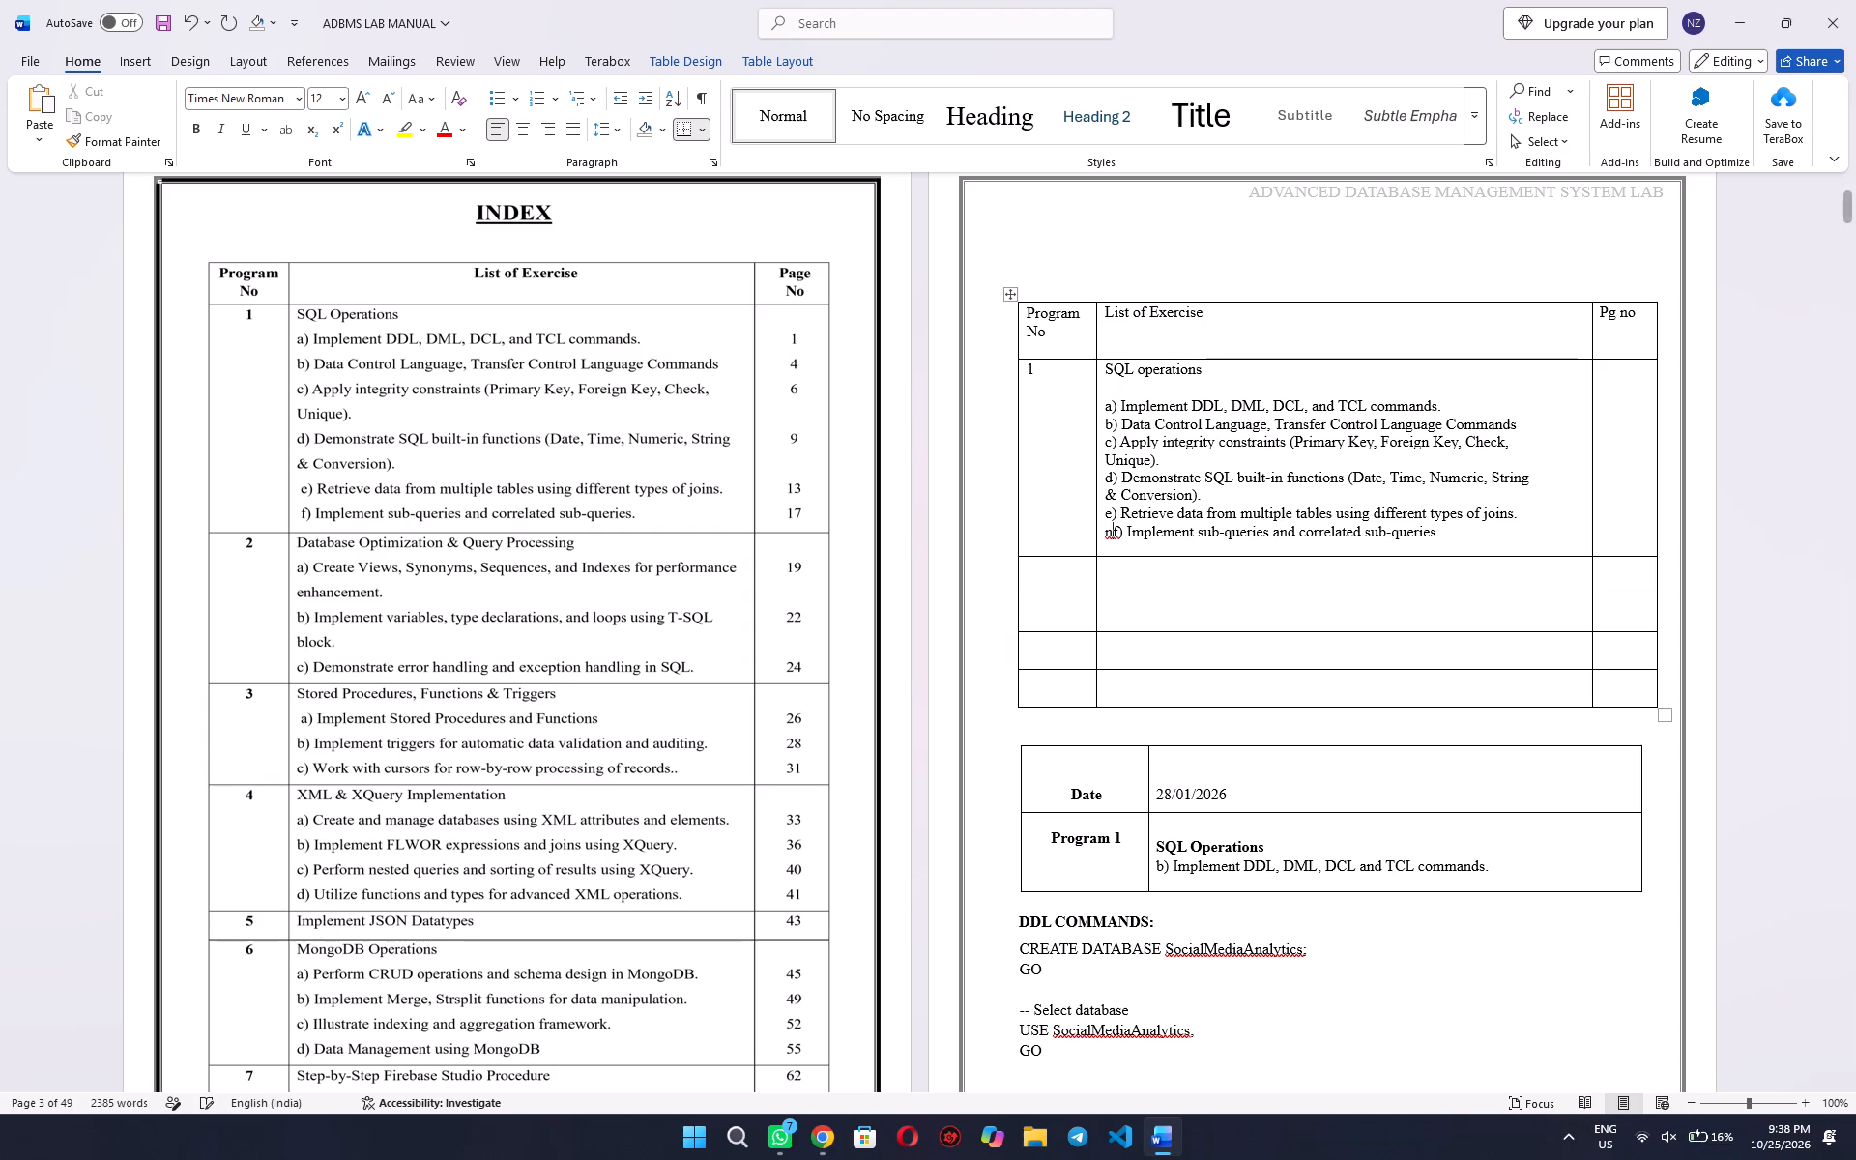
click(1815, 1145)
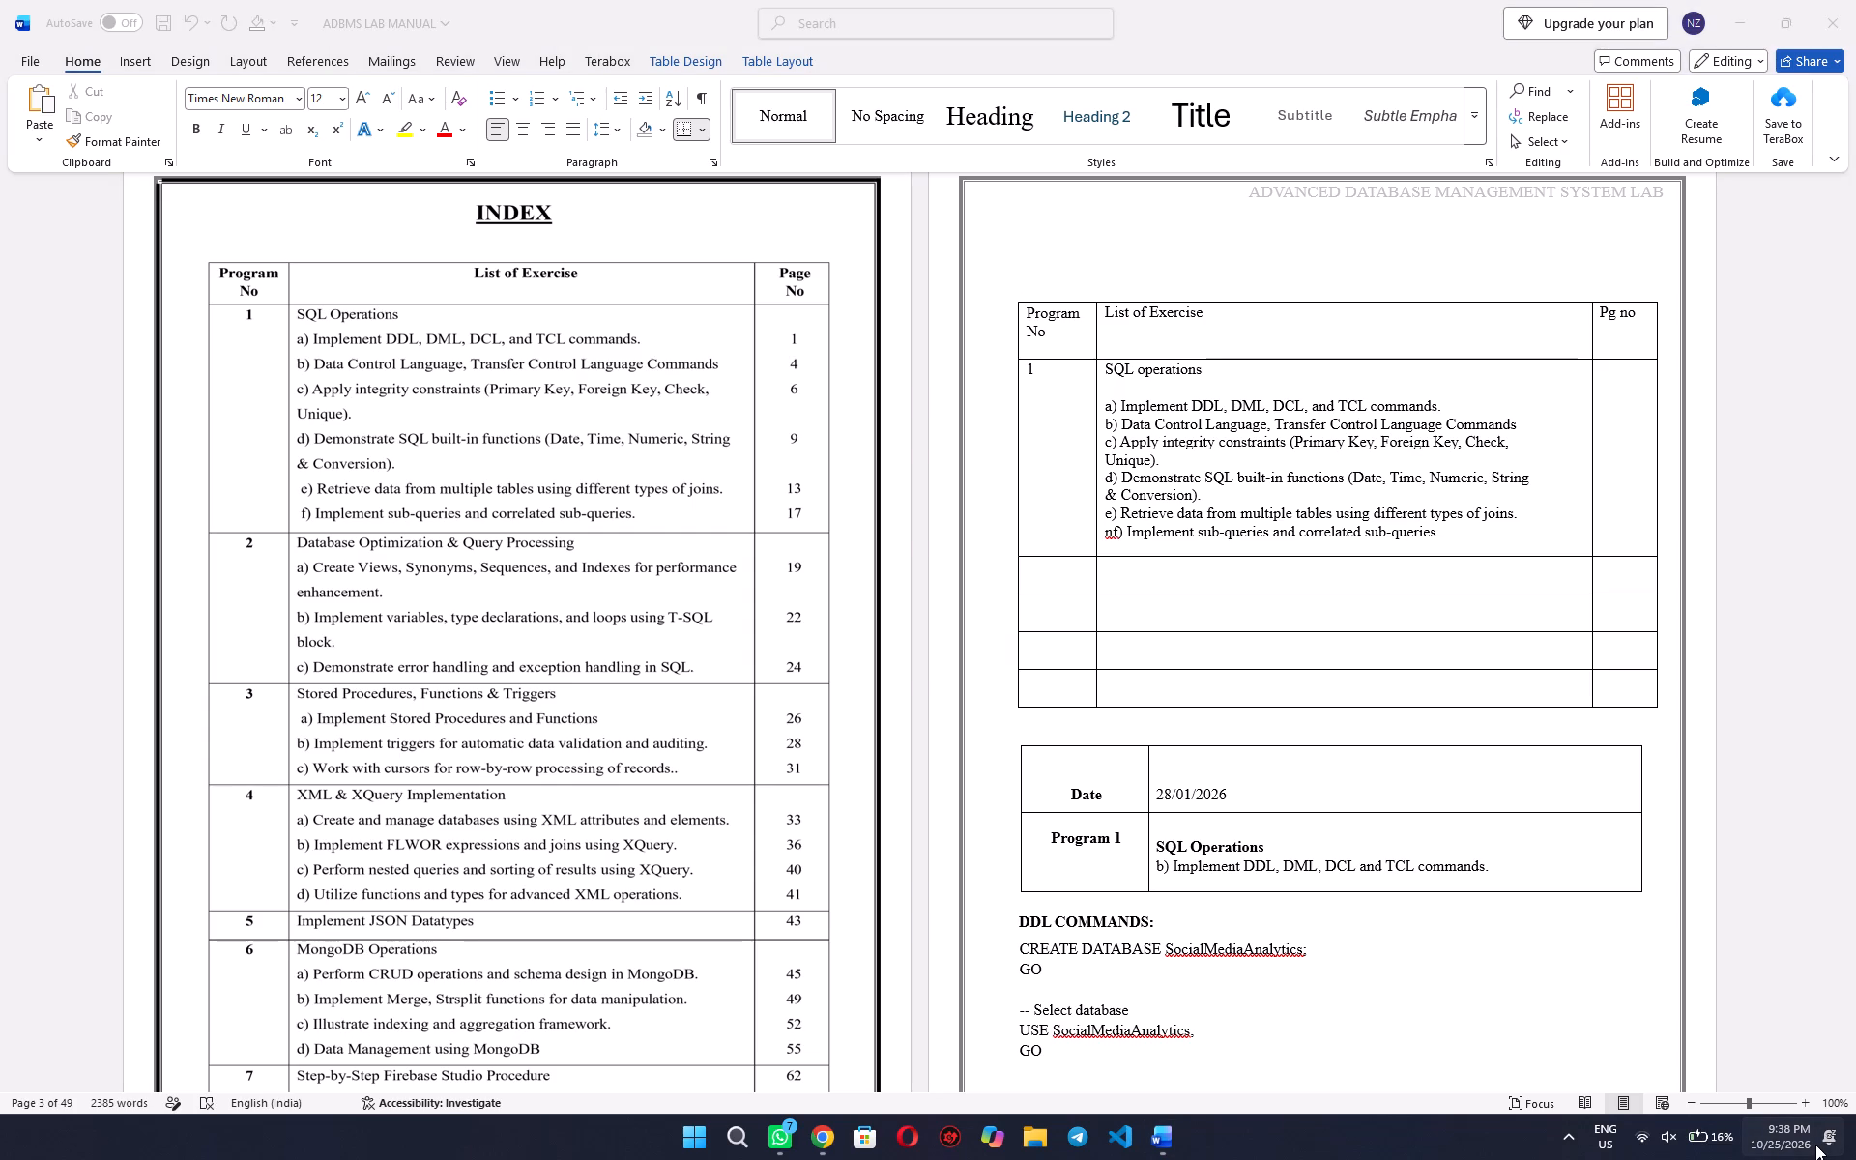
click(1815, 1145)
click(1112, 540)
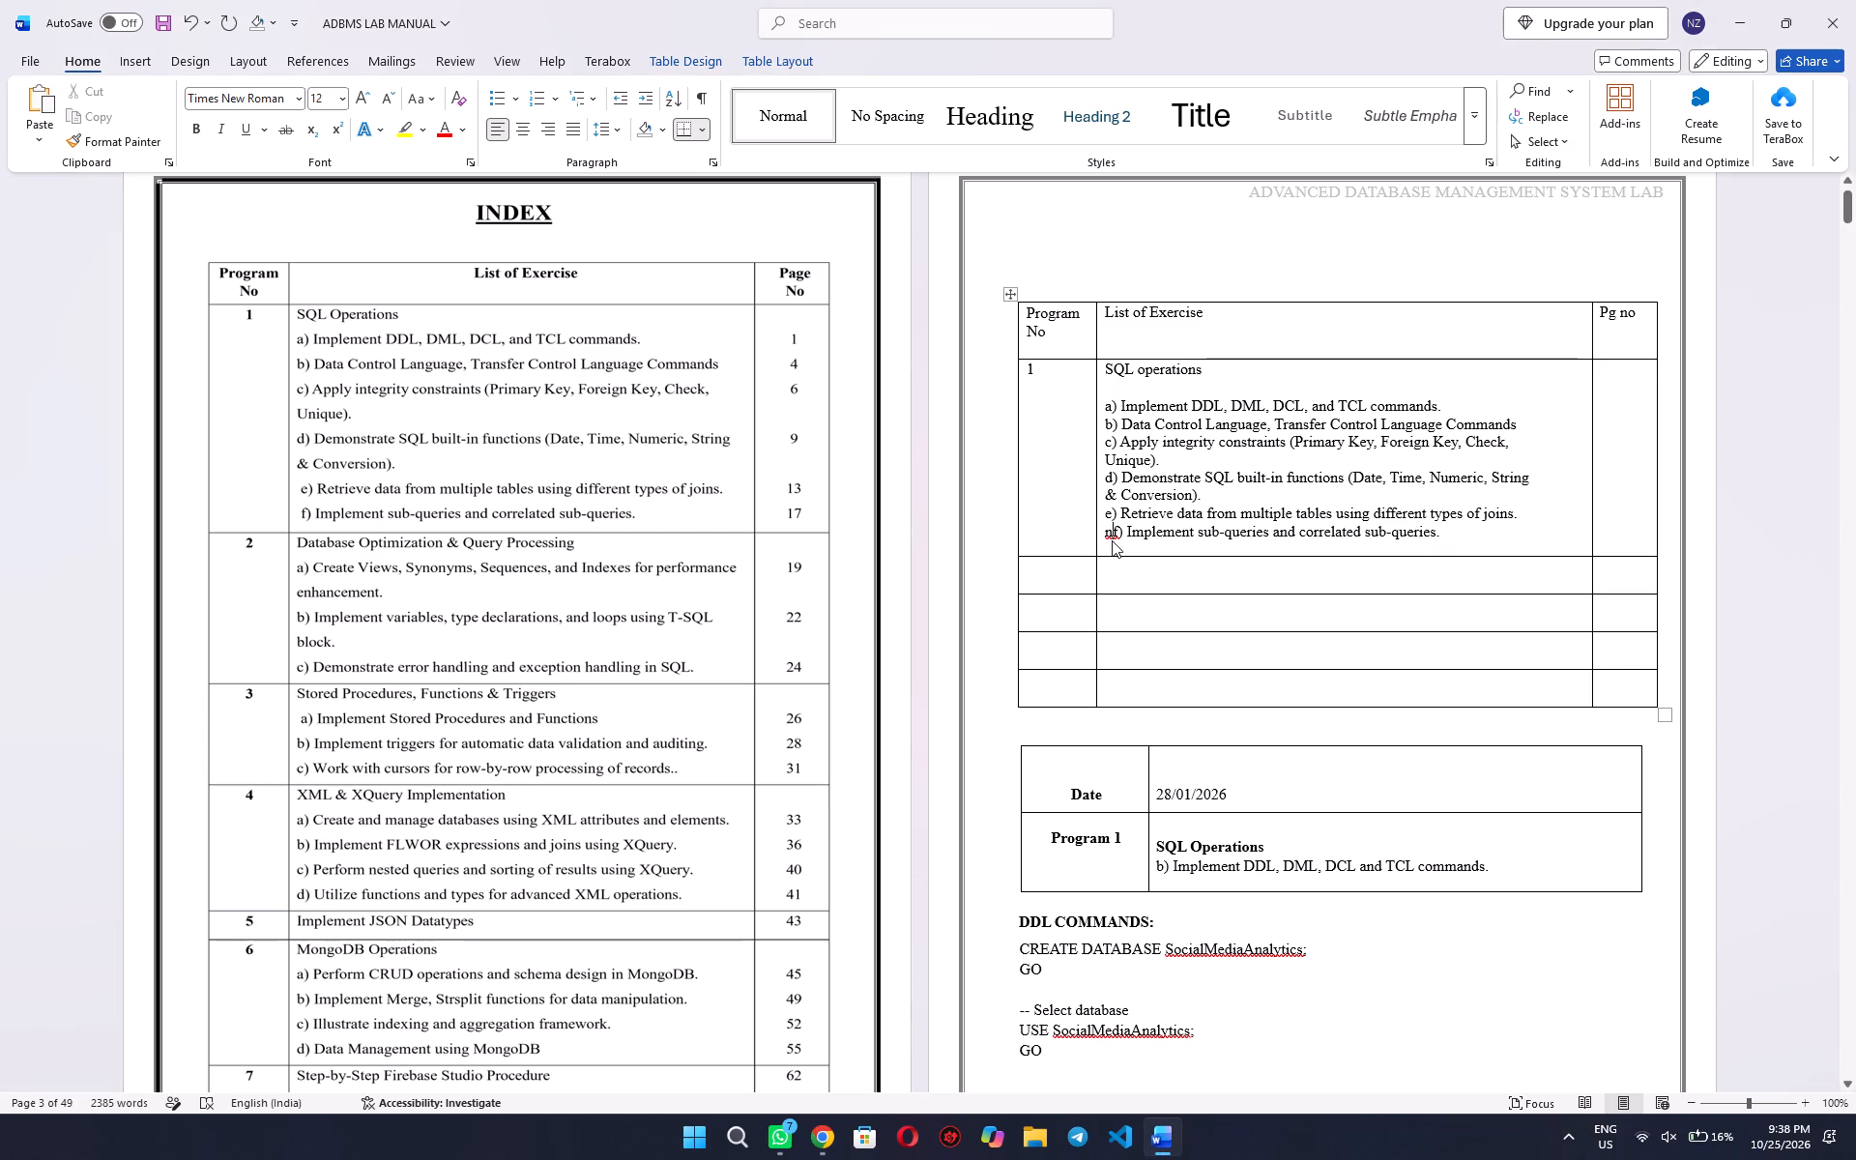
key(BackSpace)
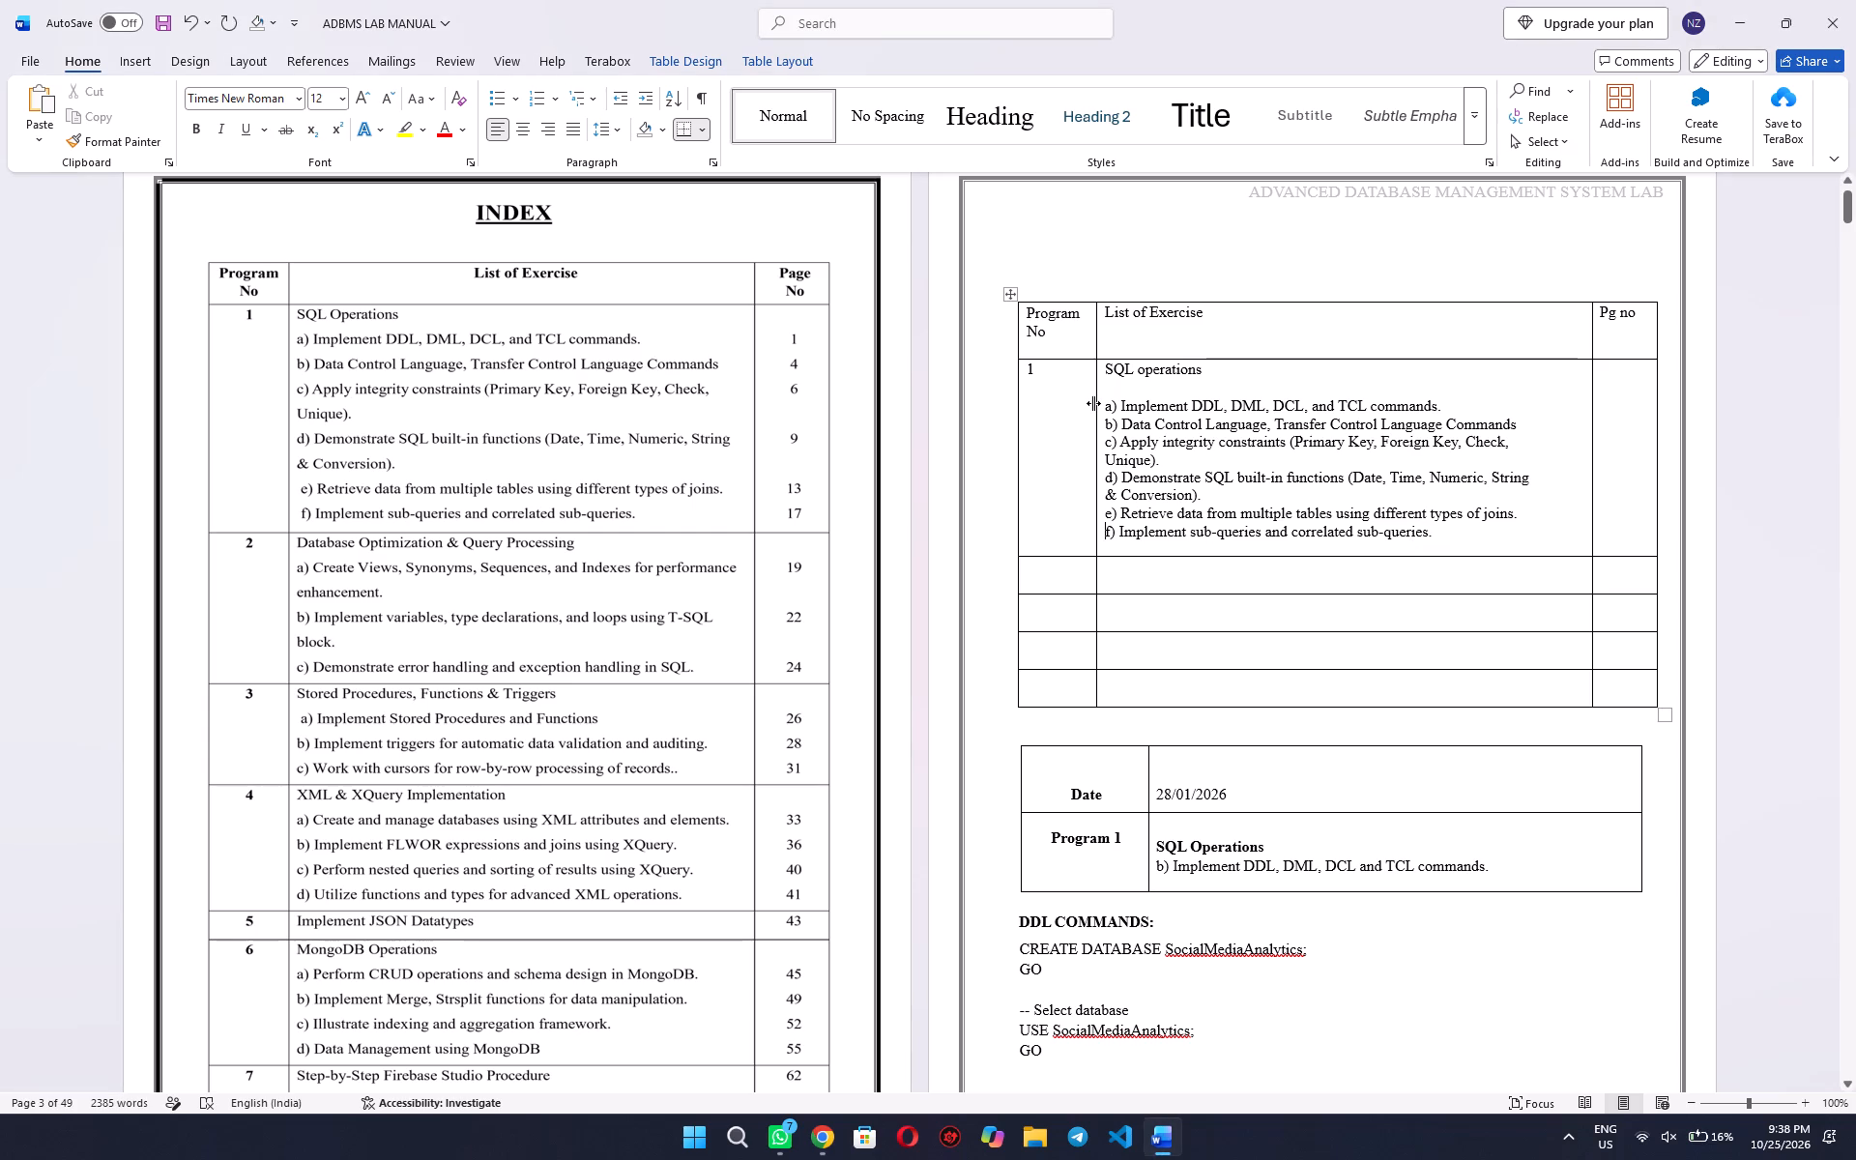
Enter program number 2 in the row below the SQL operations entry.
click(1058, 403)
click(1047, 580)
key(2)
Extract and copy the text of the Database Optimization & Query Processing entry, items a) to c), from the picture-based index.
key(shift+super+t)
key(BackSpace)
key(Print)
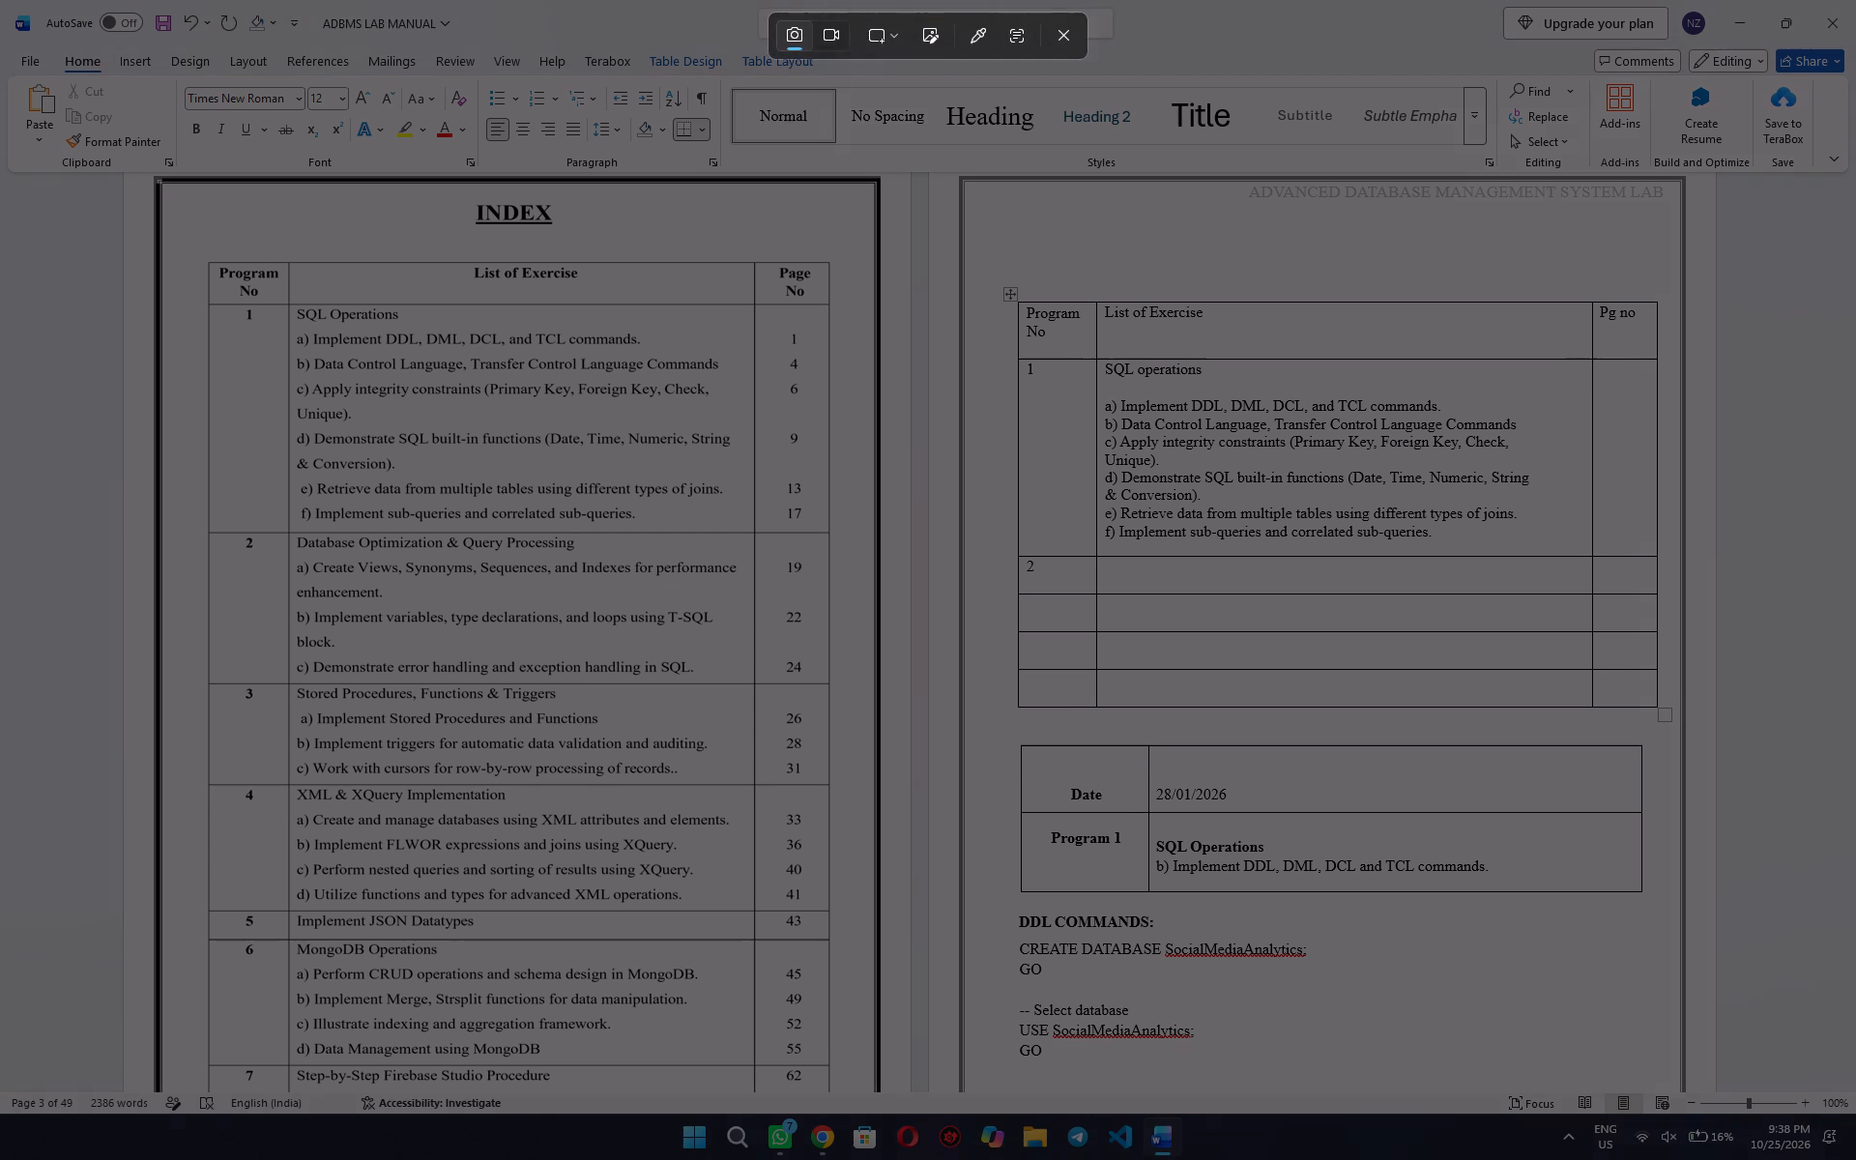
drag(287, 532, 333, 561)
drag(333, 561, 760, 683)
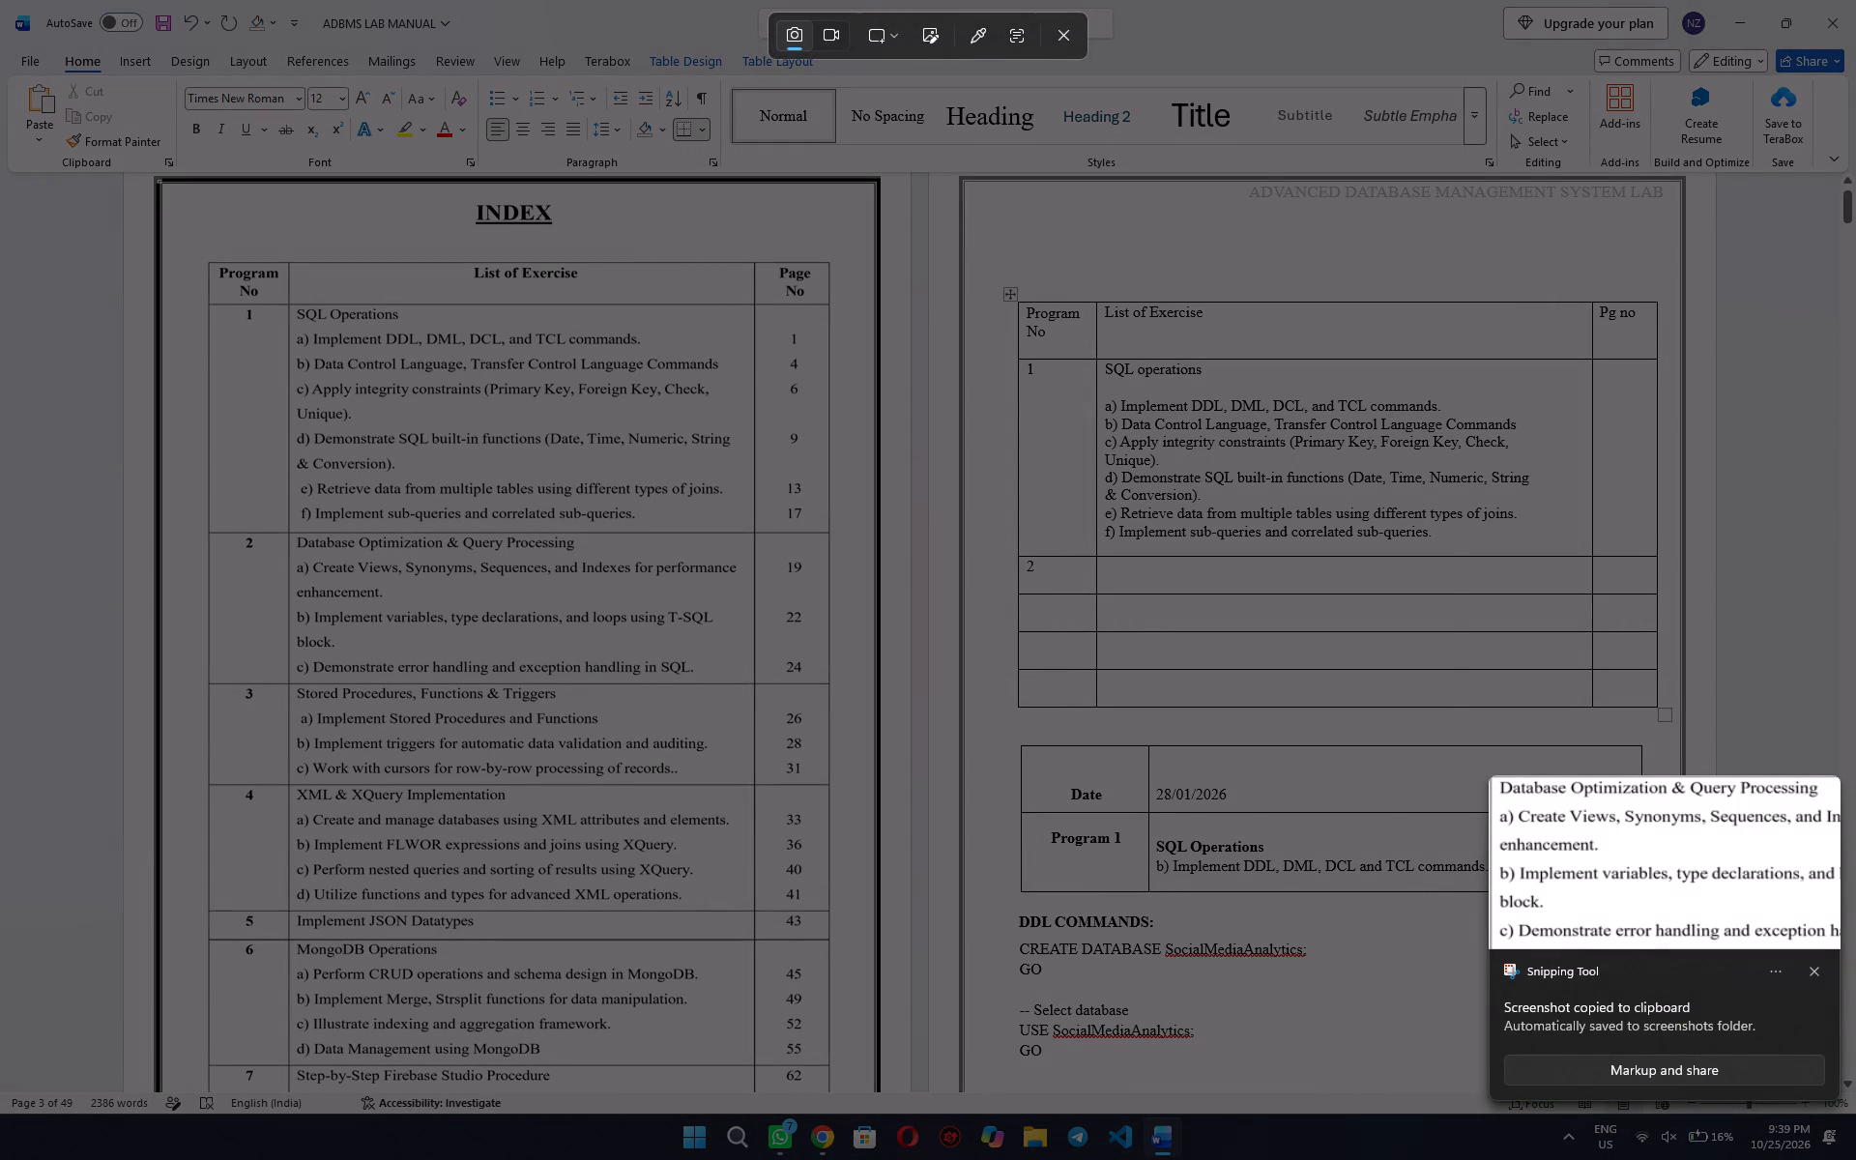
drag(286, 533, 768, 686)
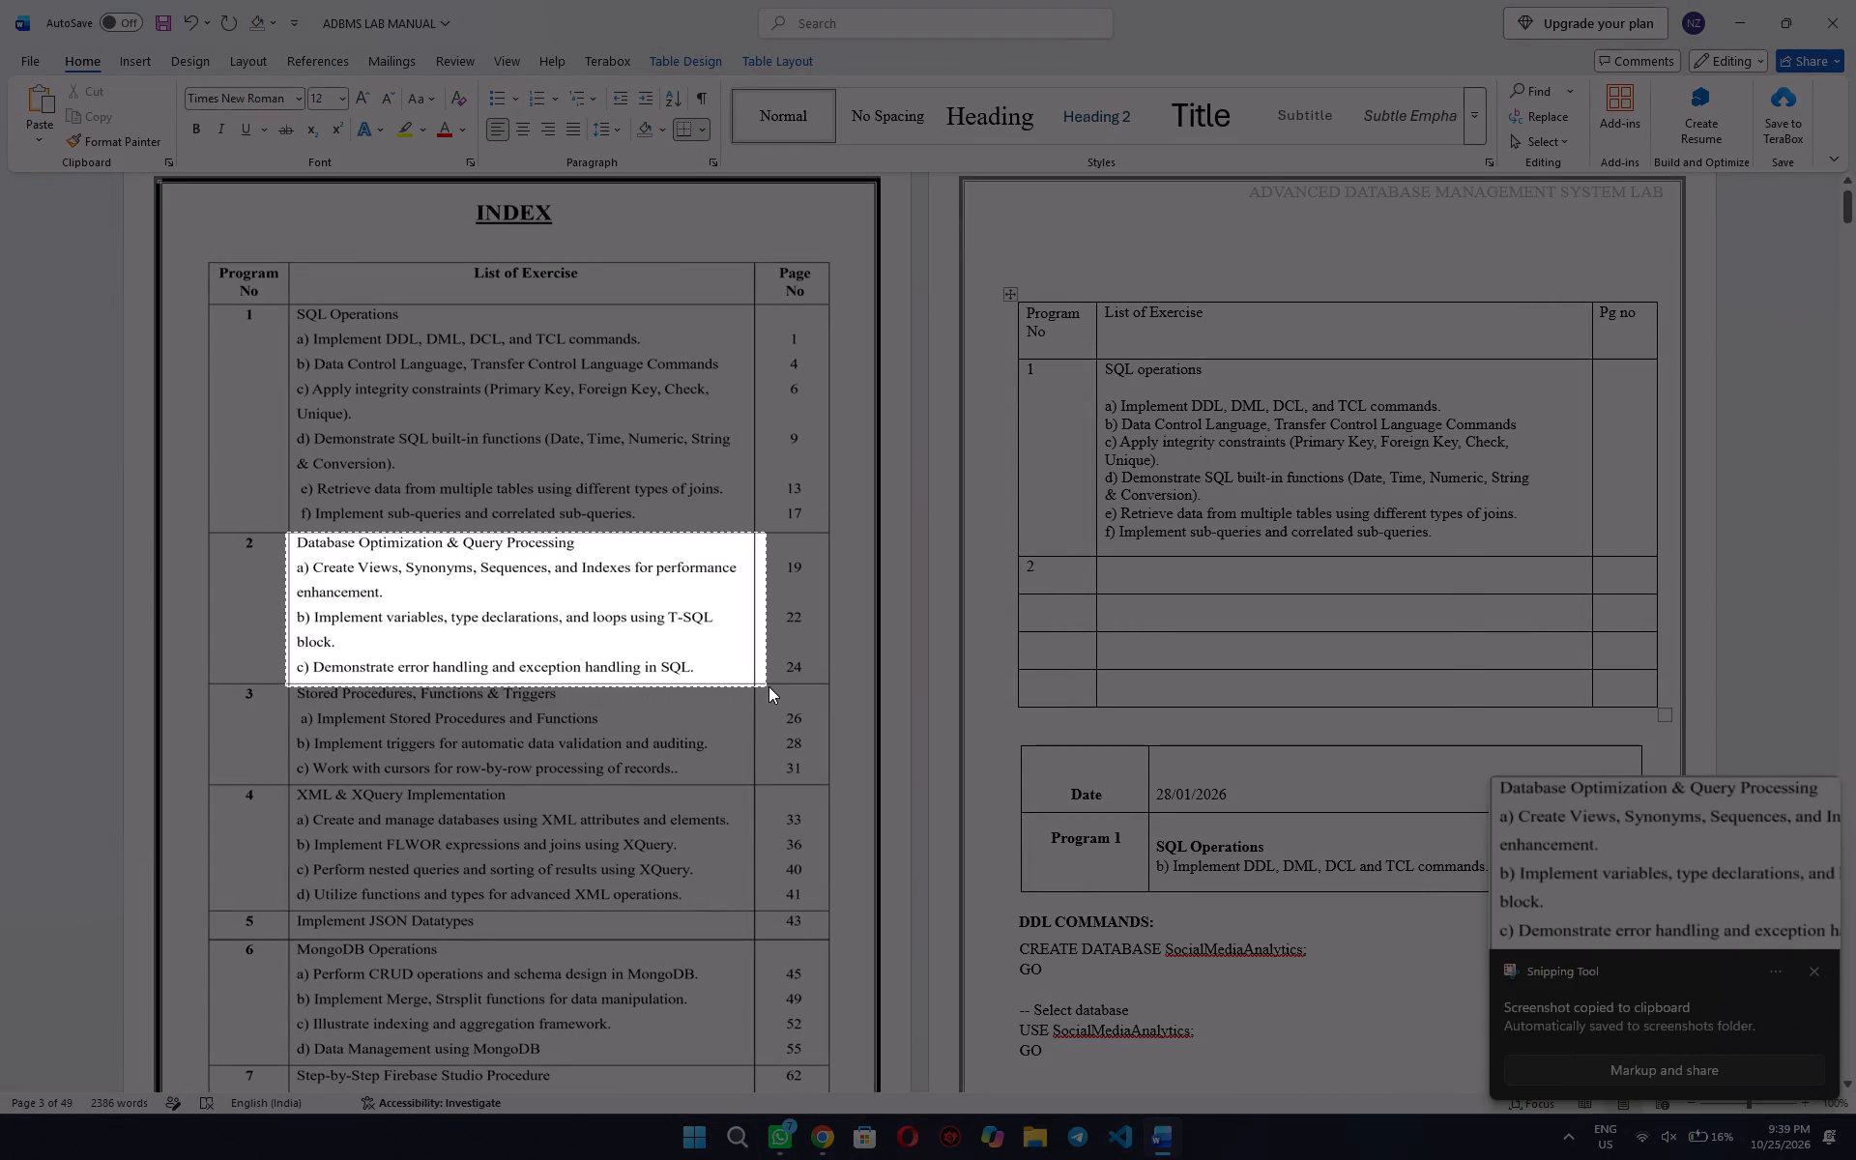
drag(768, 686, 769, 686)
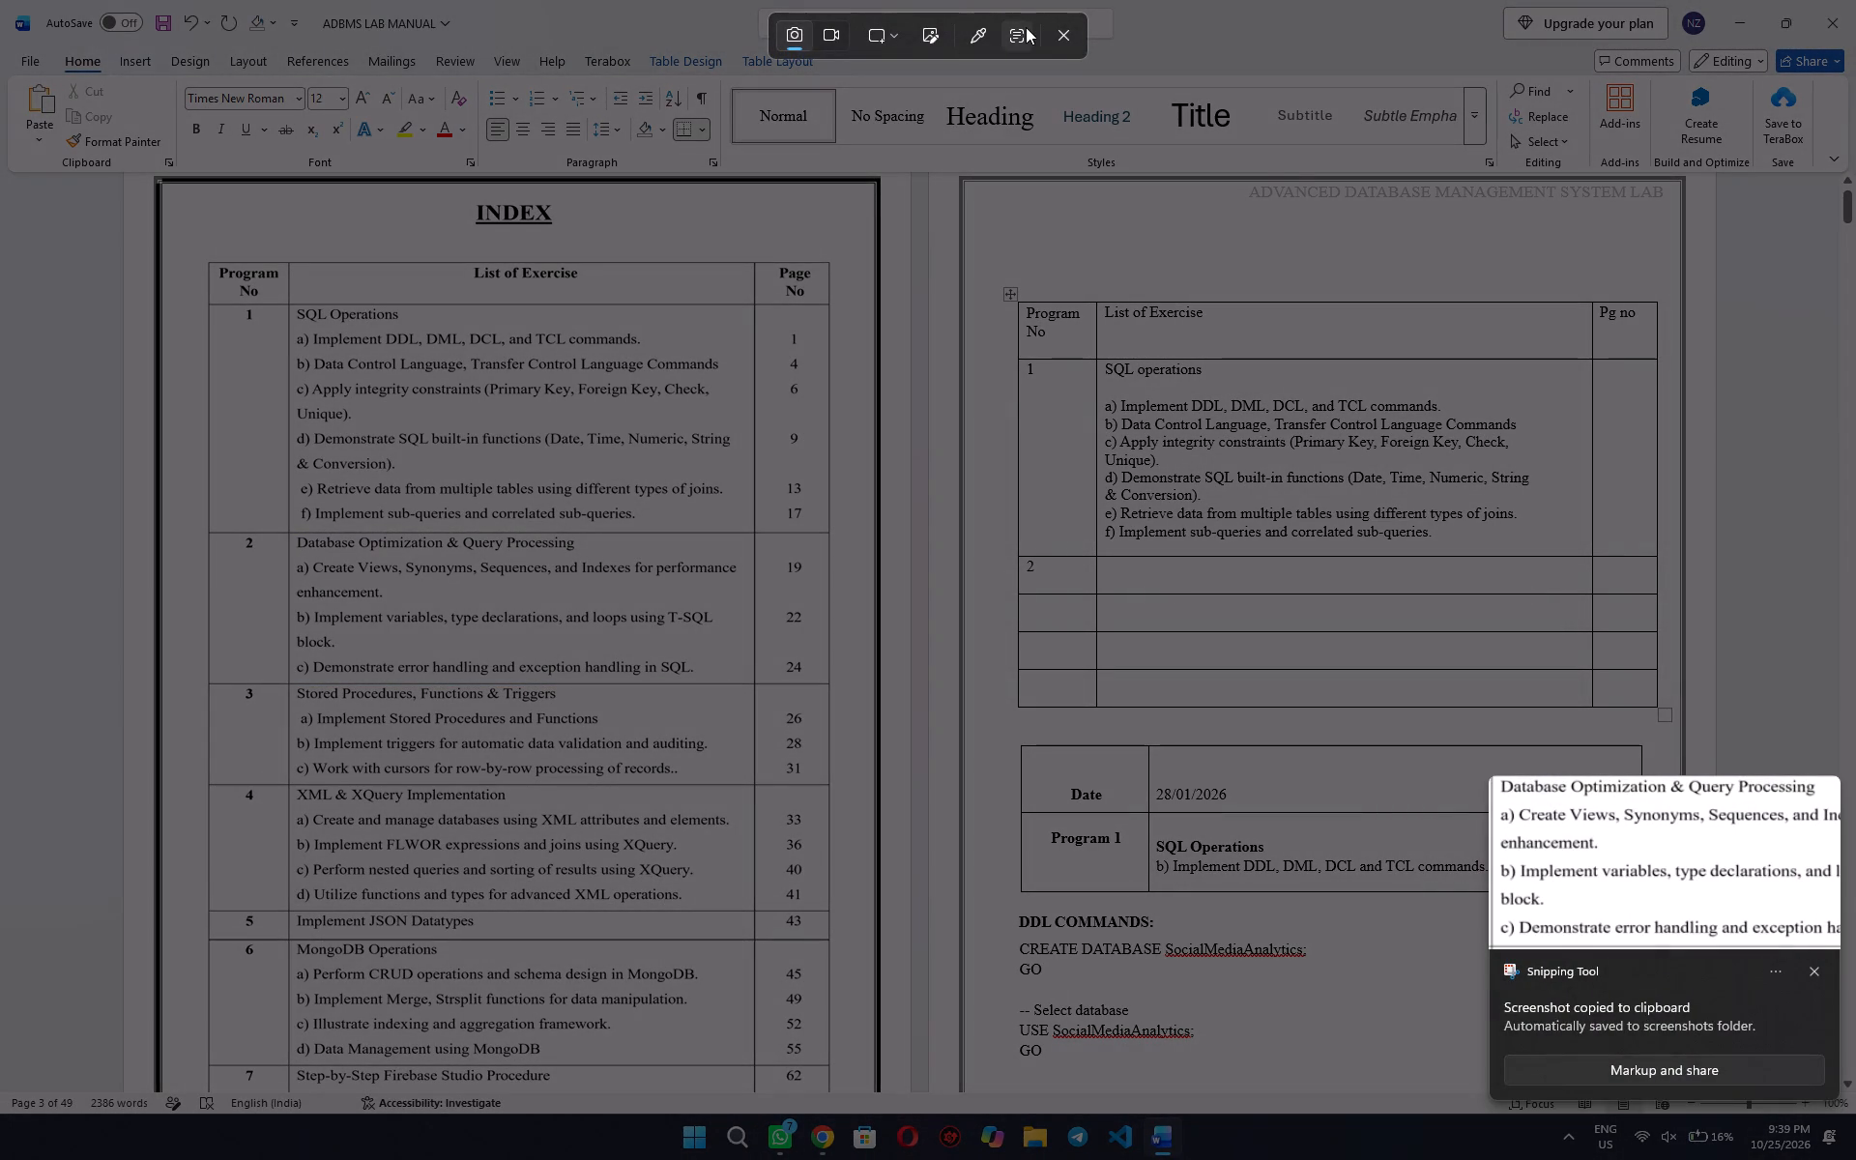
click(1026, 27)
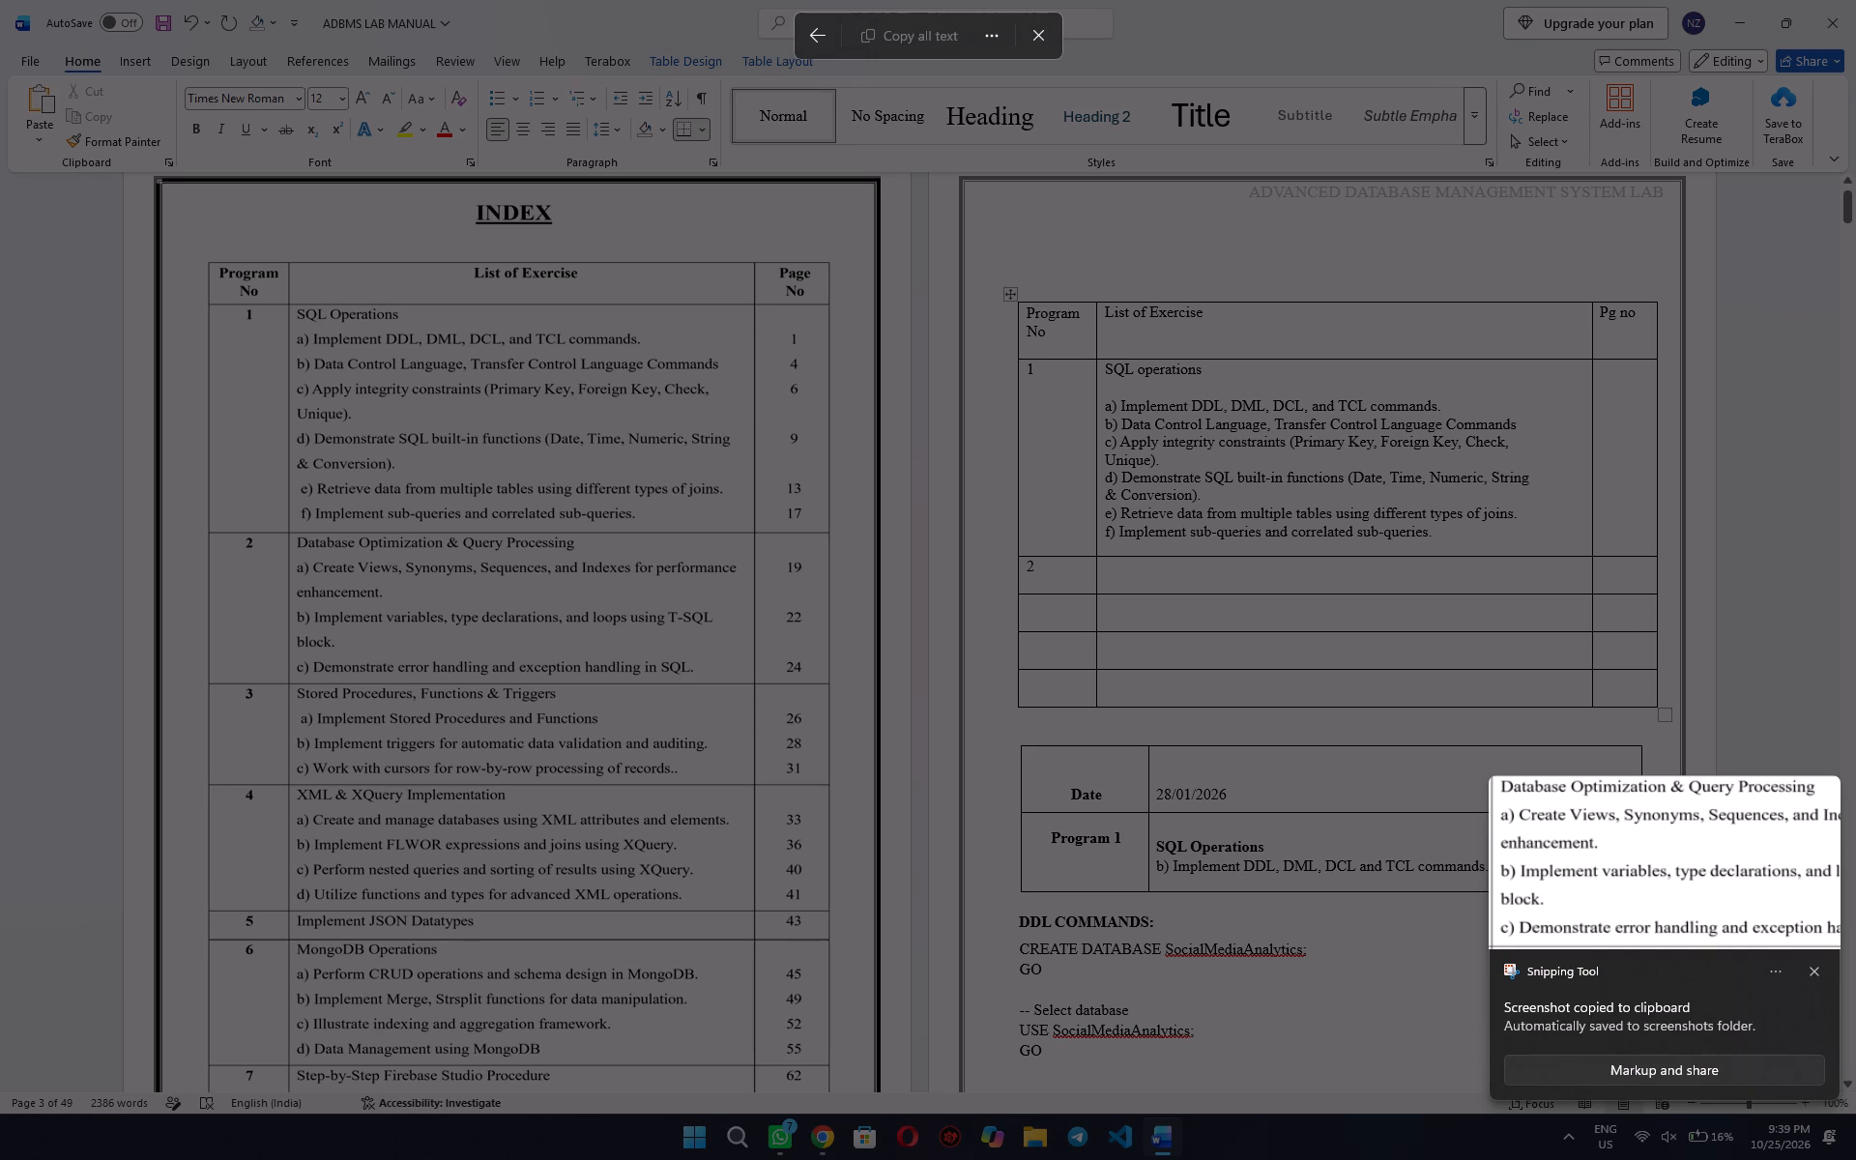
drag(287, 531, 755, 684)
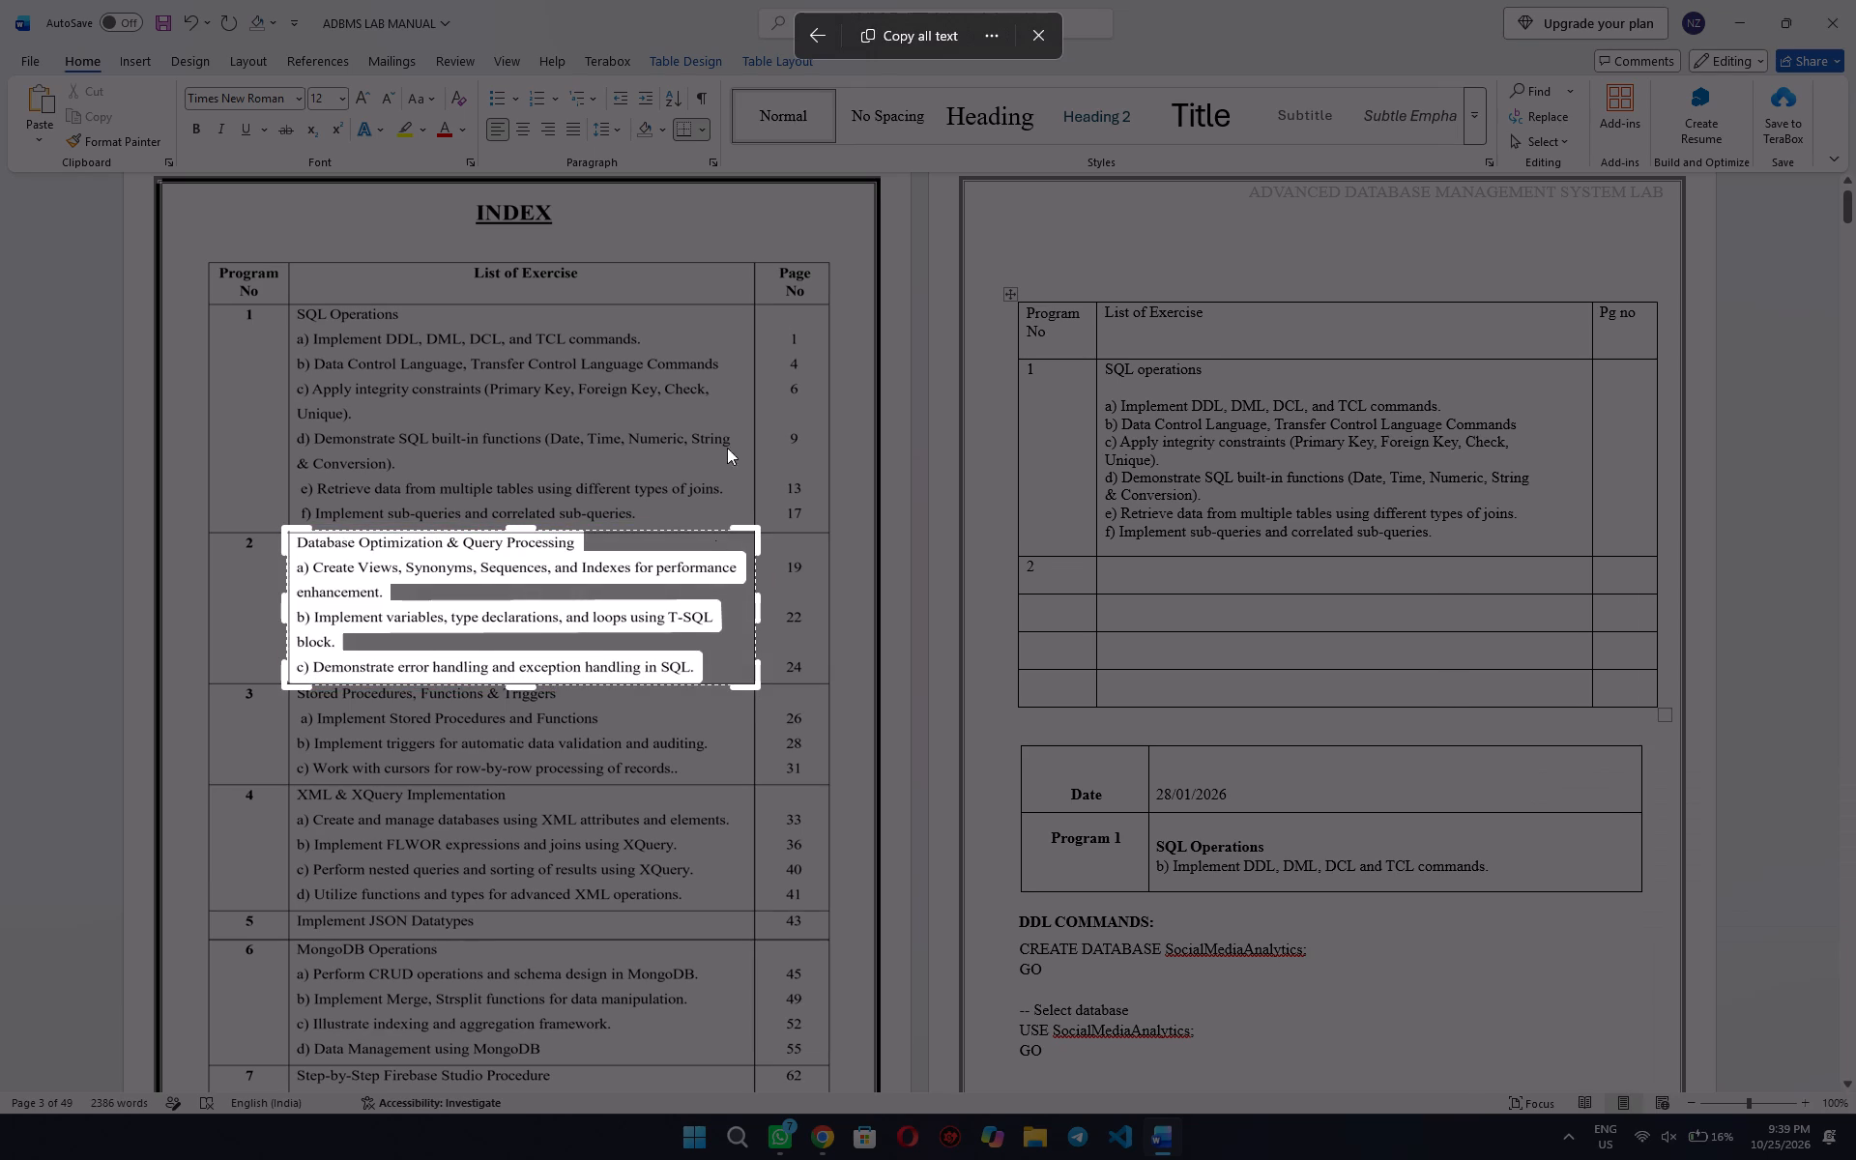
click(904, 37)
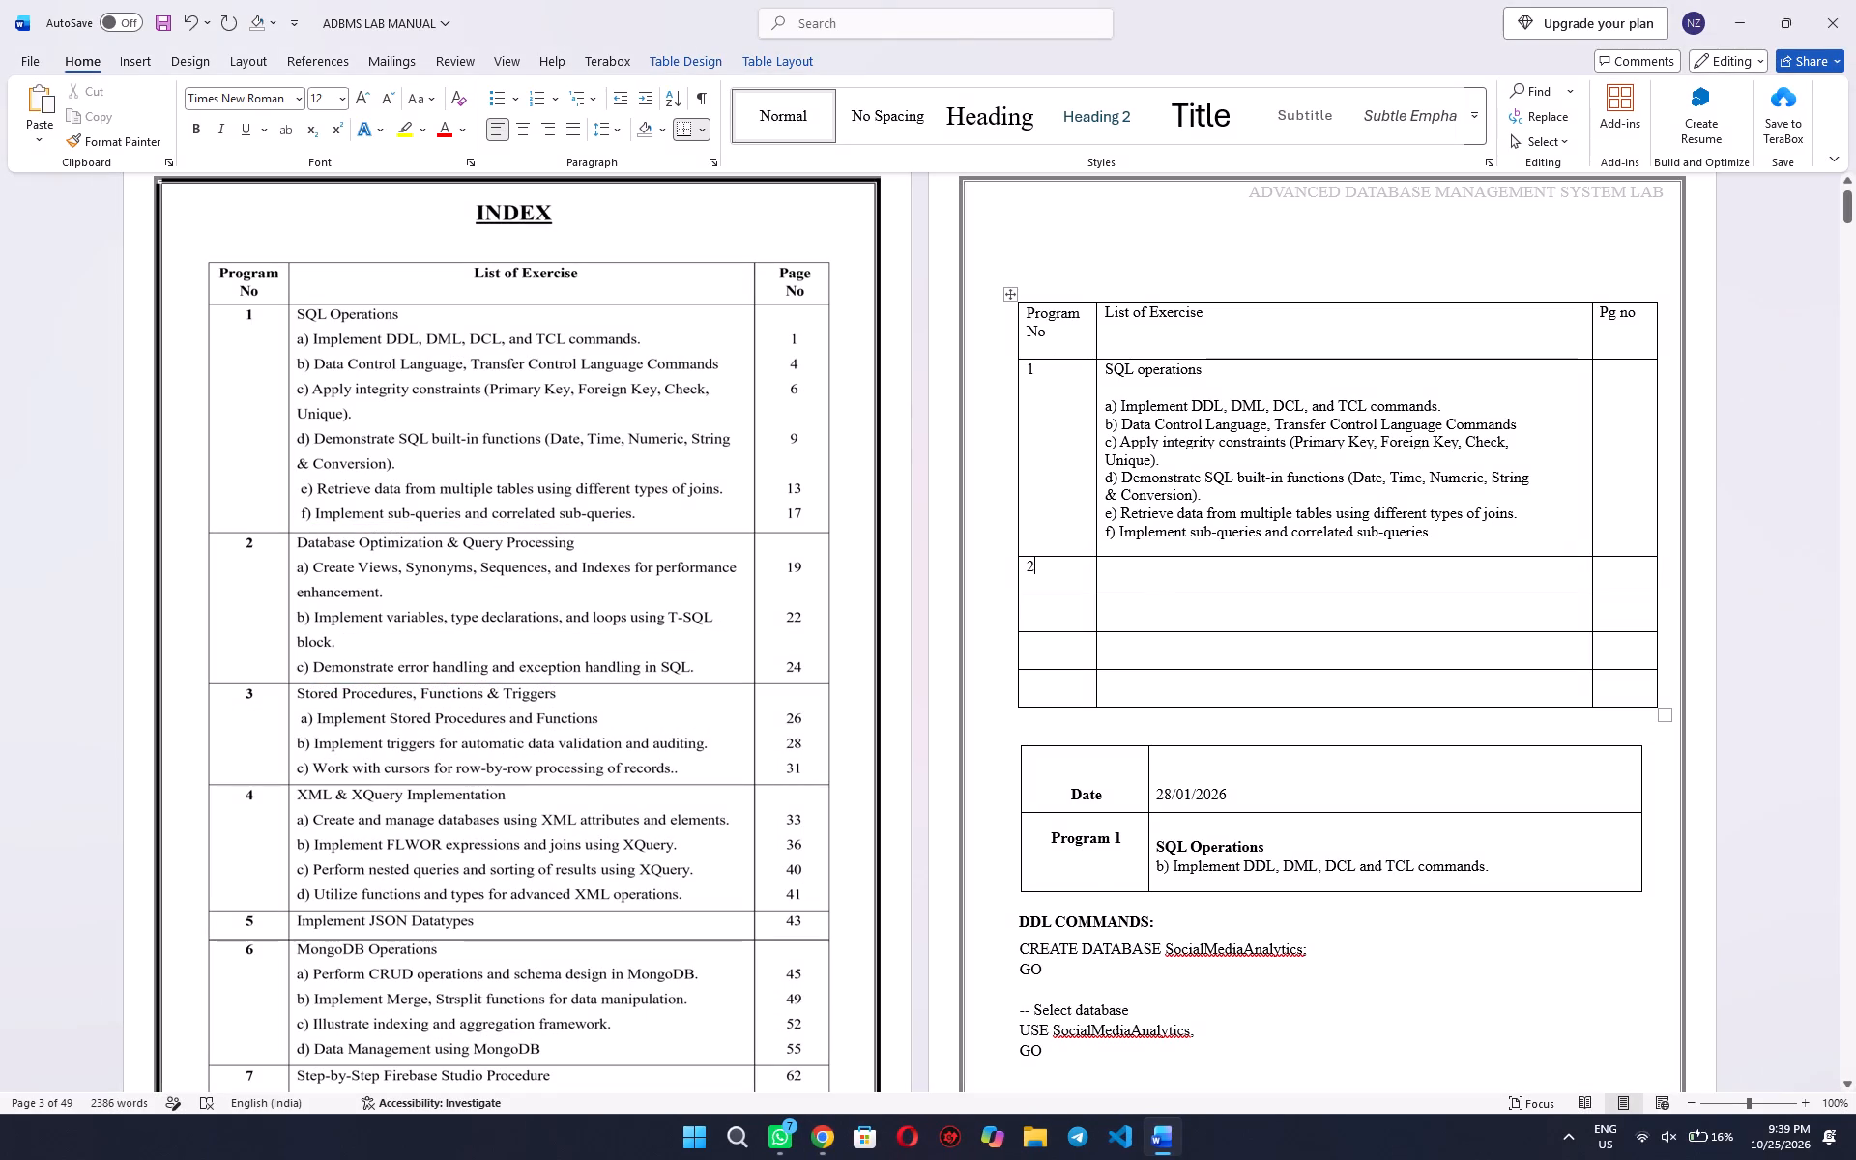
Paste the extracted text into the List of Exercise cell beside program 2 and remove the blank line above item c).
click(1142, 582)
key(ctrl+v)
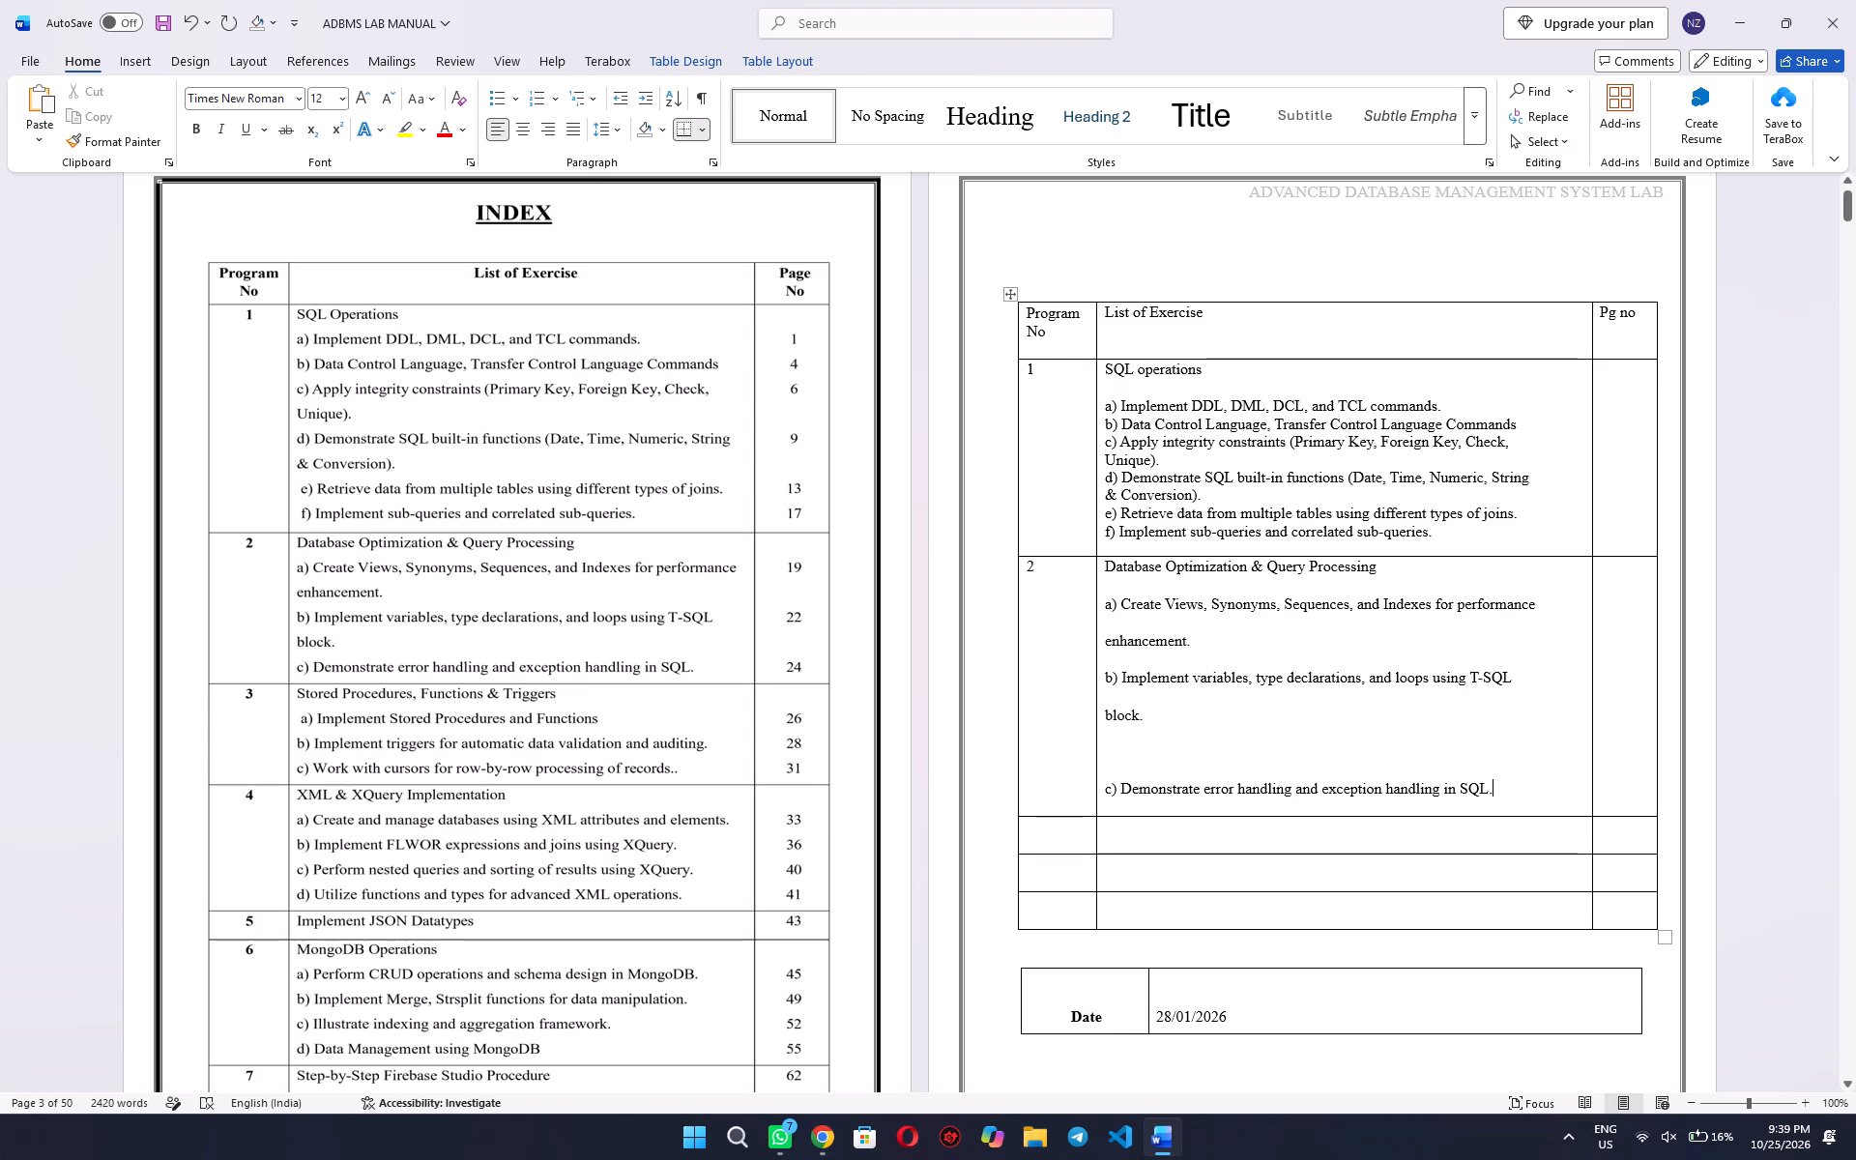
click(1124, 774)
key(BackSpace)
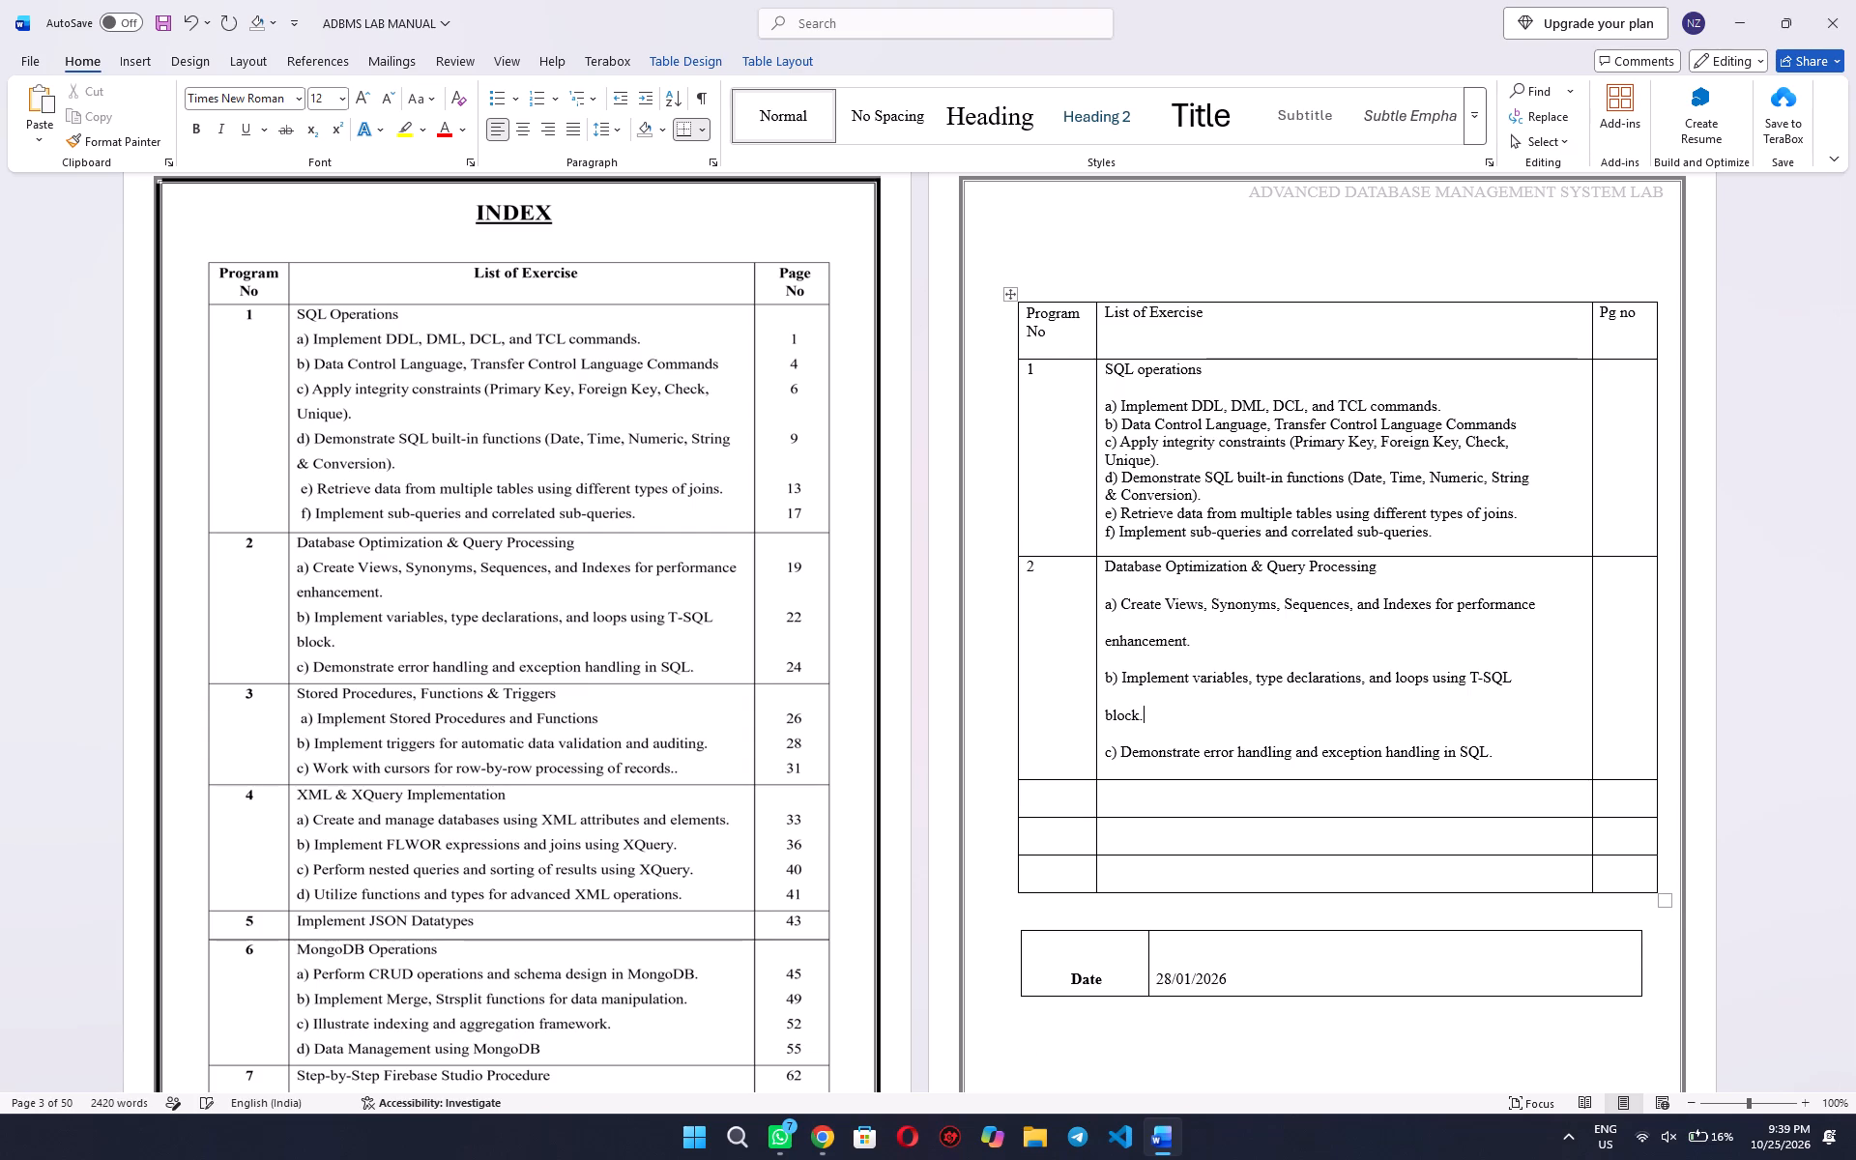
Turn item a) under program 2 into a lettered list item with "enhancement." as its unlettered continuation line.
click(1405, 581)
click(1105, 644)
key(BackSpace)
key(Return)
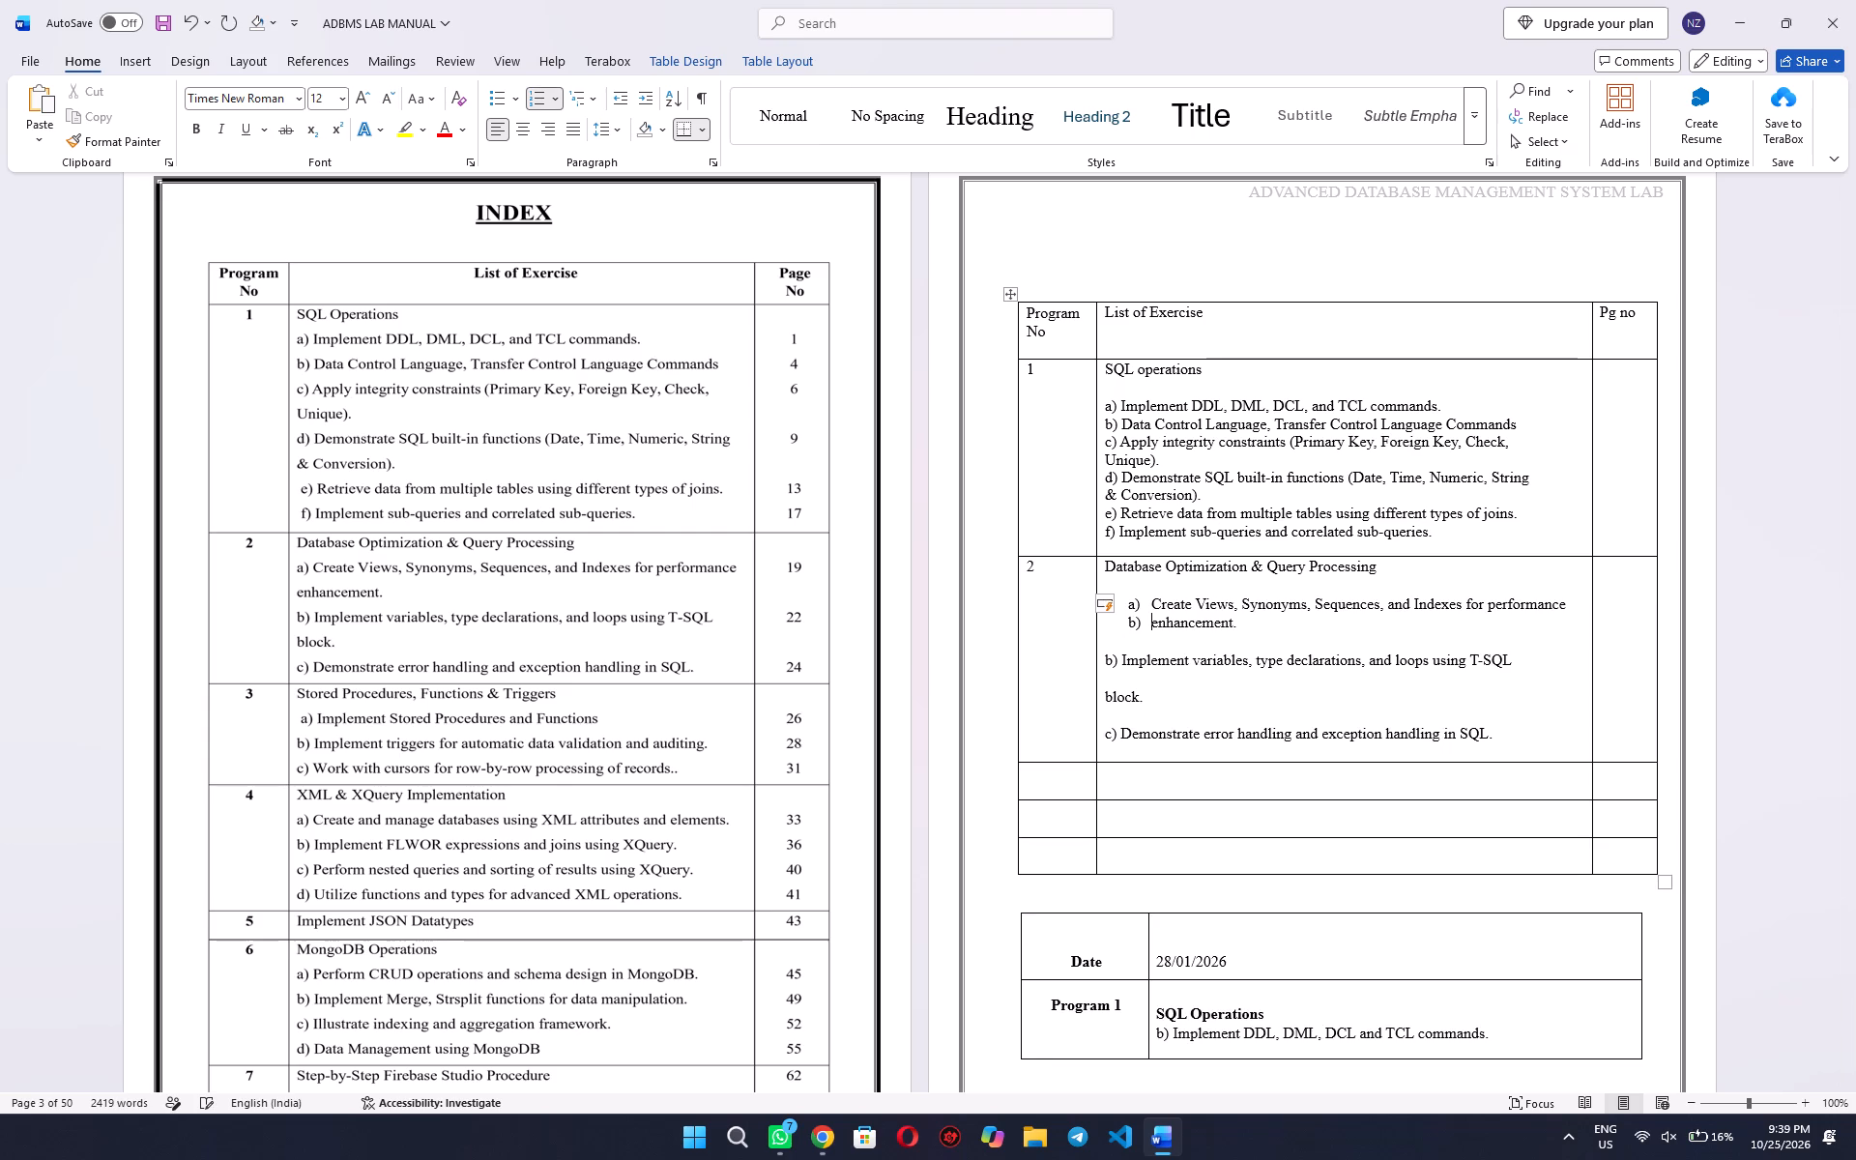
key(BackSpace)
key(BackSpace)
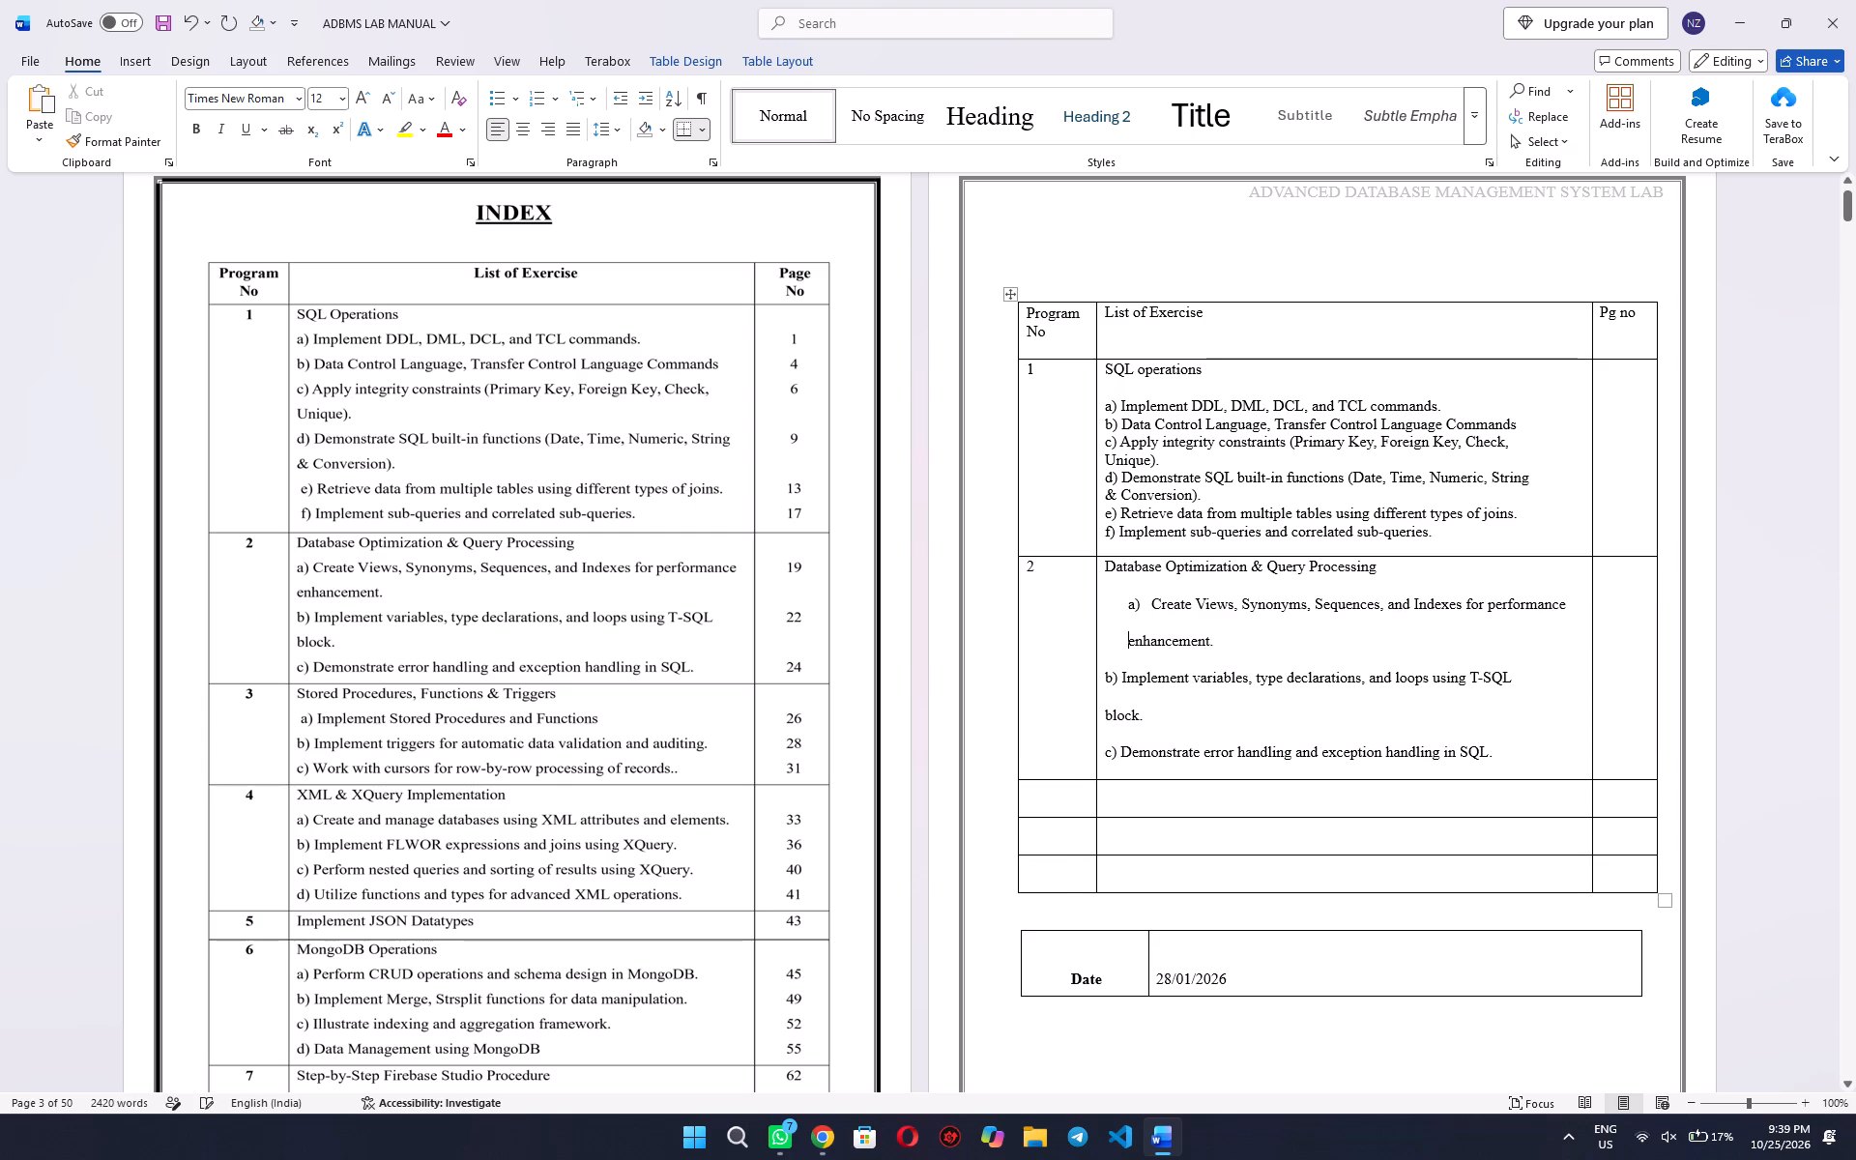
key(ctrl+z)
Join "block." to the T-SQL line as its continuation and make it item b) of the lettered list.
key(Down)
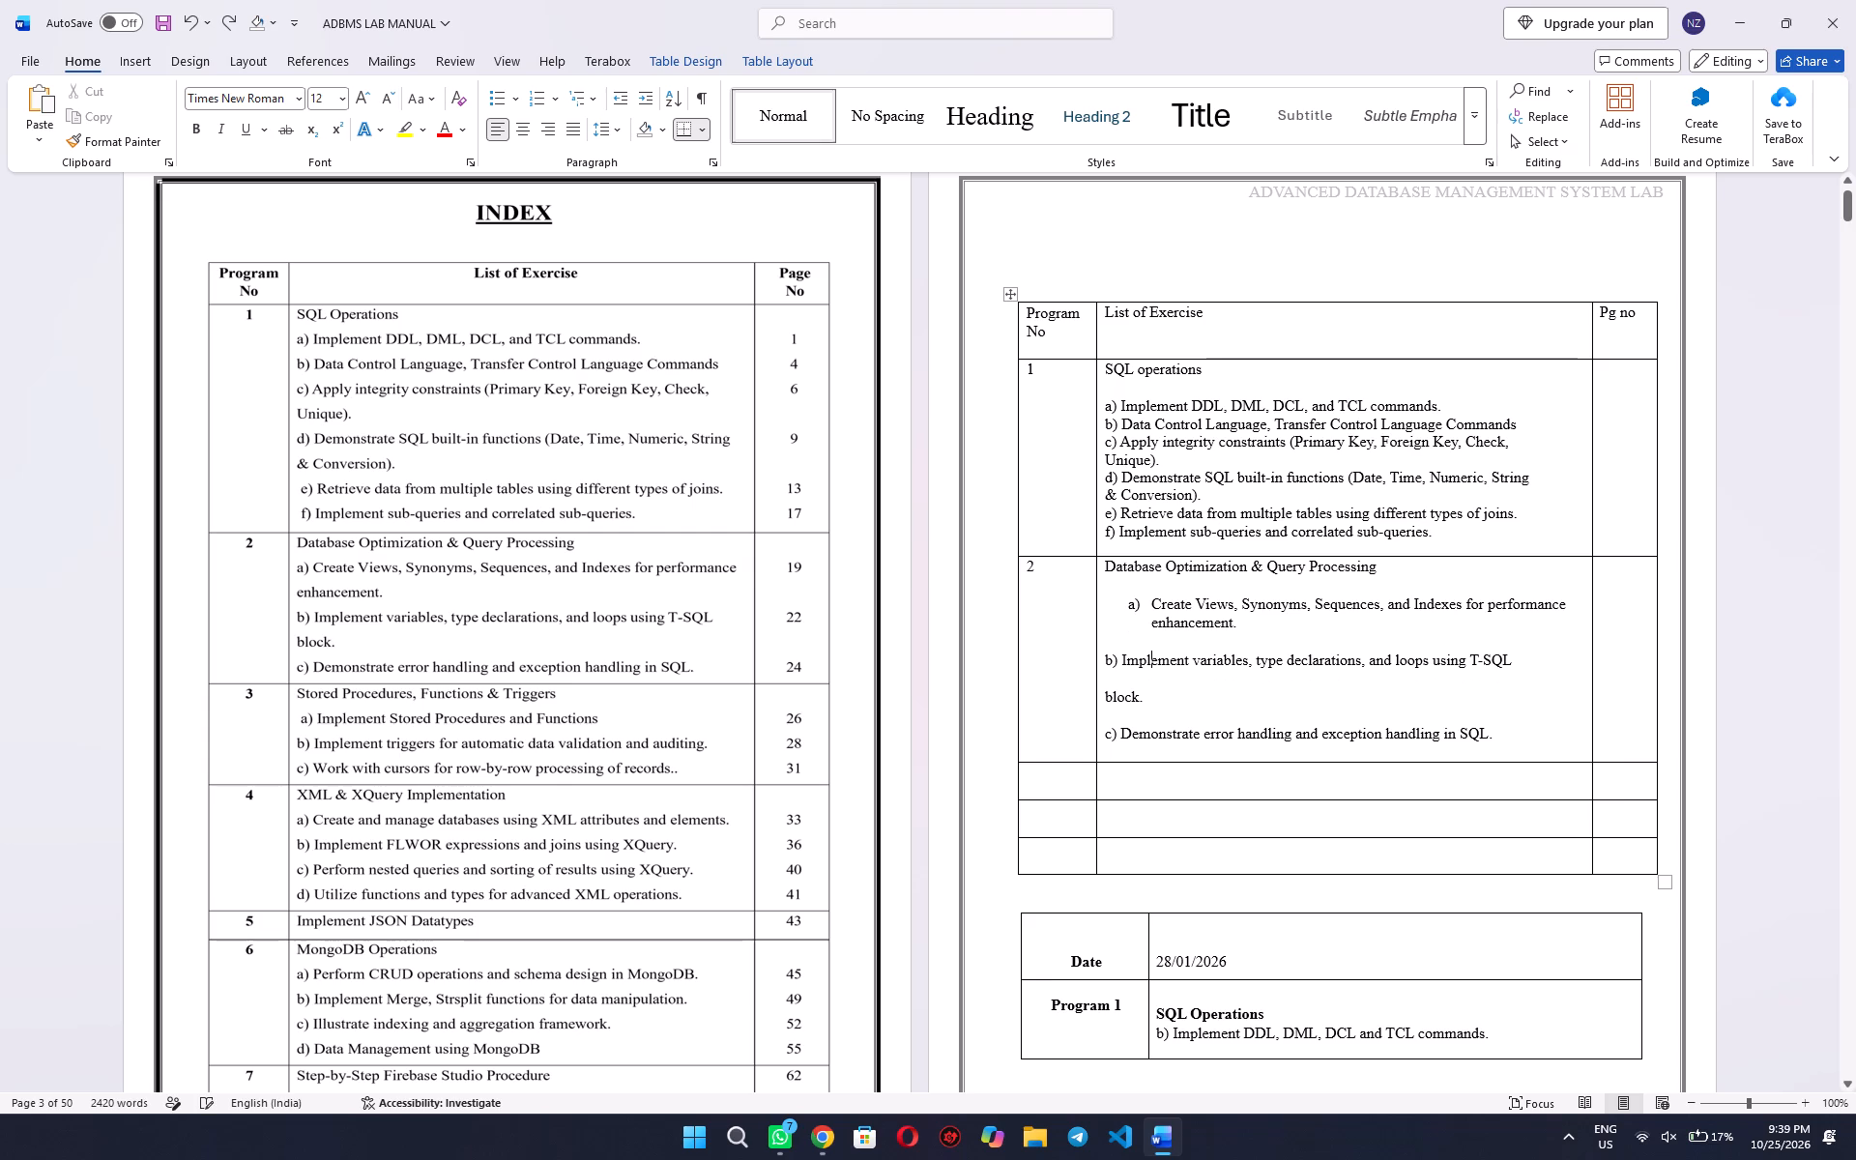
key(Down)
key(ctrl+Left)
key(ctrl+Left)
key(BackSpace)
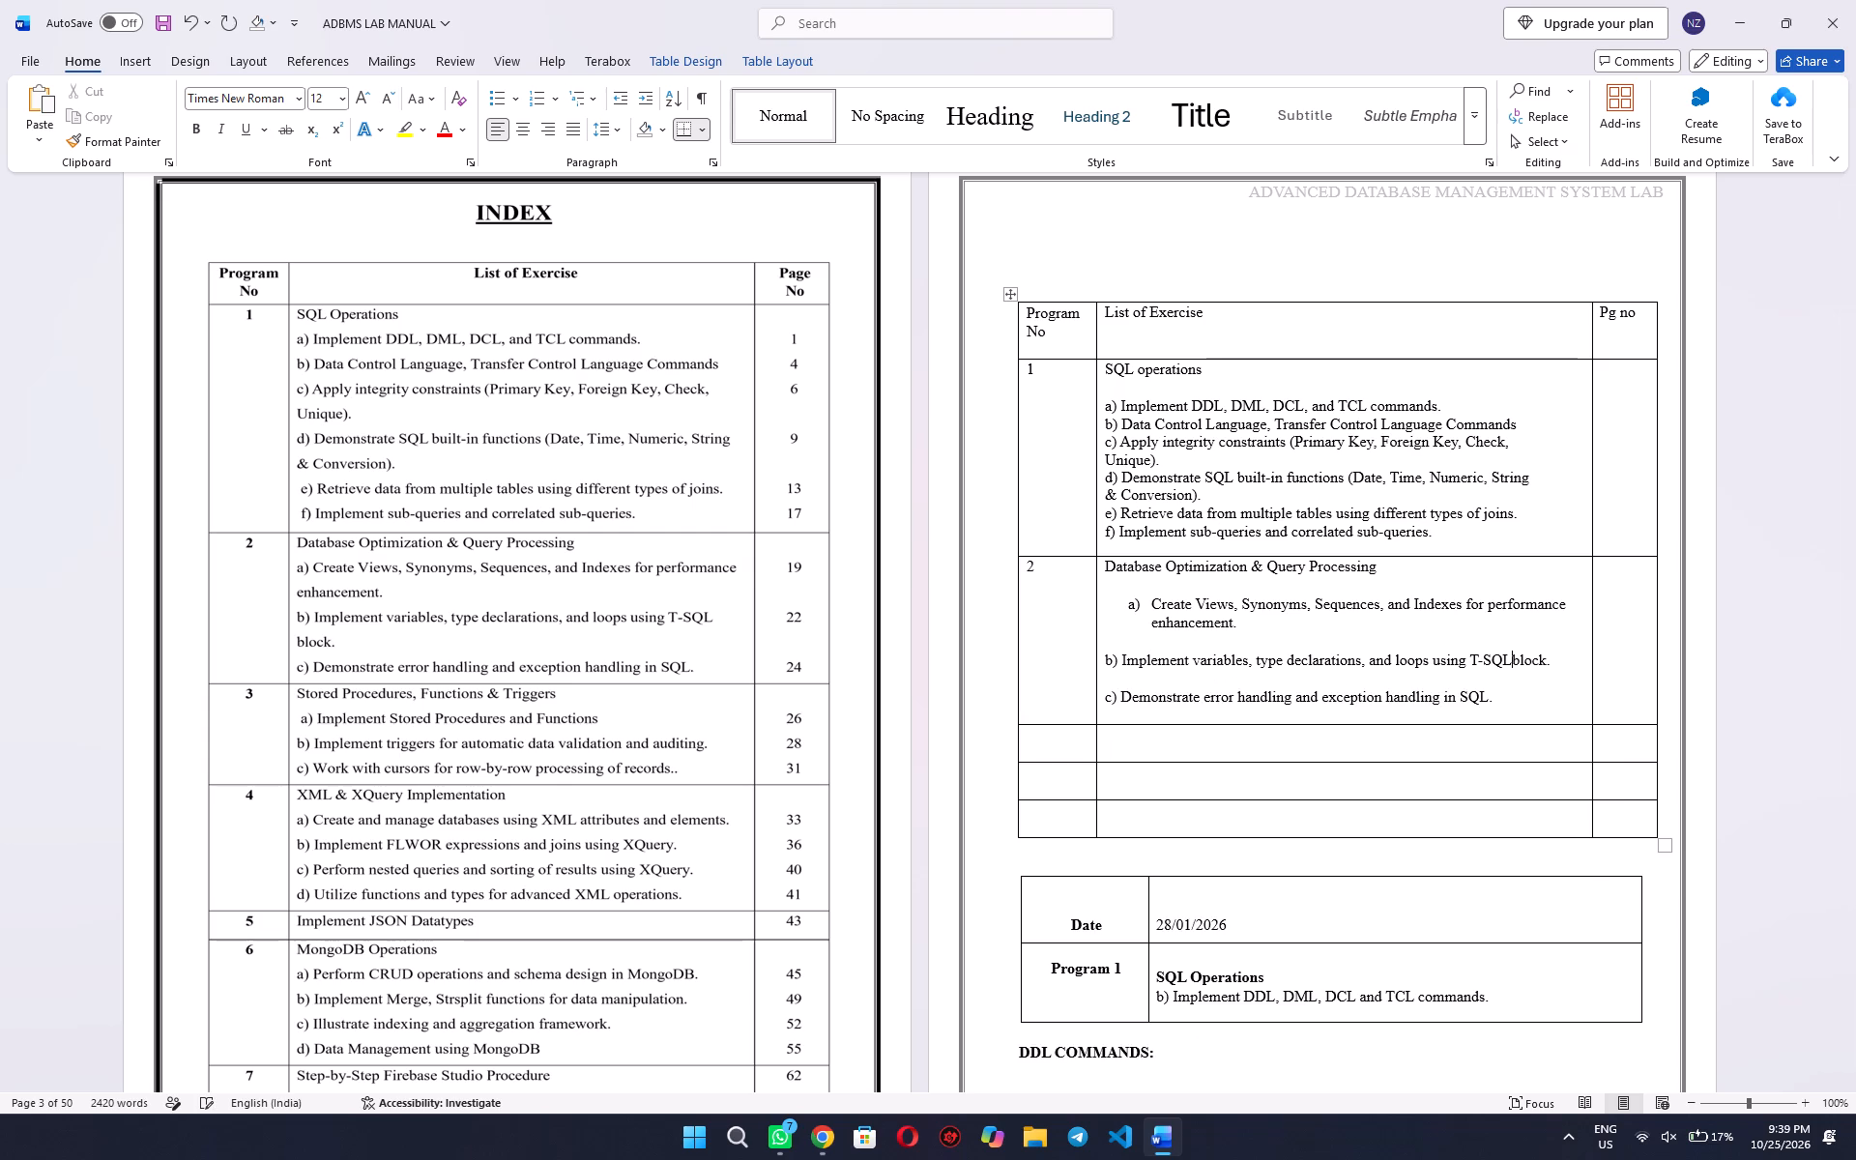
key(Return)
key(BackSpace)
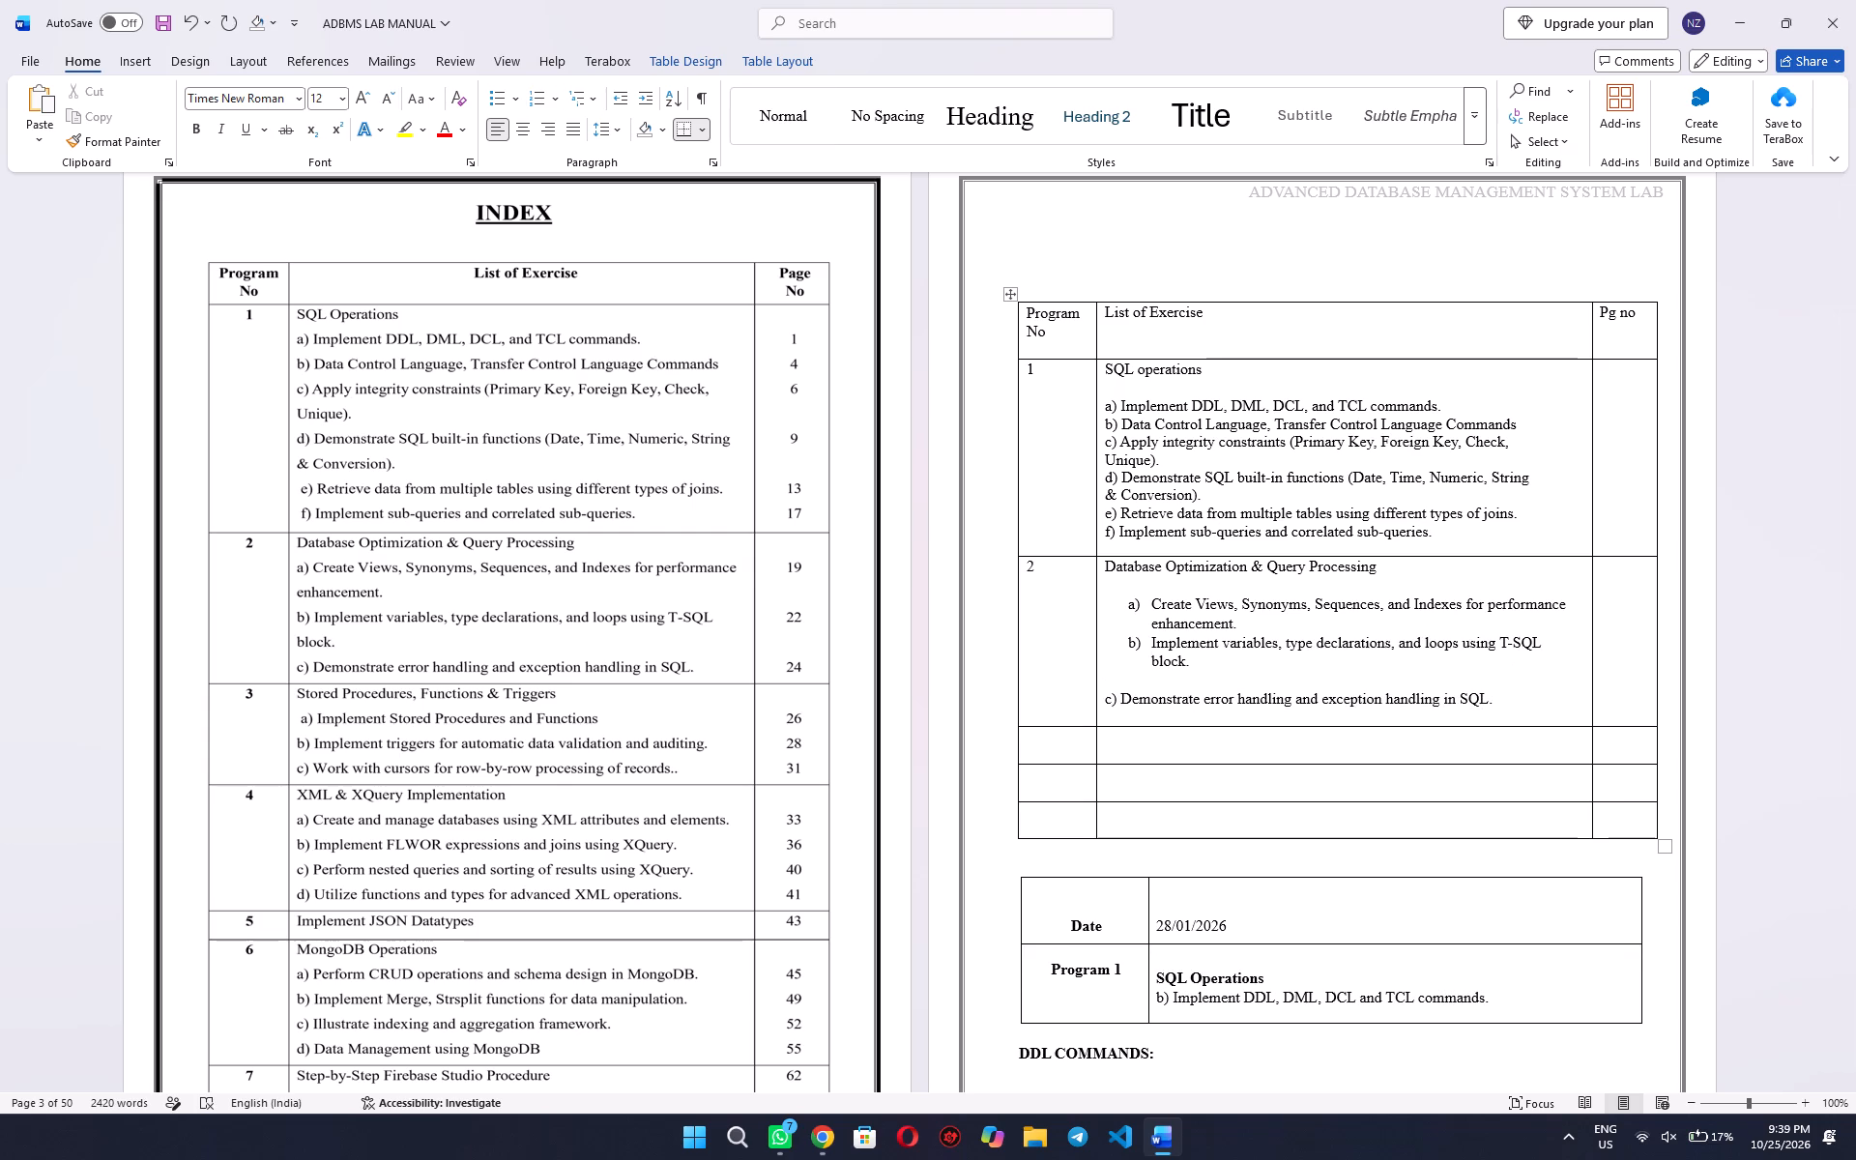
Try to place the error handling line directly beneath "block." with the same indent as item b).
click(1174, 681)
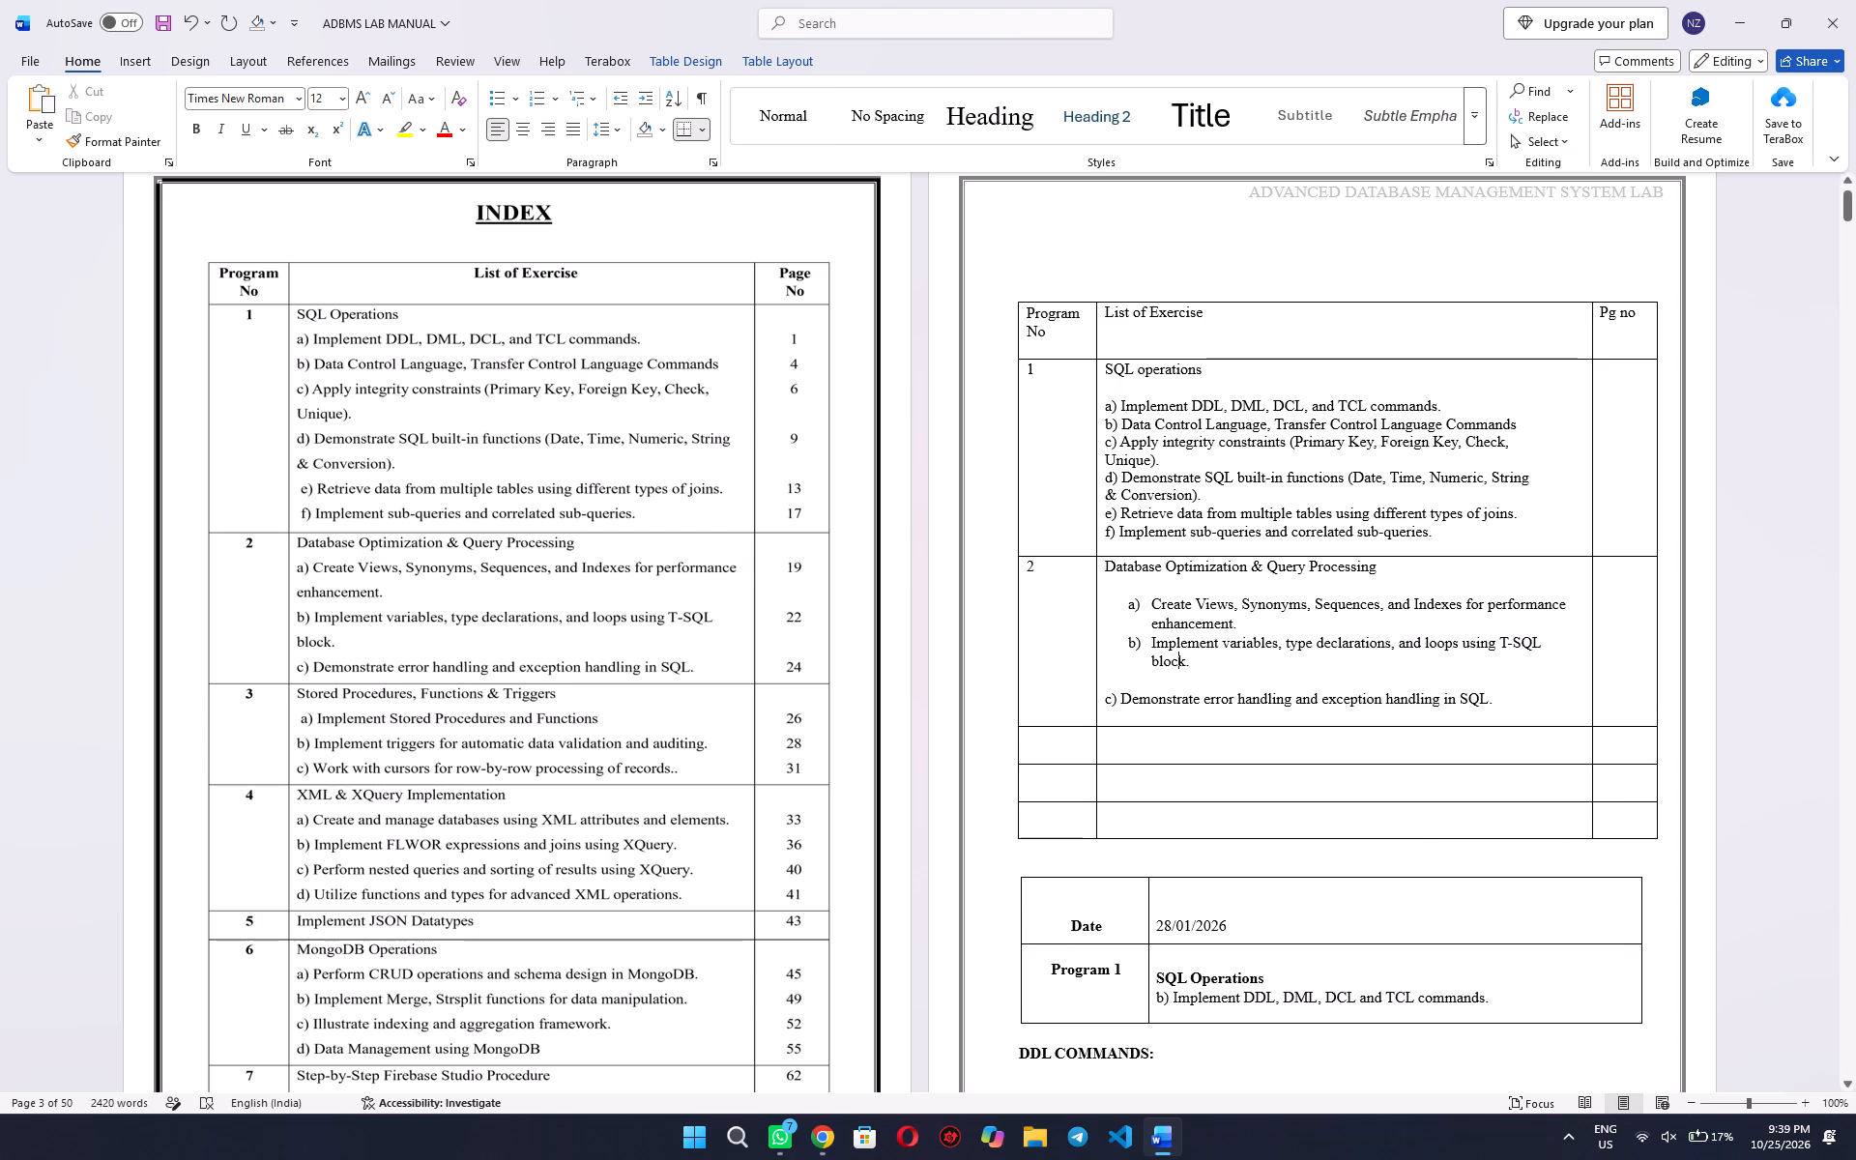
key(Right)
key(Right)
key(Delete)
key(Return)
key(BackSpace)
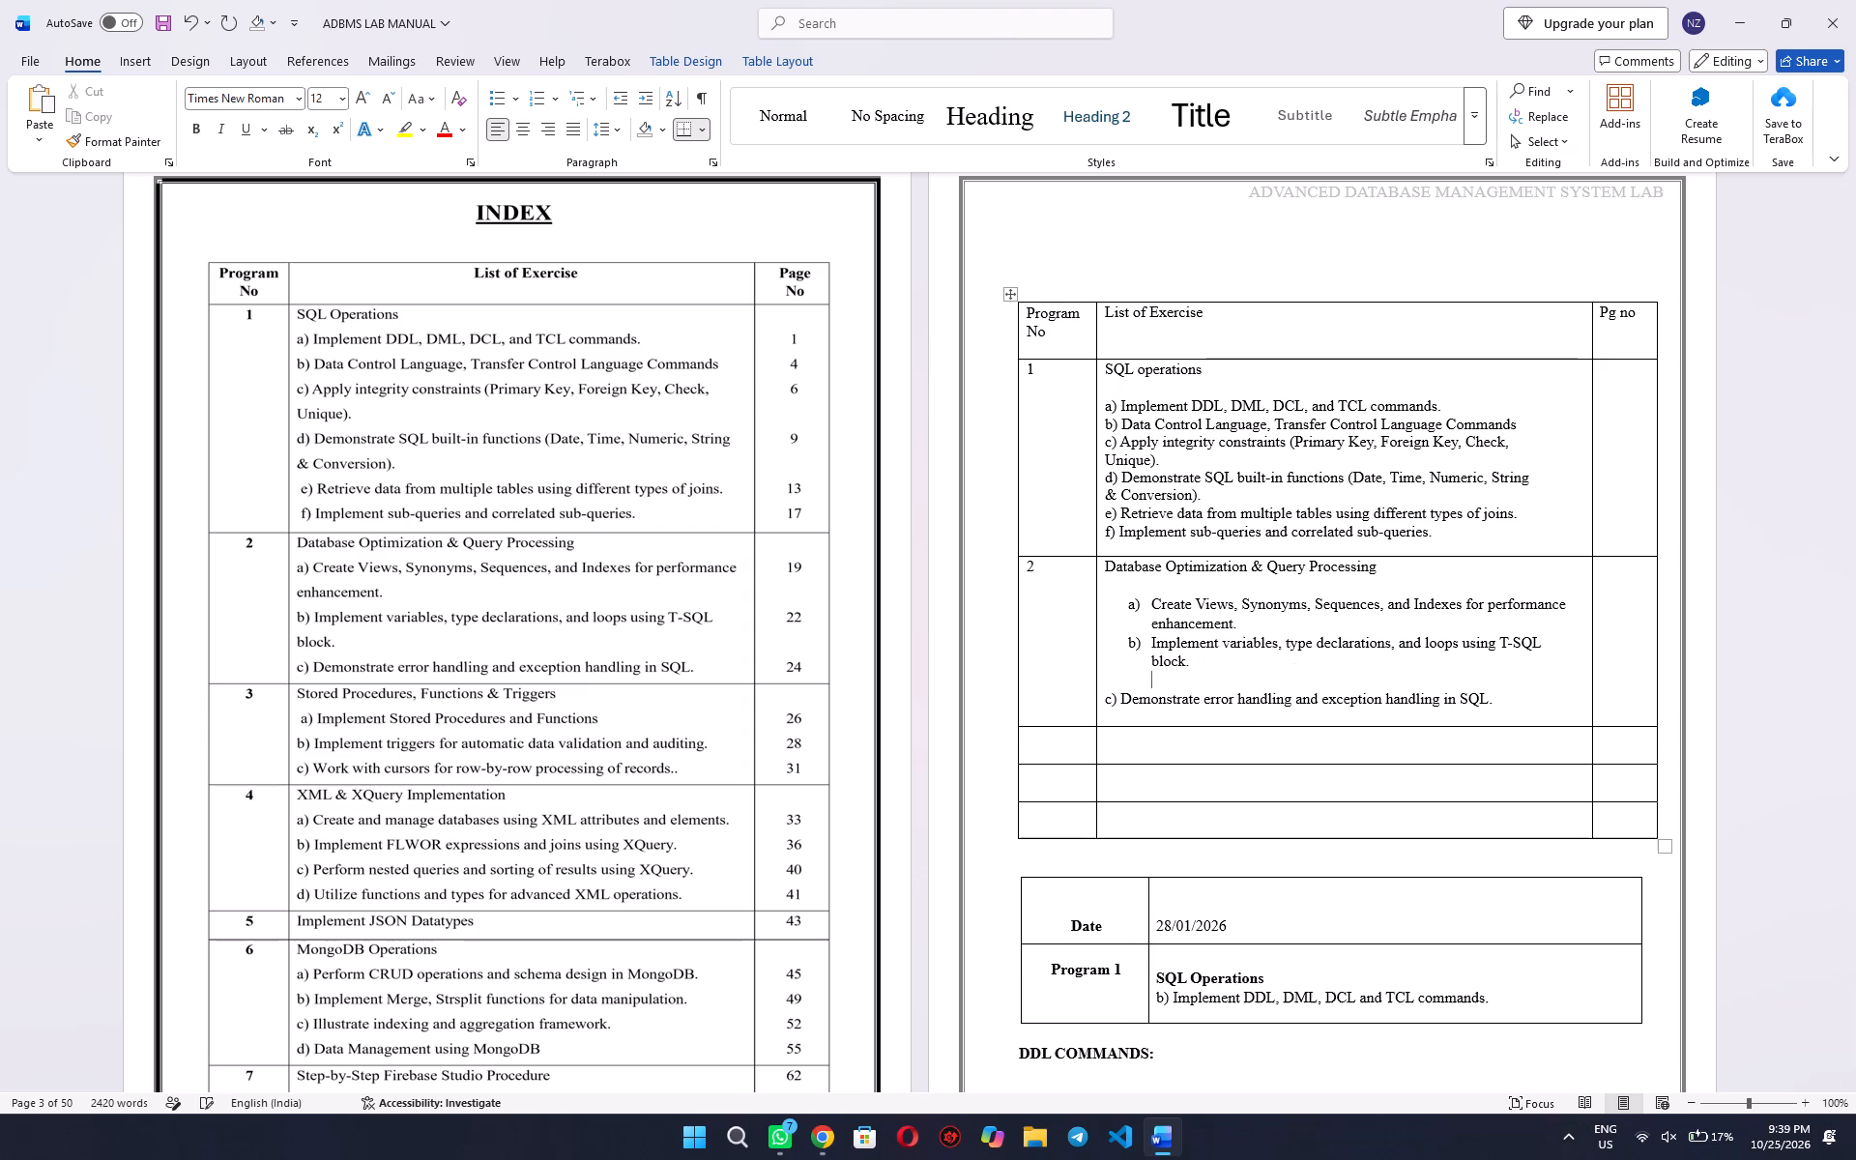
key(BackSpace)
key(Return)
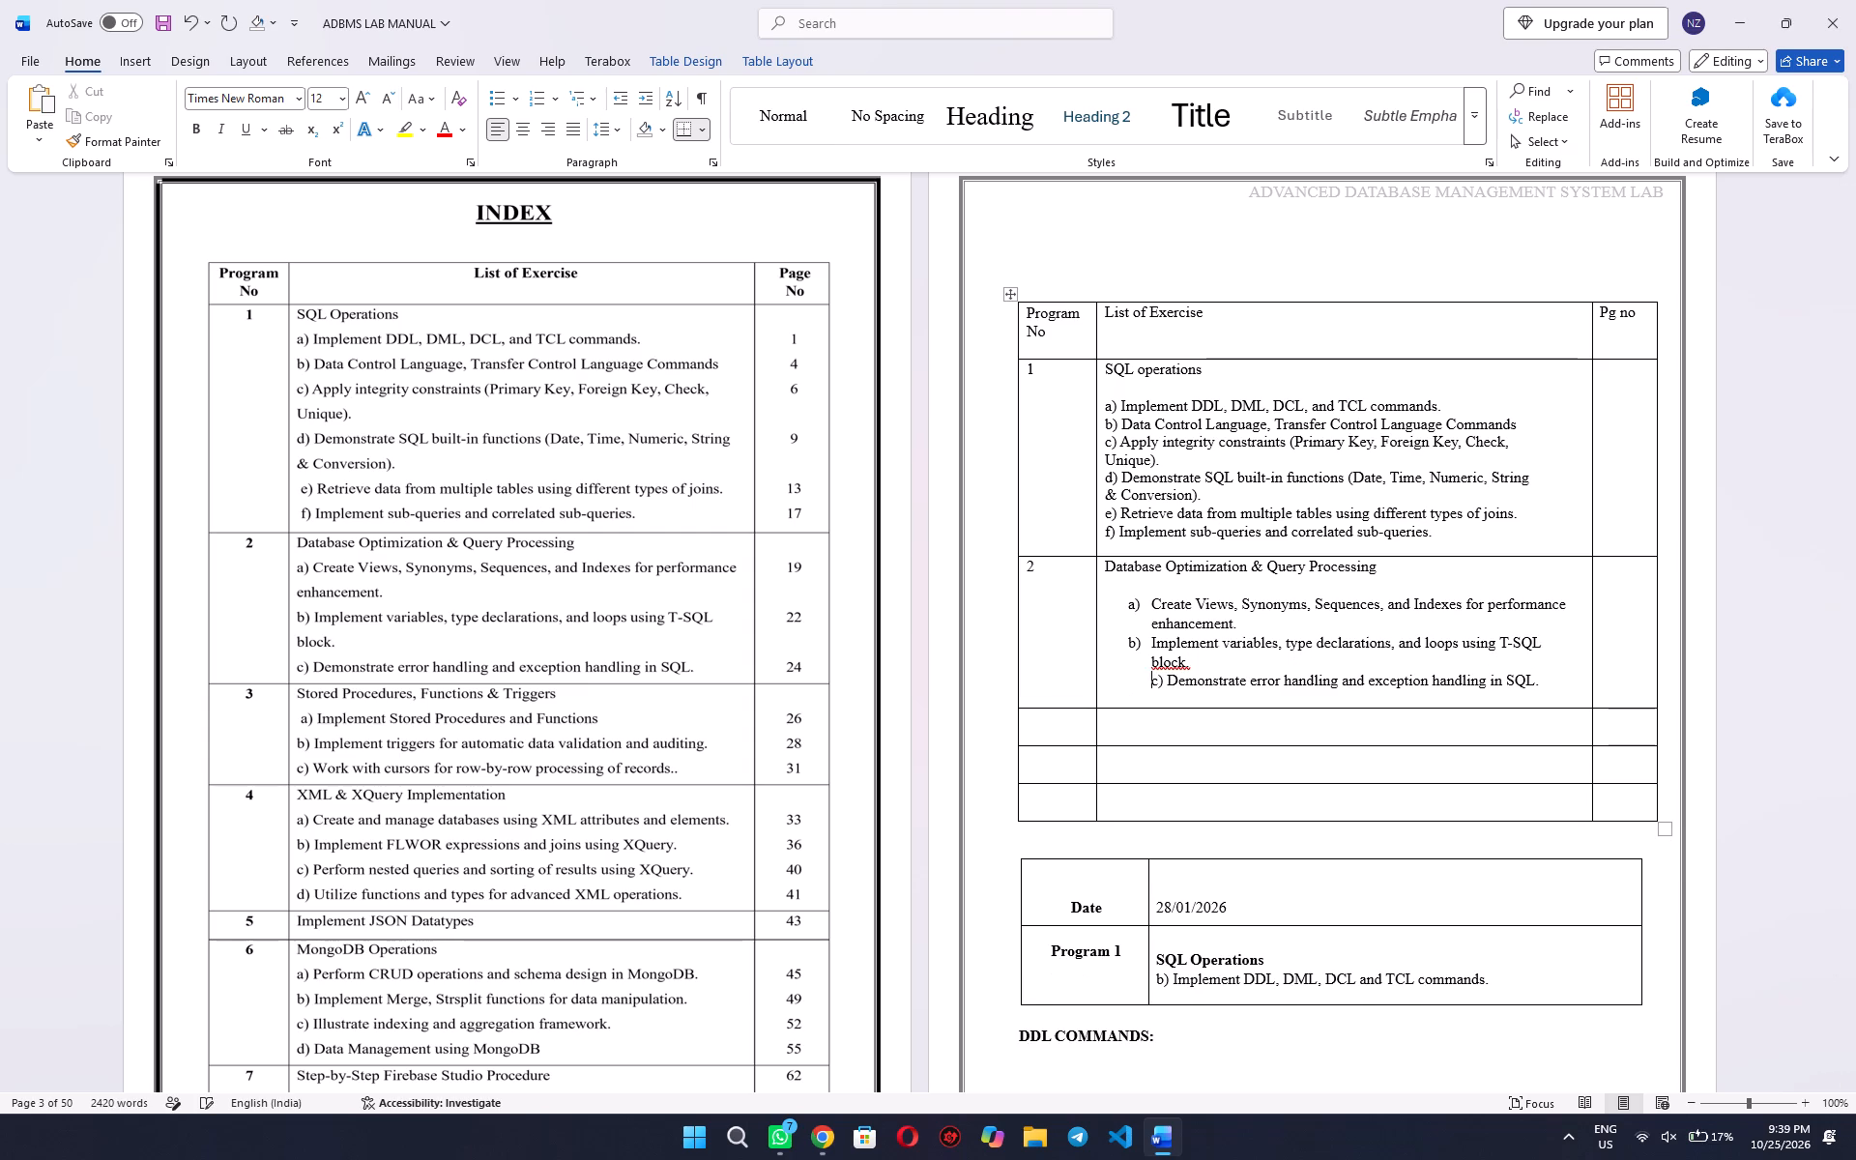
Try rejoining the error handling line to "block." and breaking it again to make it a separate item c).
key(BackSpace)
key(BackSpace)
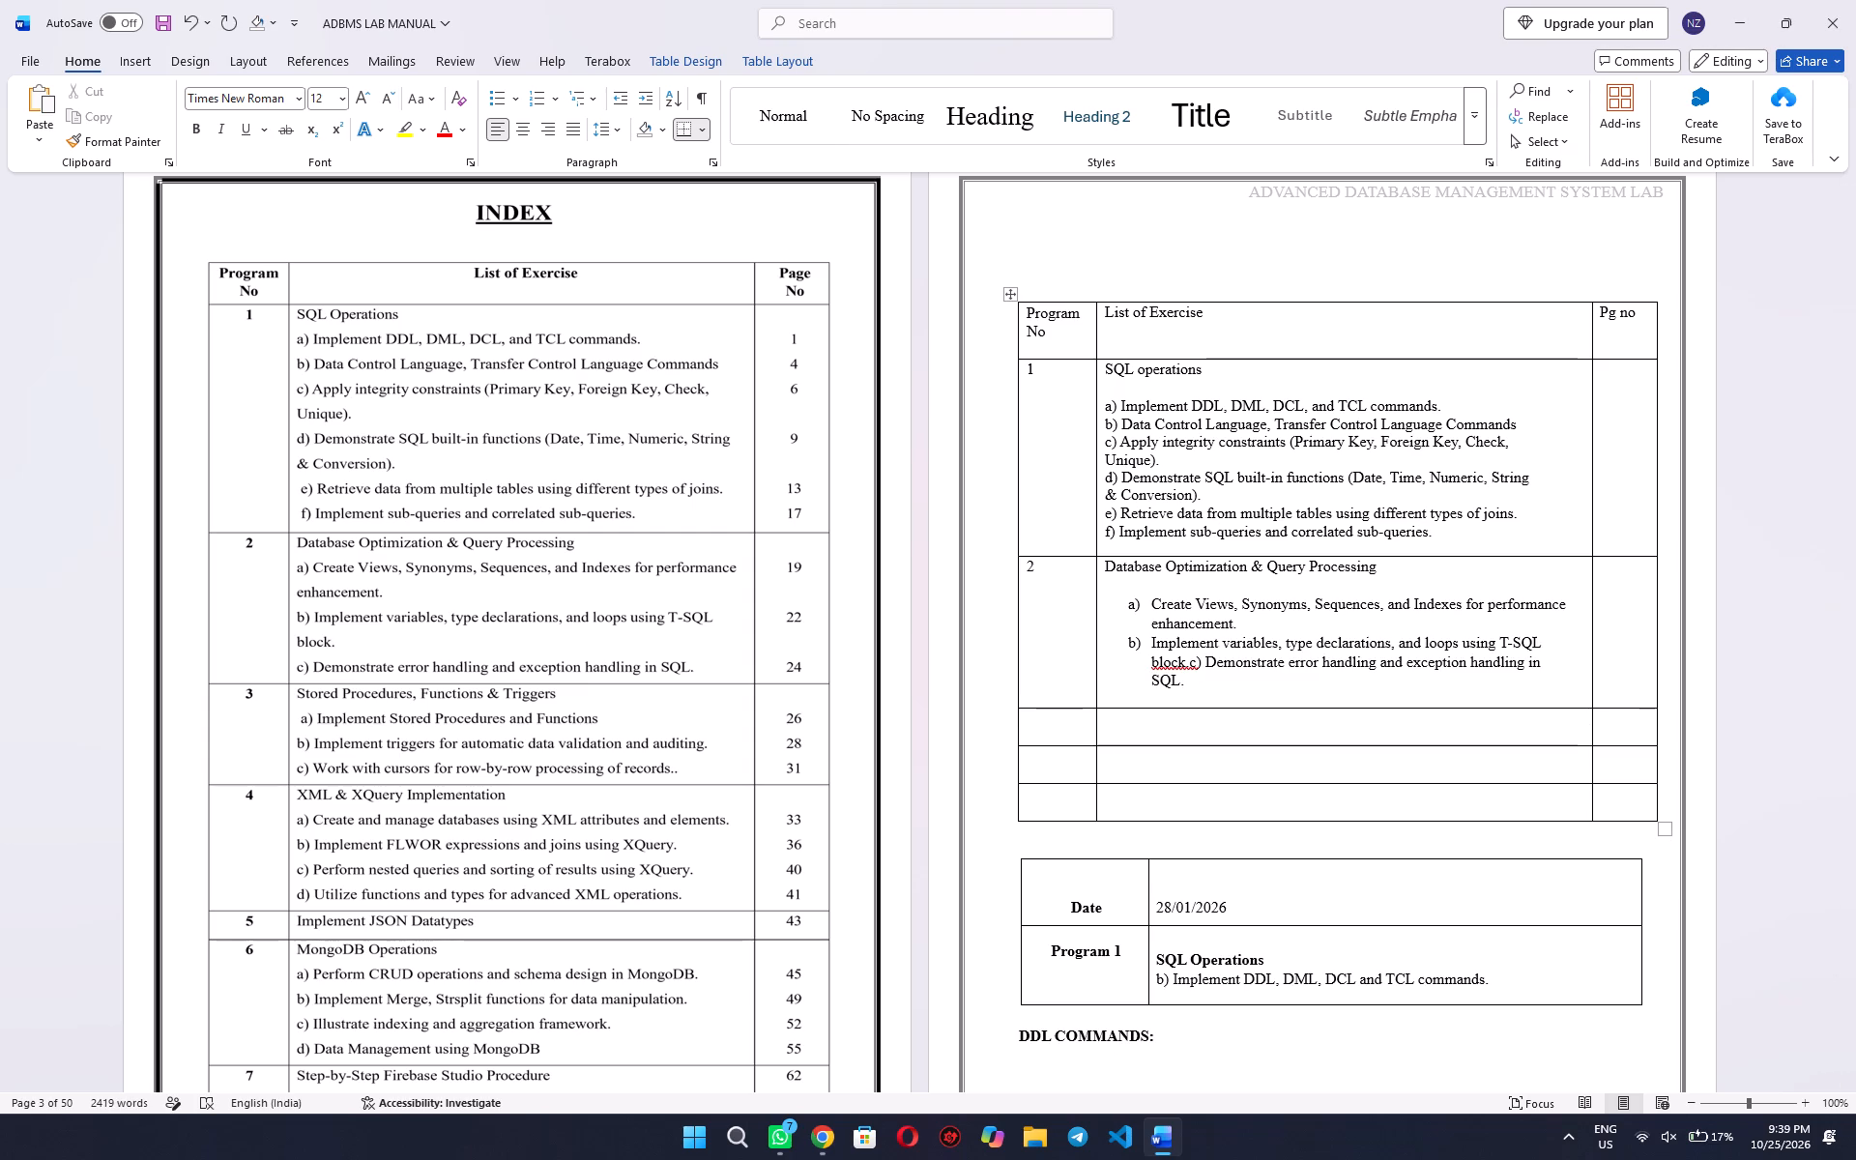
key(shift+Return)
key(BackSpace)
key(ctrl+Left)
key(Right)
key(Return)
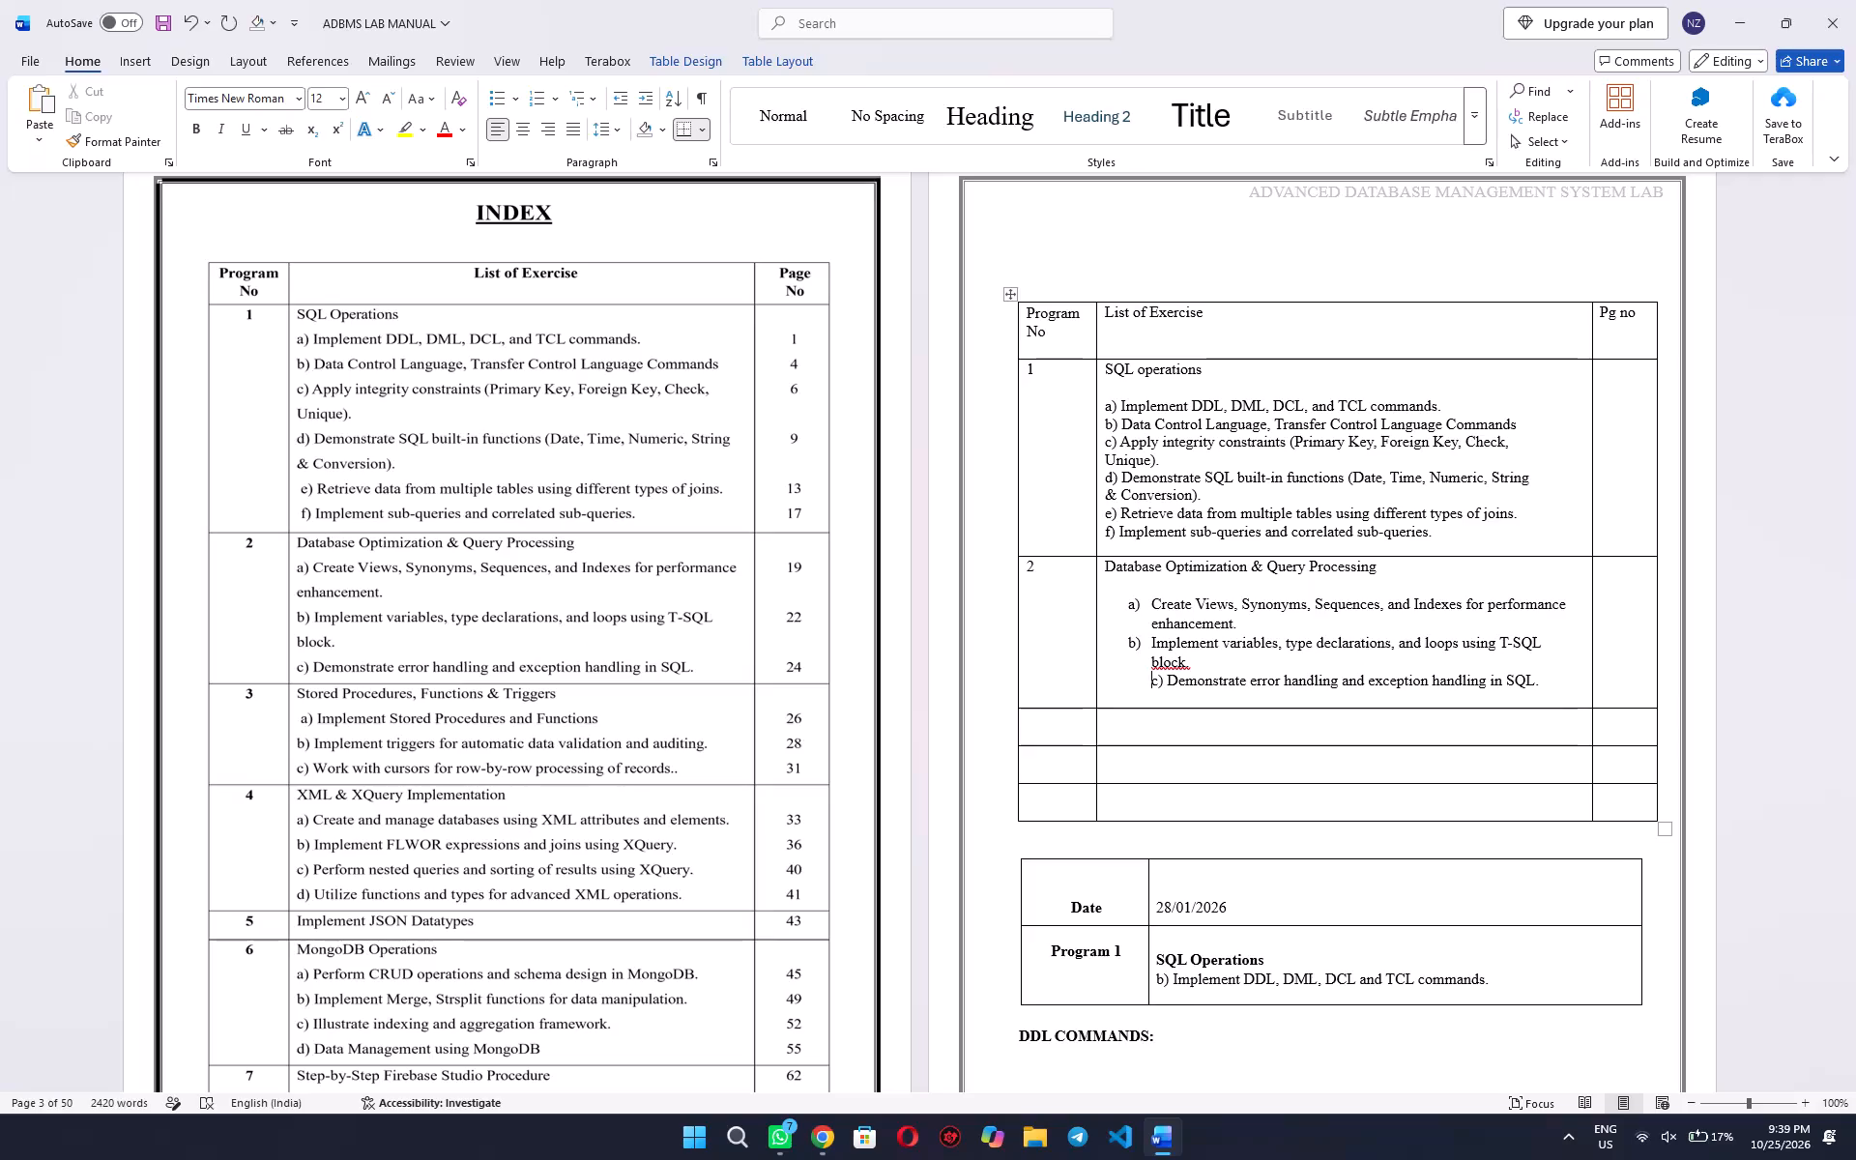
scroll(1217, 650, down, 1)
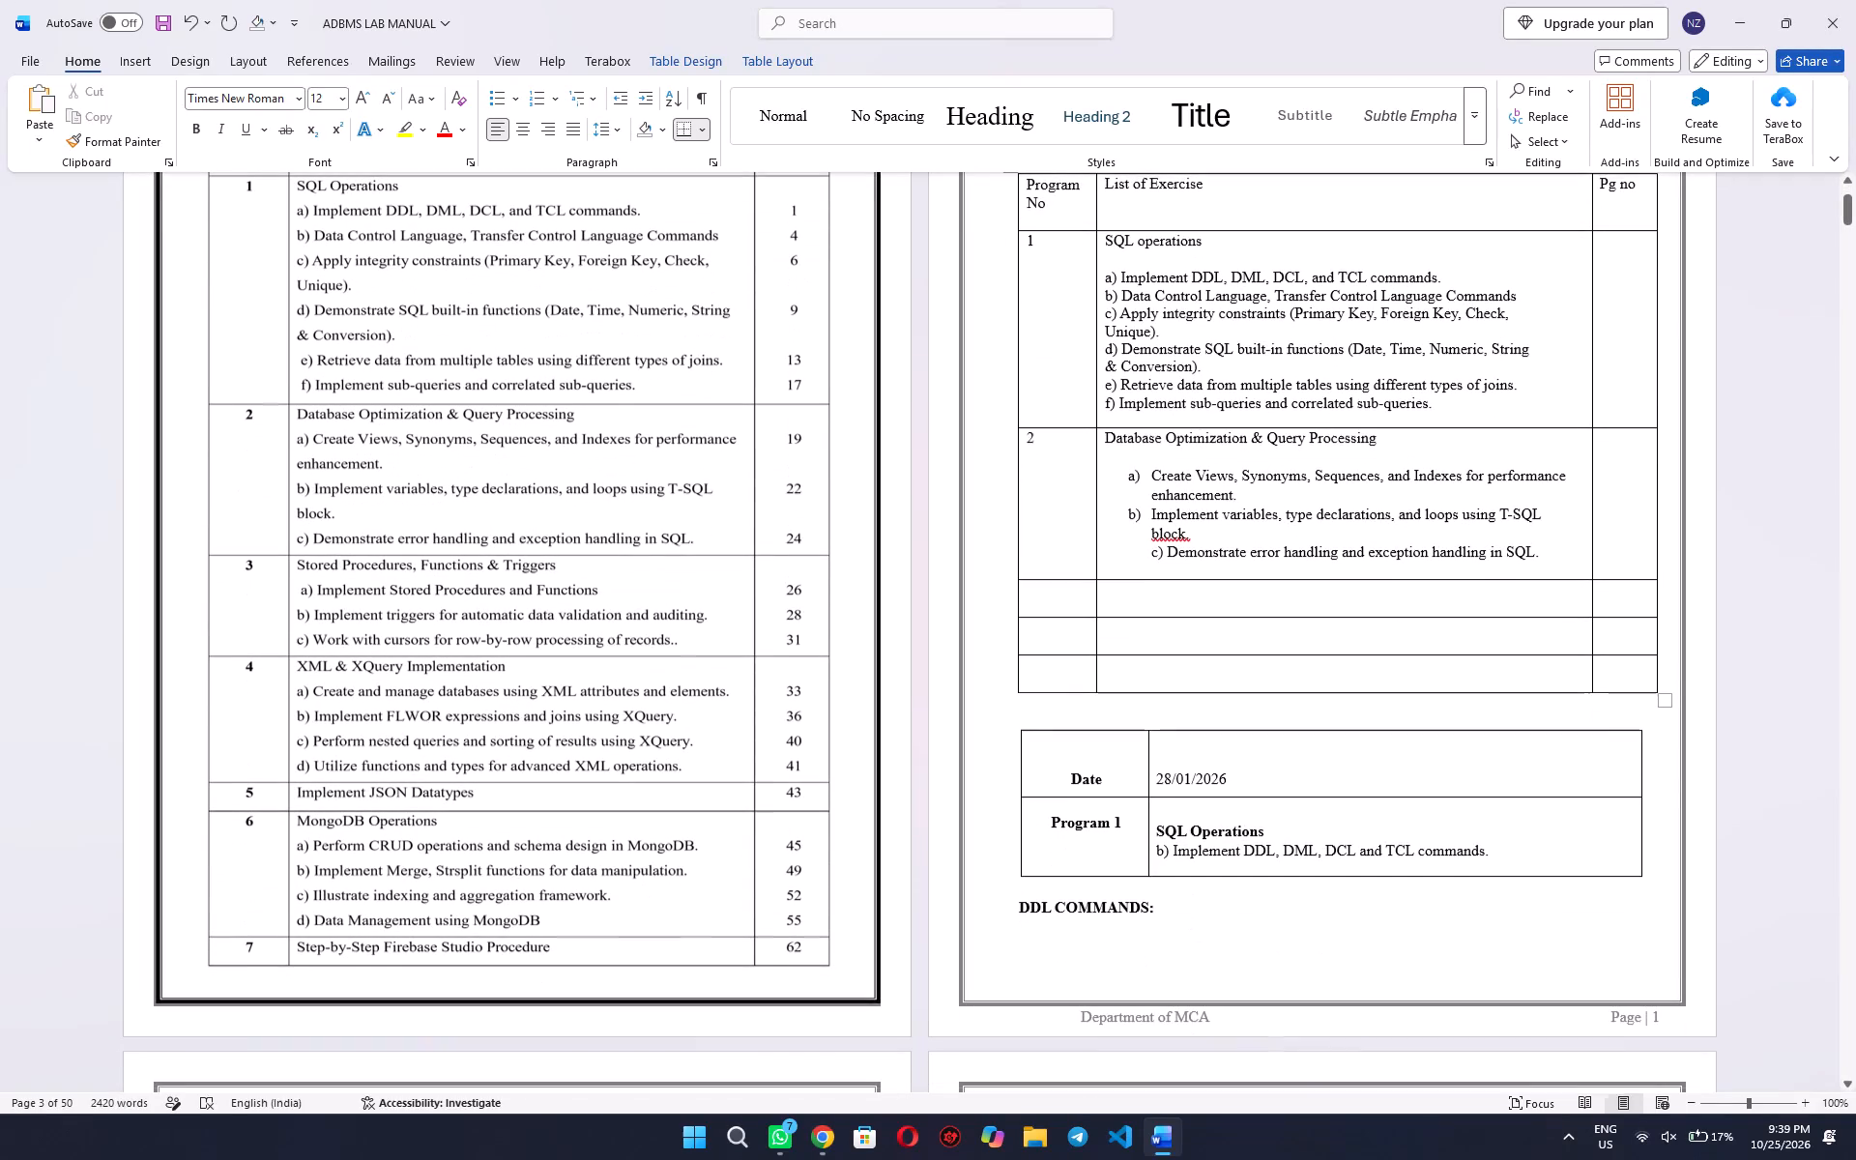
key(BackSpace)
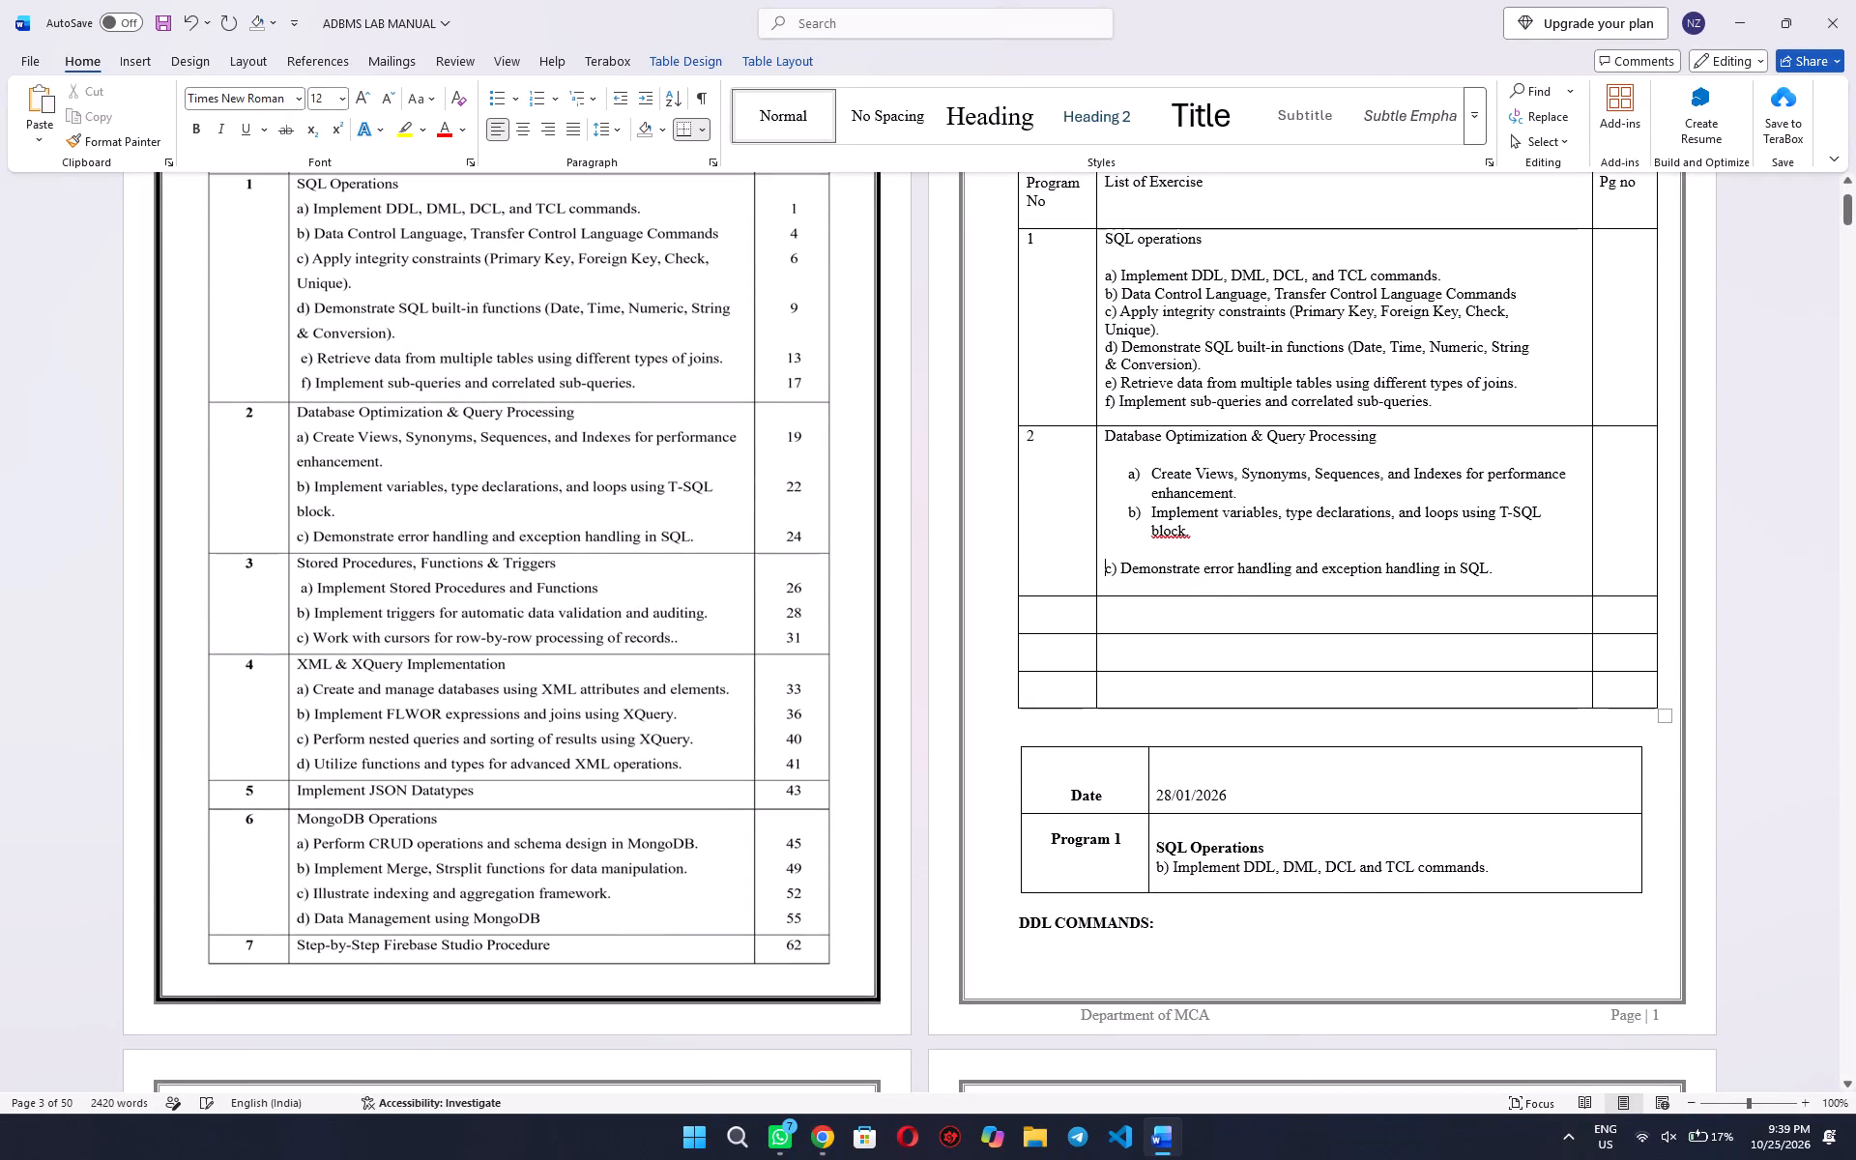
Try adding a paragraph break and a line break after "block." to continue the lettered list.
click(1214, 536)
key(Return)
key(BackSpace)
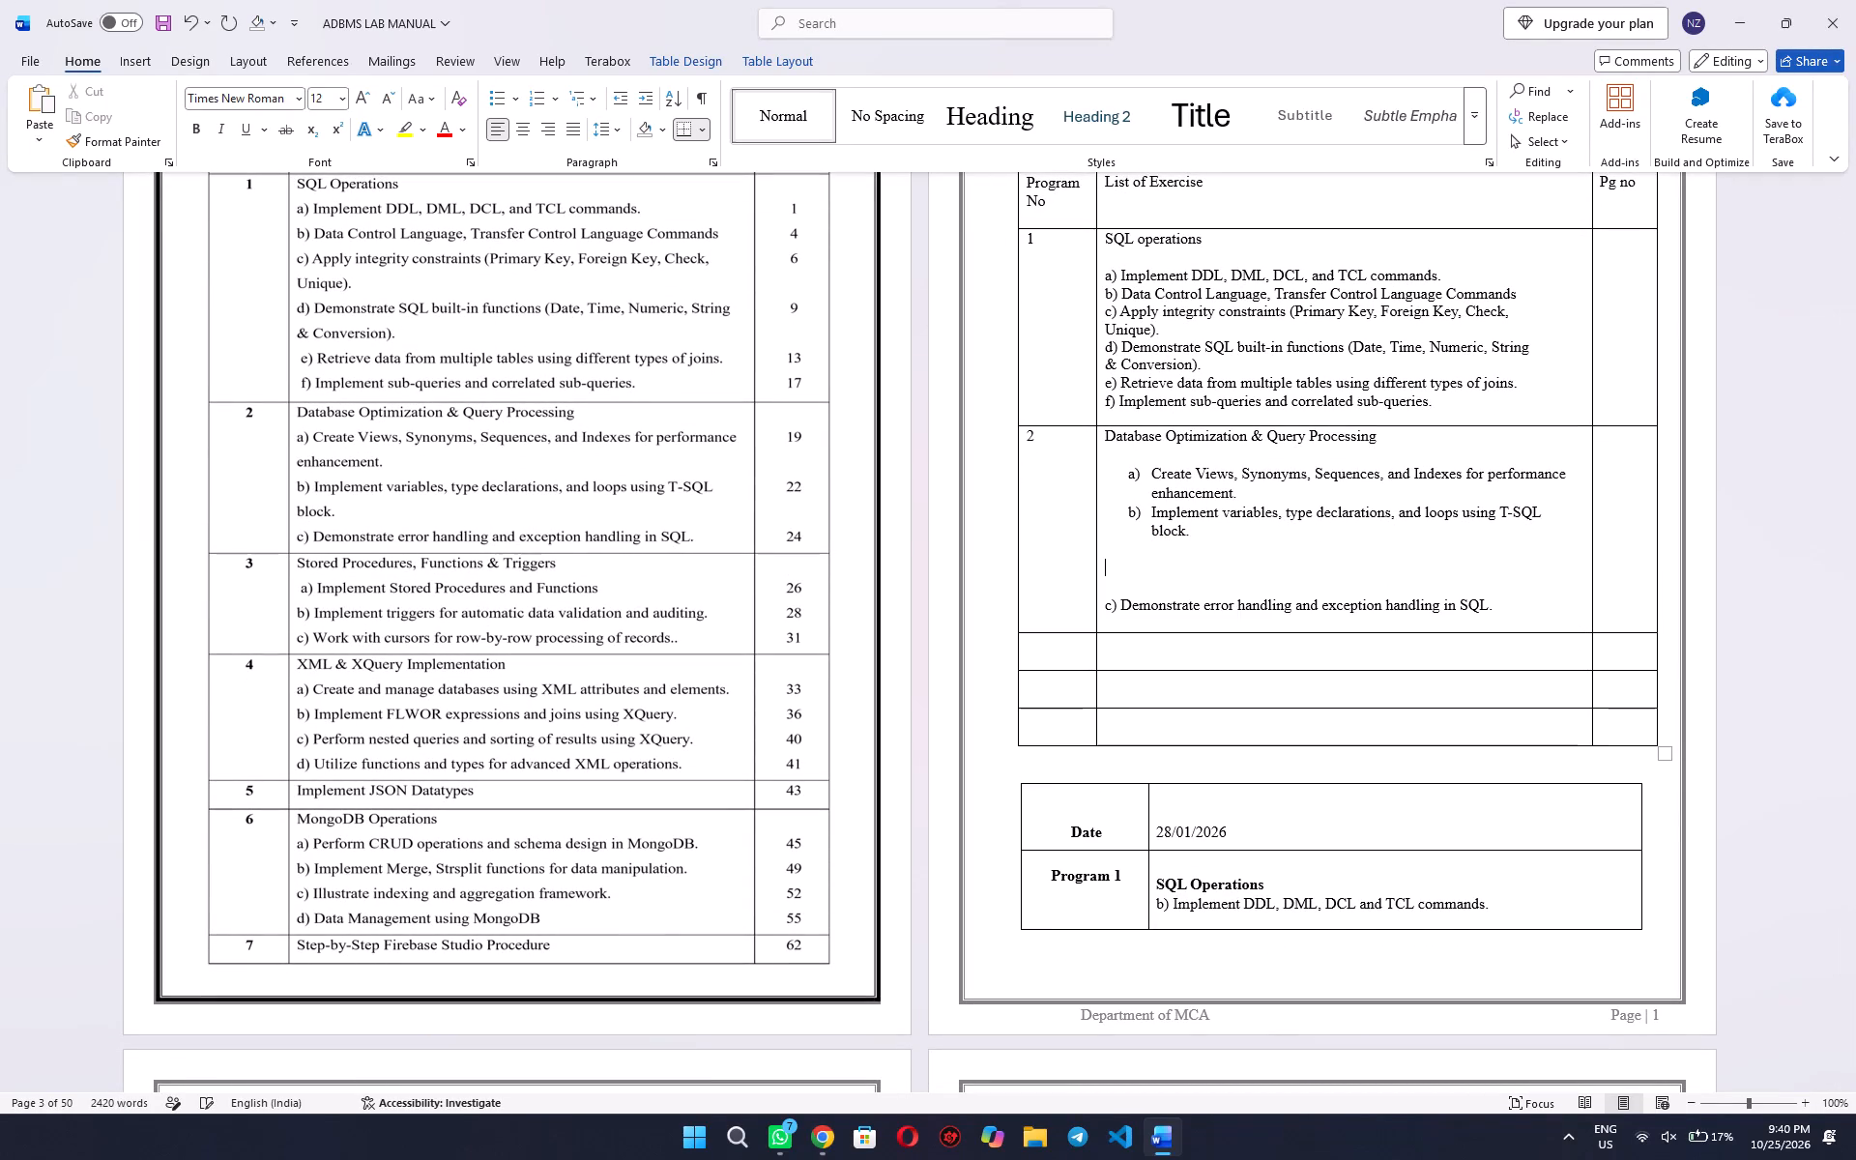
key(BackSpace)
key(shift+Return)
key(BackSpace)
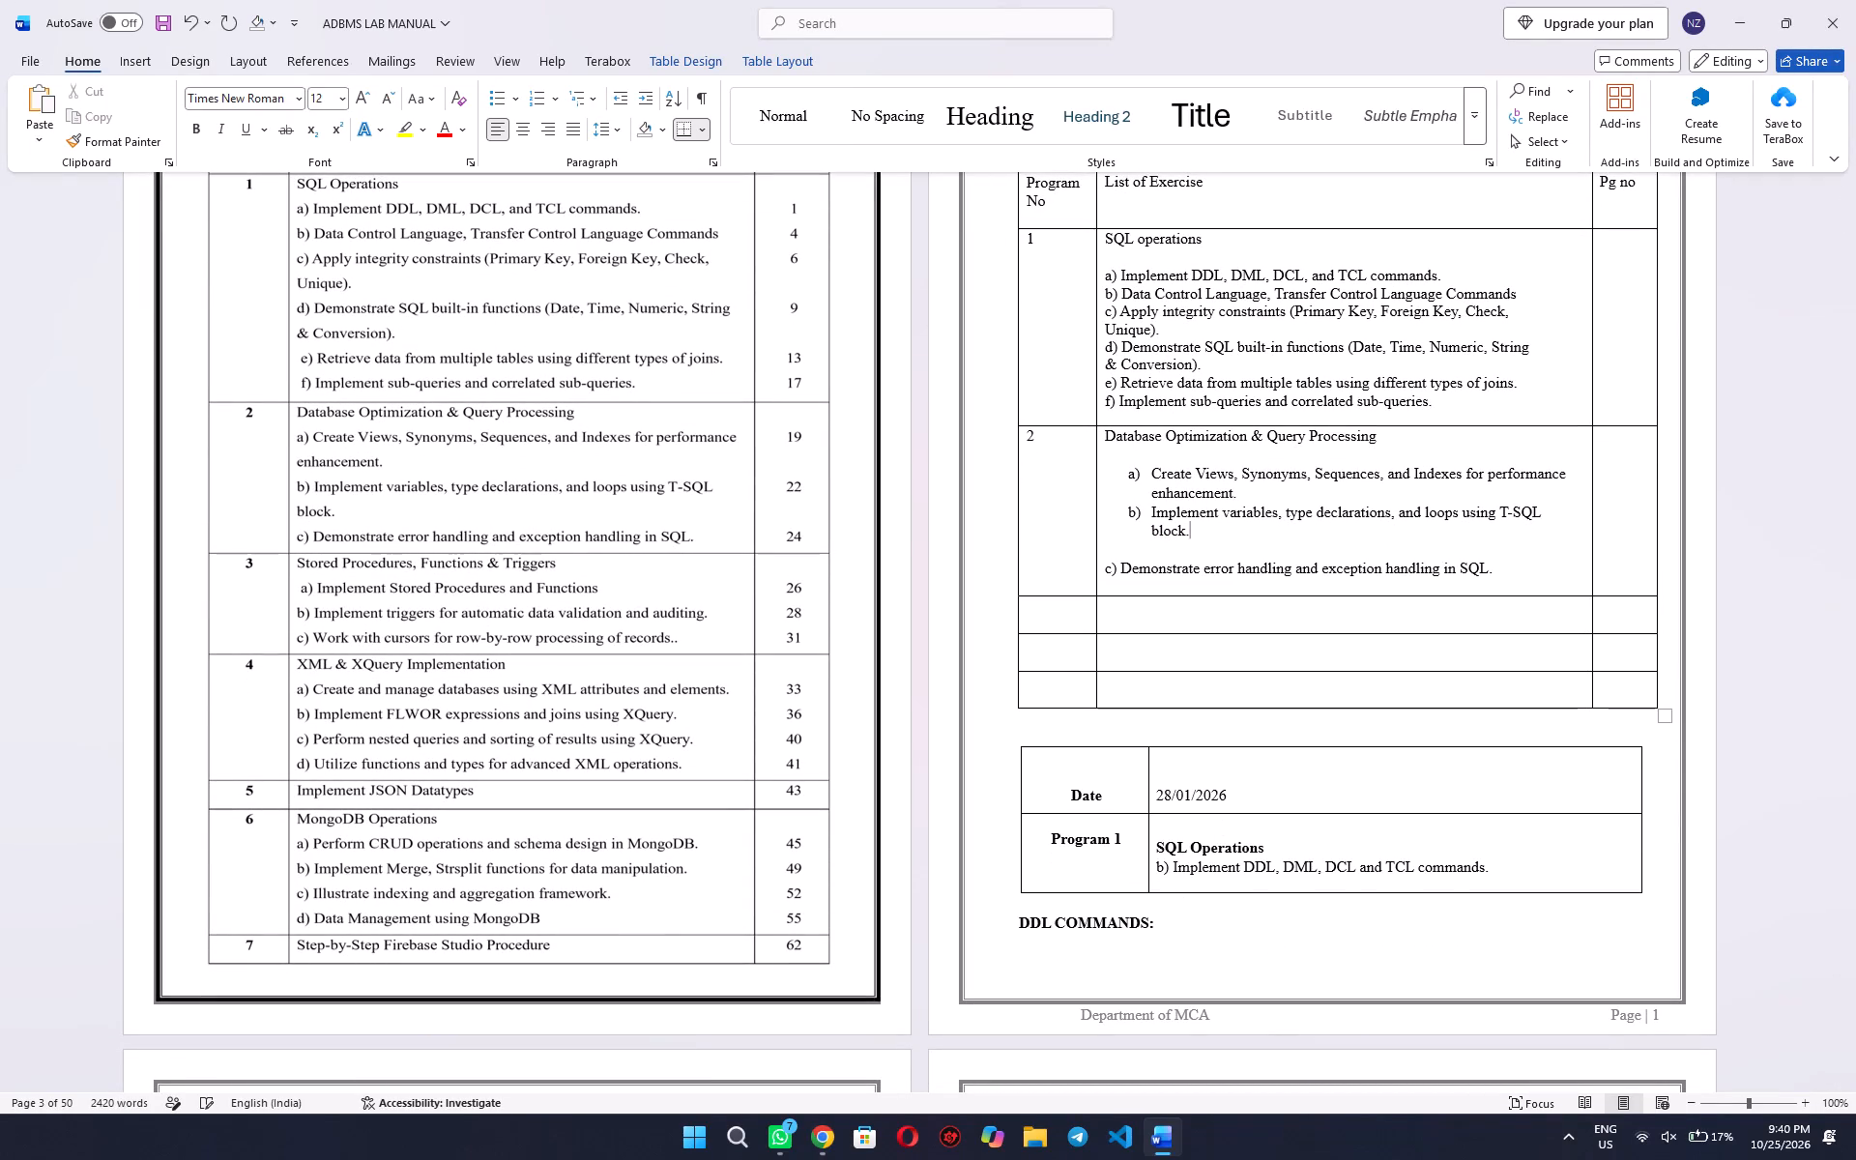
Insert a new lettered item c) in the program 2 list directly after the line ending in "T-SQL".
click(1543, 508)
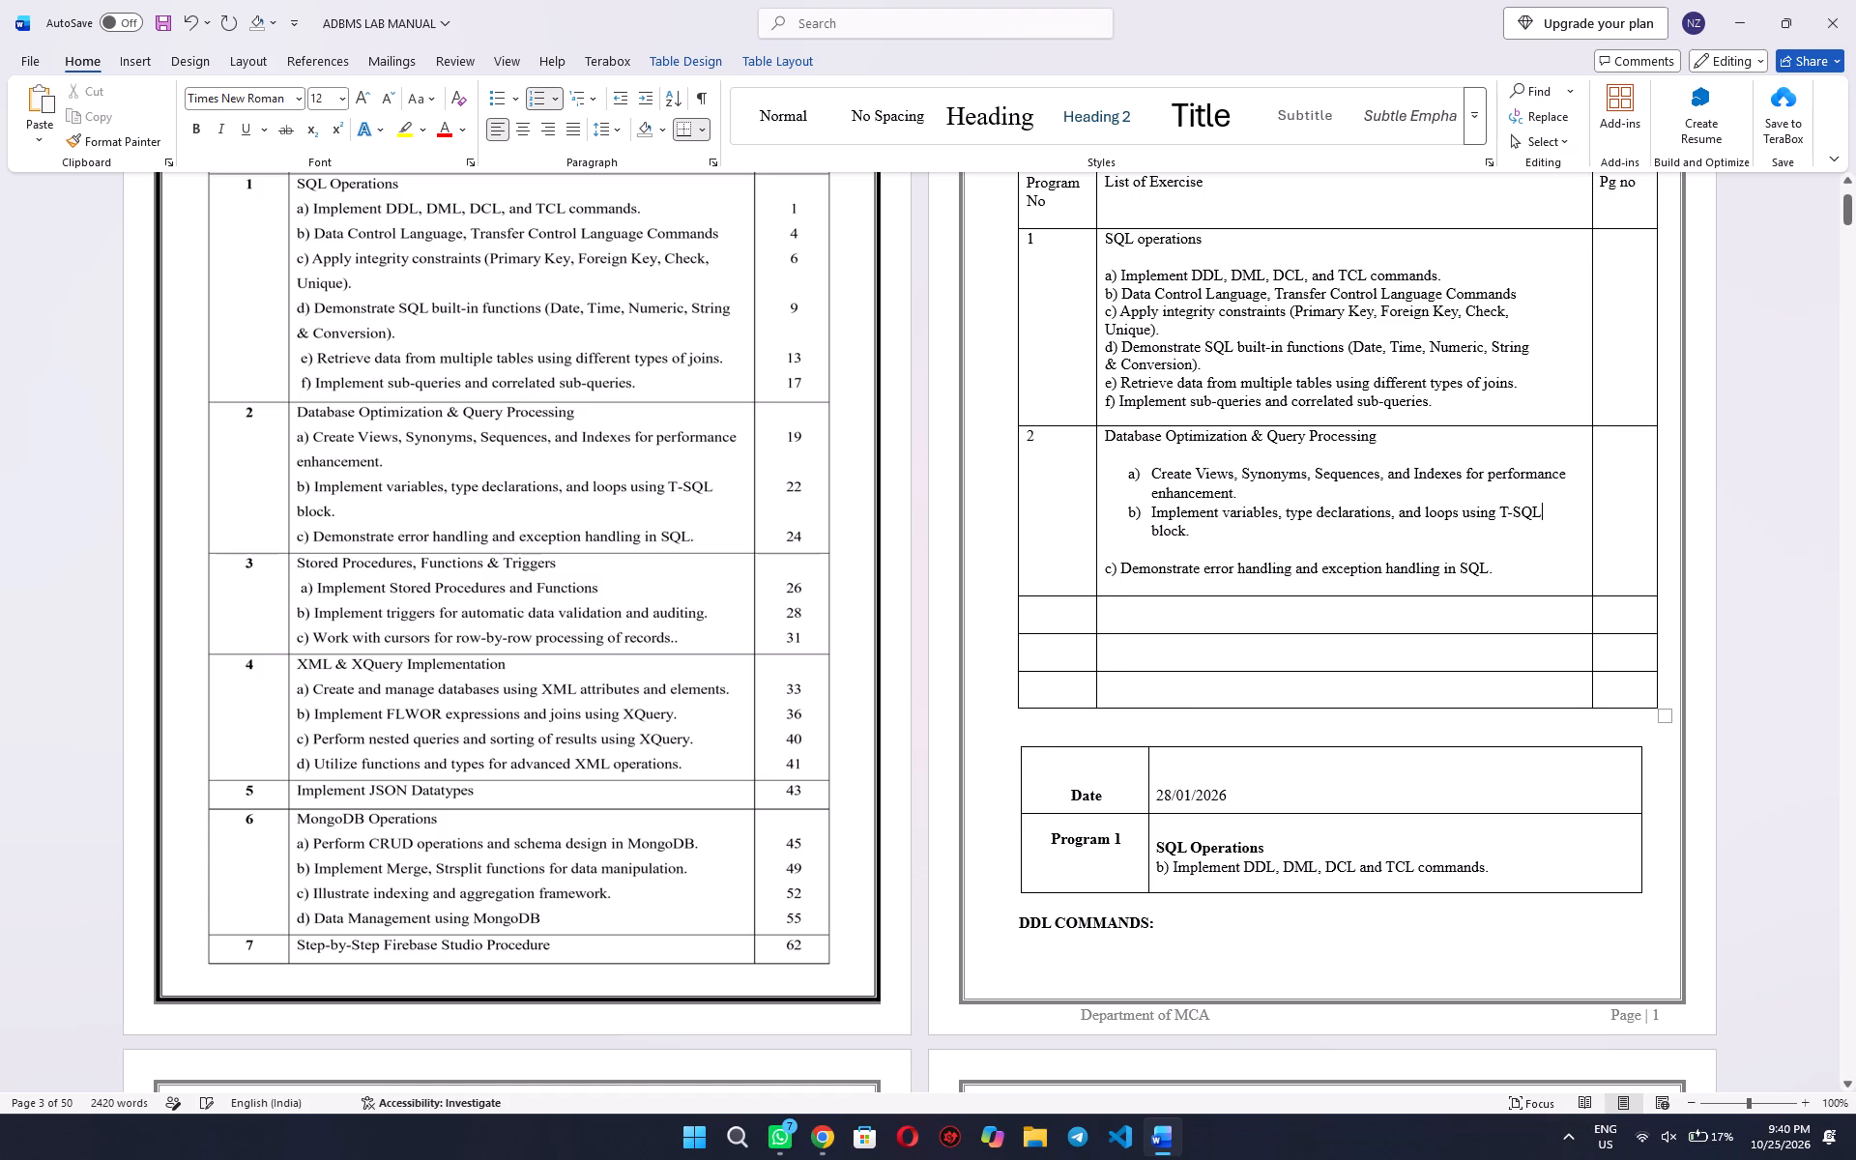
key(Return)
key(Return)
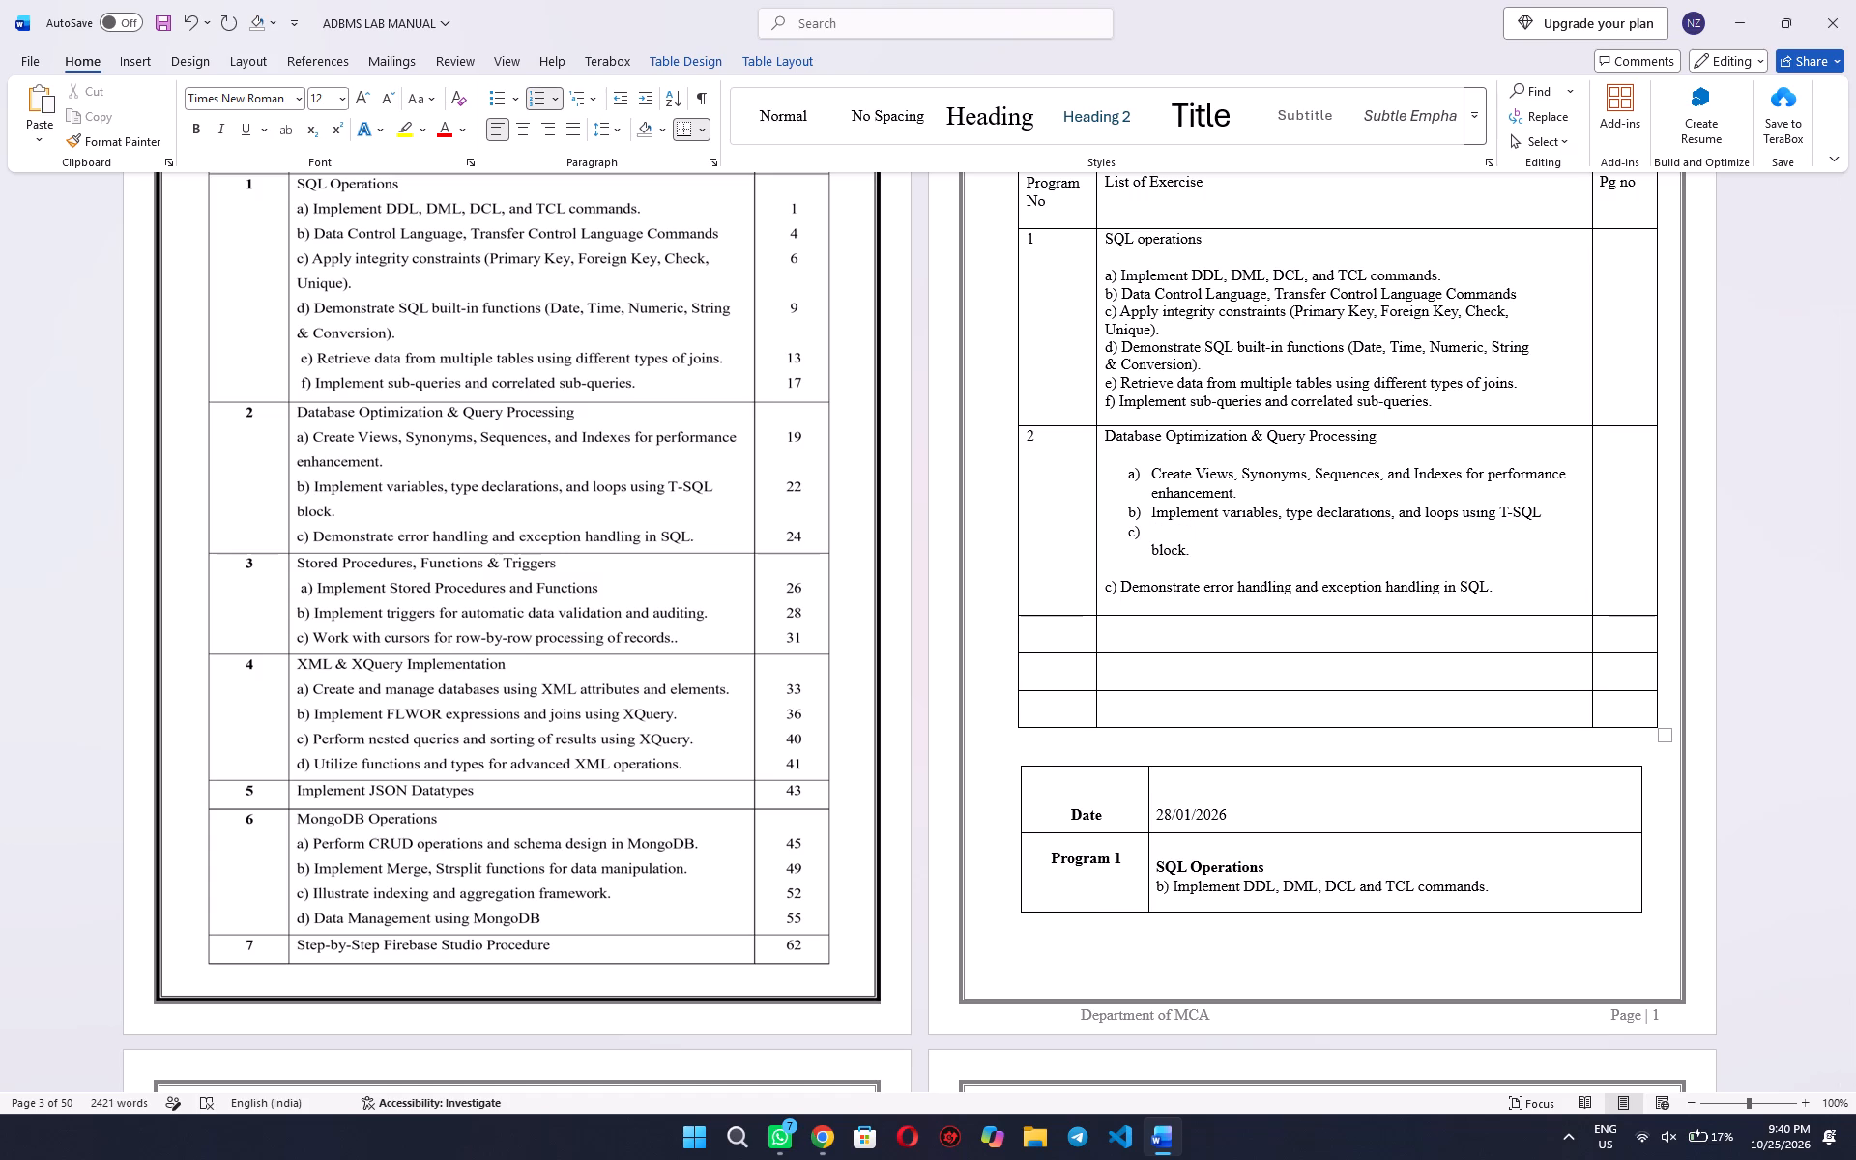
key(ctrl+z)
Move the text "Demonstrate error handling and exception handling in SQL." from the loose c) line into the empty lettered item c) of program 2.
key(Down)
key(Down)
key(Left)
key(ctrl+Left)
key(ctrl+shift+Right)
key(ctrl+shift+Right)
key(ctrl+shift+Right)
key(ctrl+shift+Right)
key(ctrl+shift+Right)
key(ctrl+shift+Right)
key(ctrl+shift+Right)
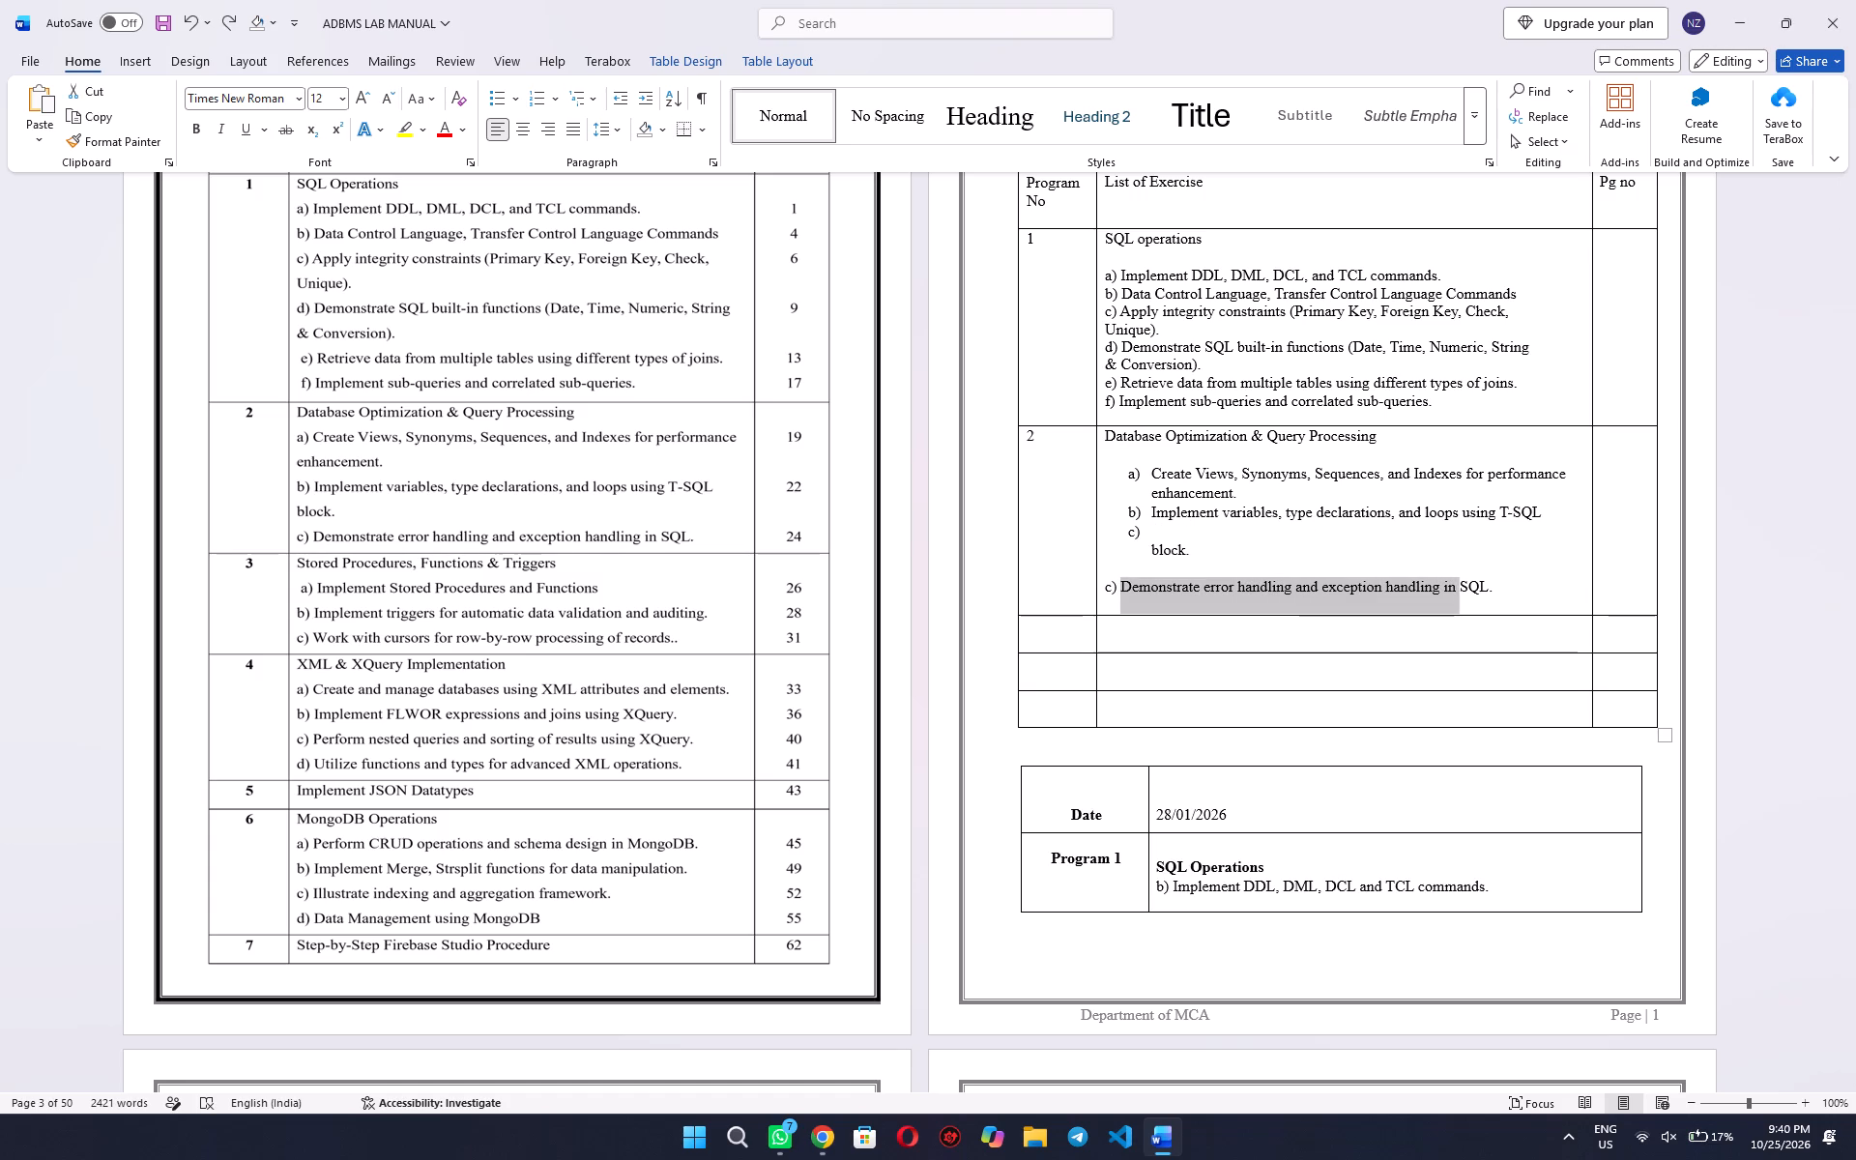
key(ctrl+shift+Right)
key(ctrl+shift+Right)
key(ctrl+x)
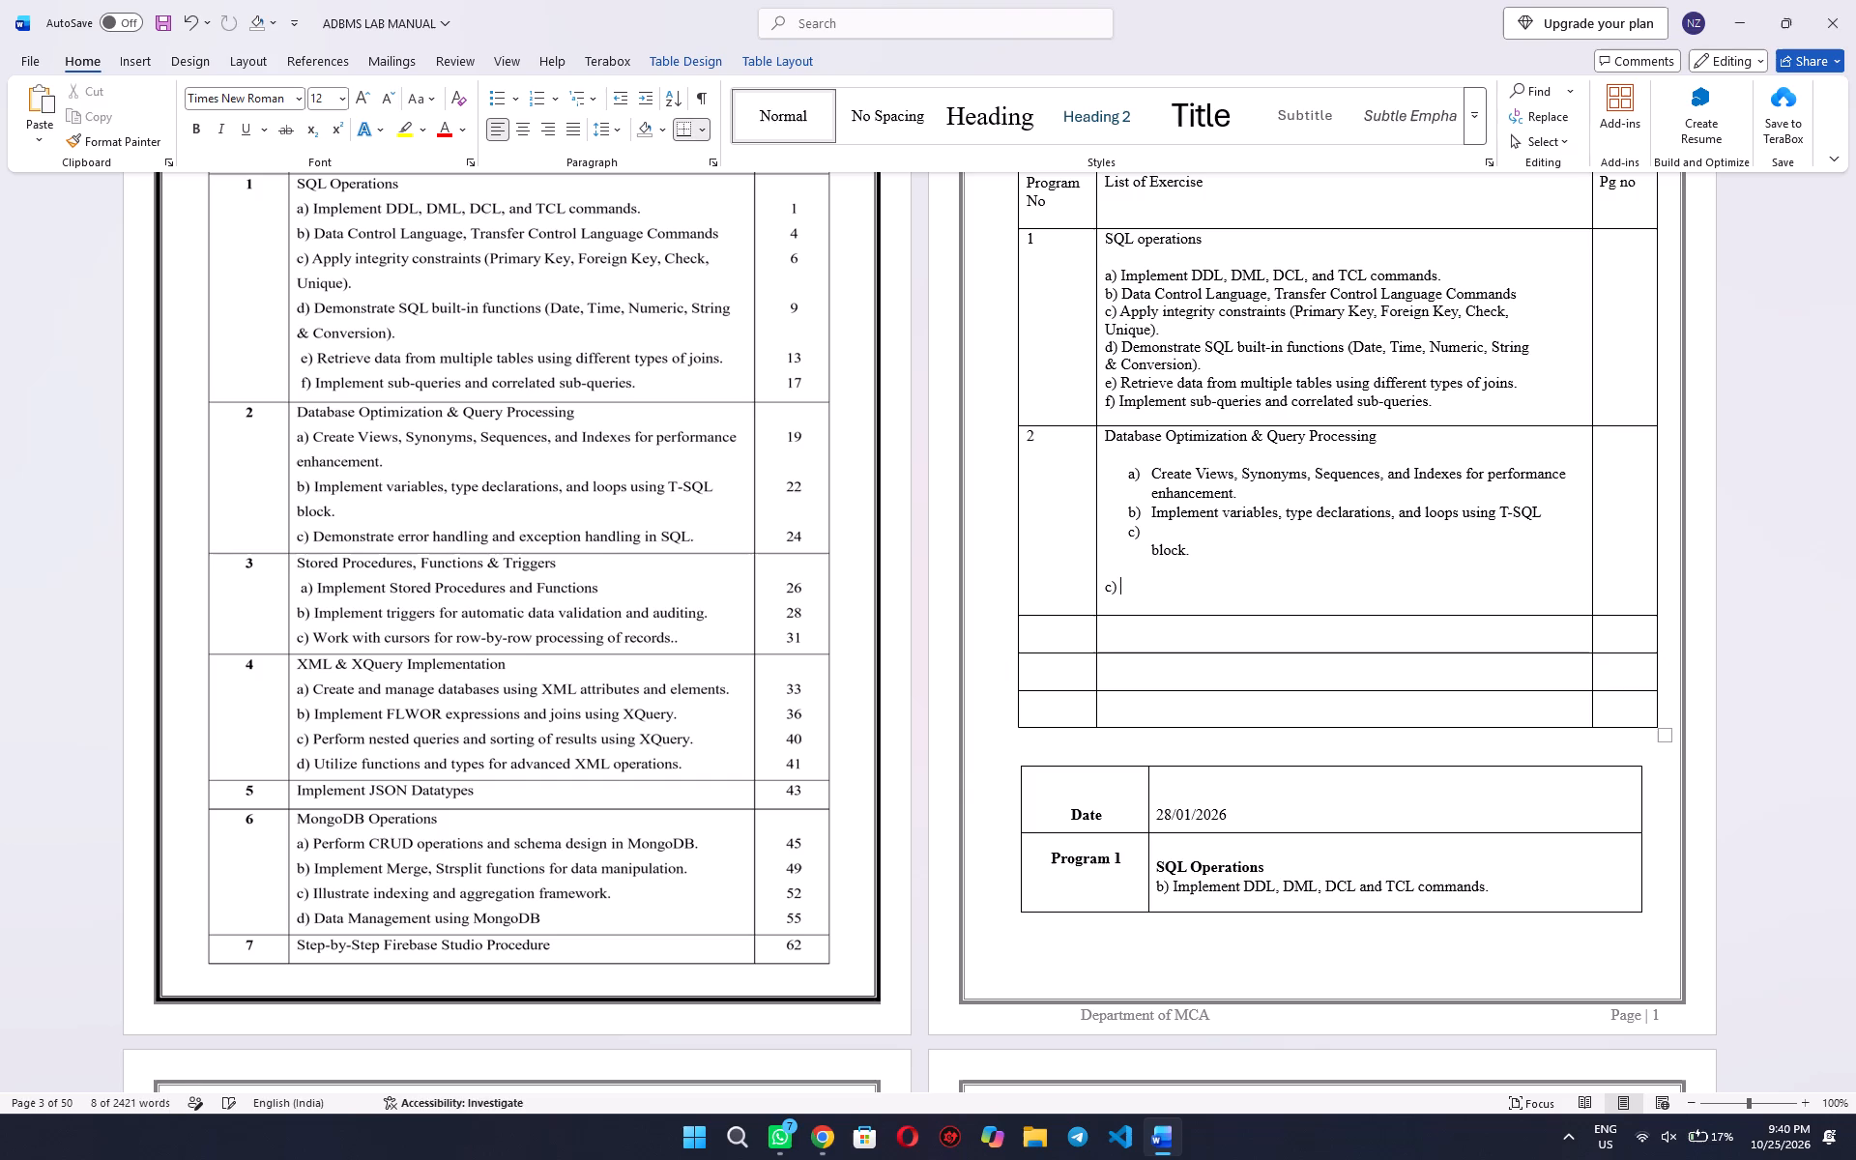
key(Up)
key(Up)
key(ctrl+c)
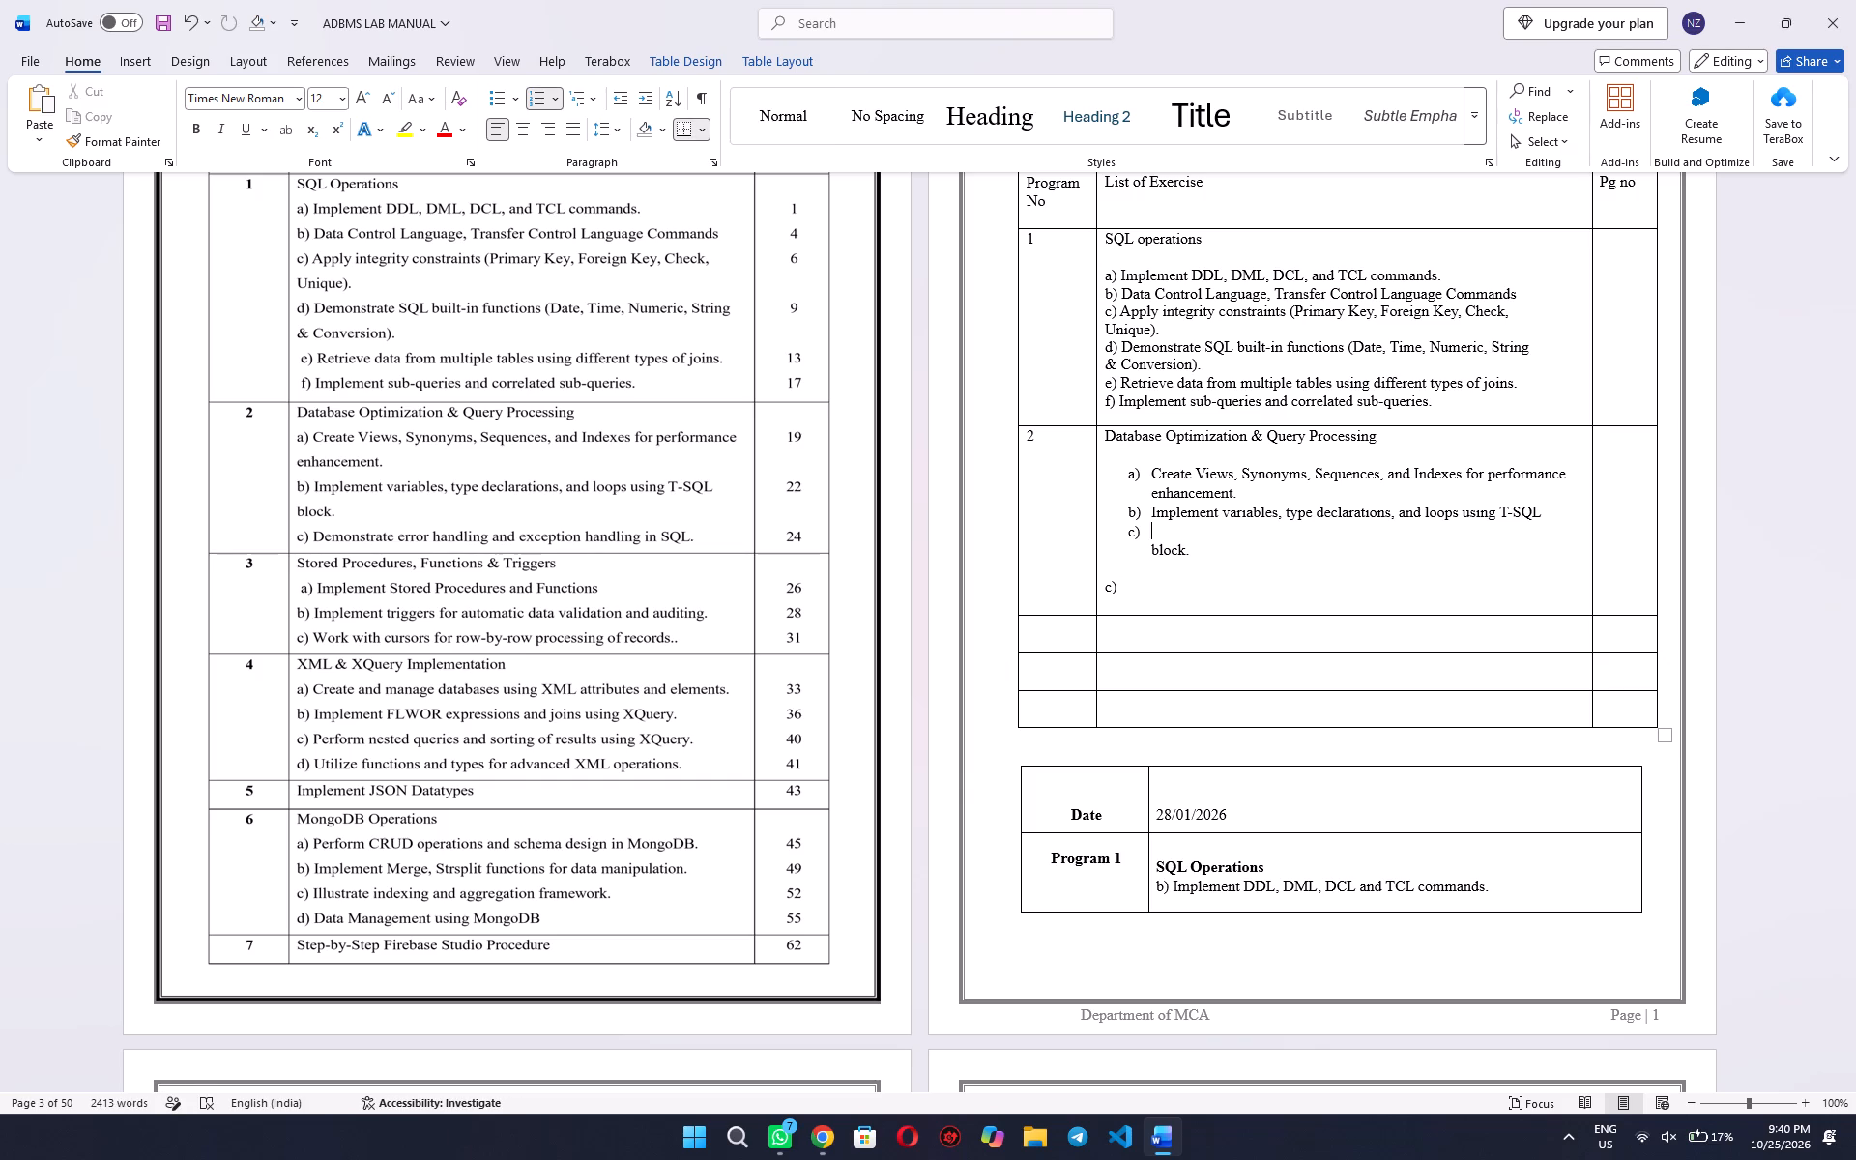
key(ctrl+v)
Cut the stray word "block." from the line beneath item c) in program 2.
key(Down)
key(ctrl+shift+Left)
key(ctrl+shift+Left)
key(ctrl+shift+Left)
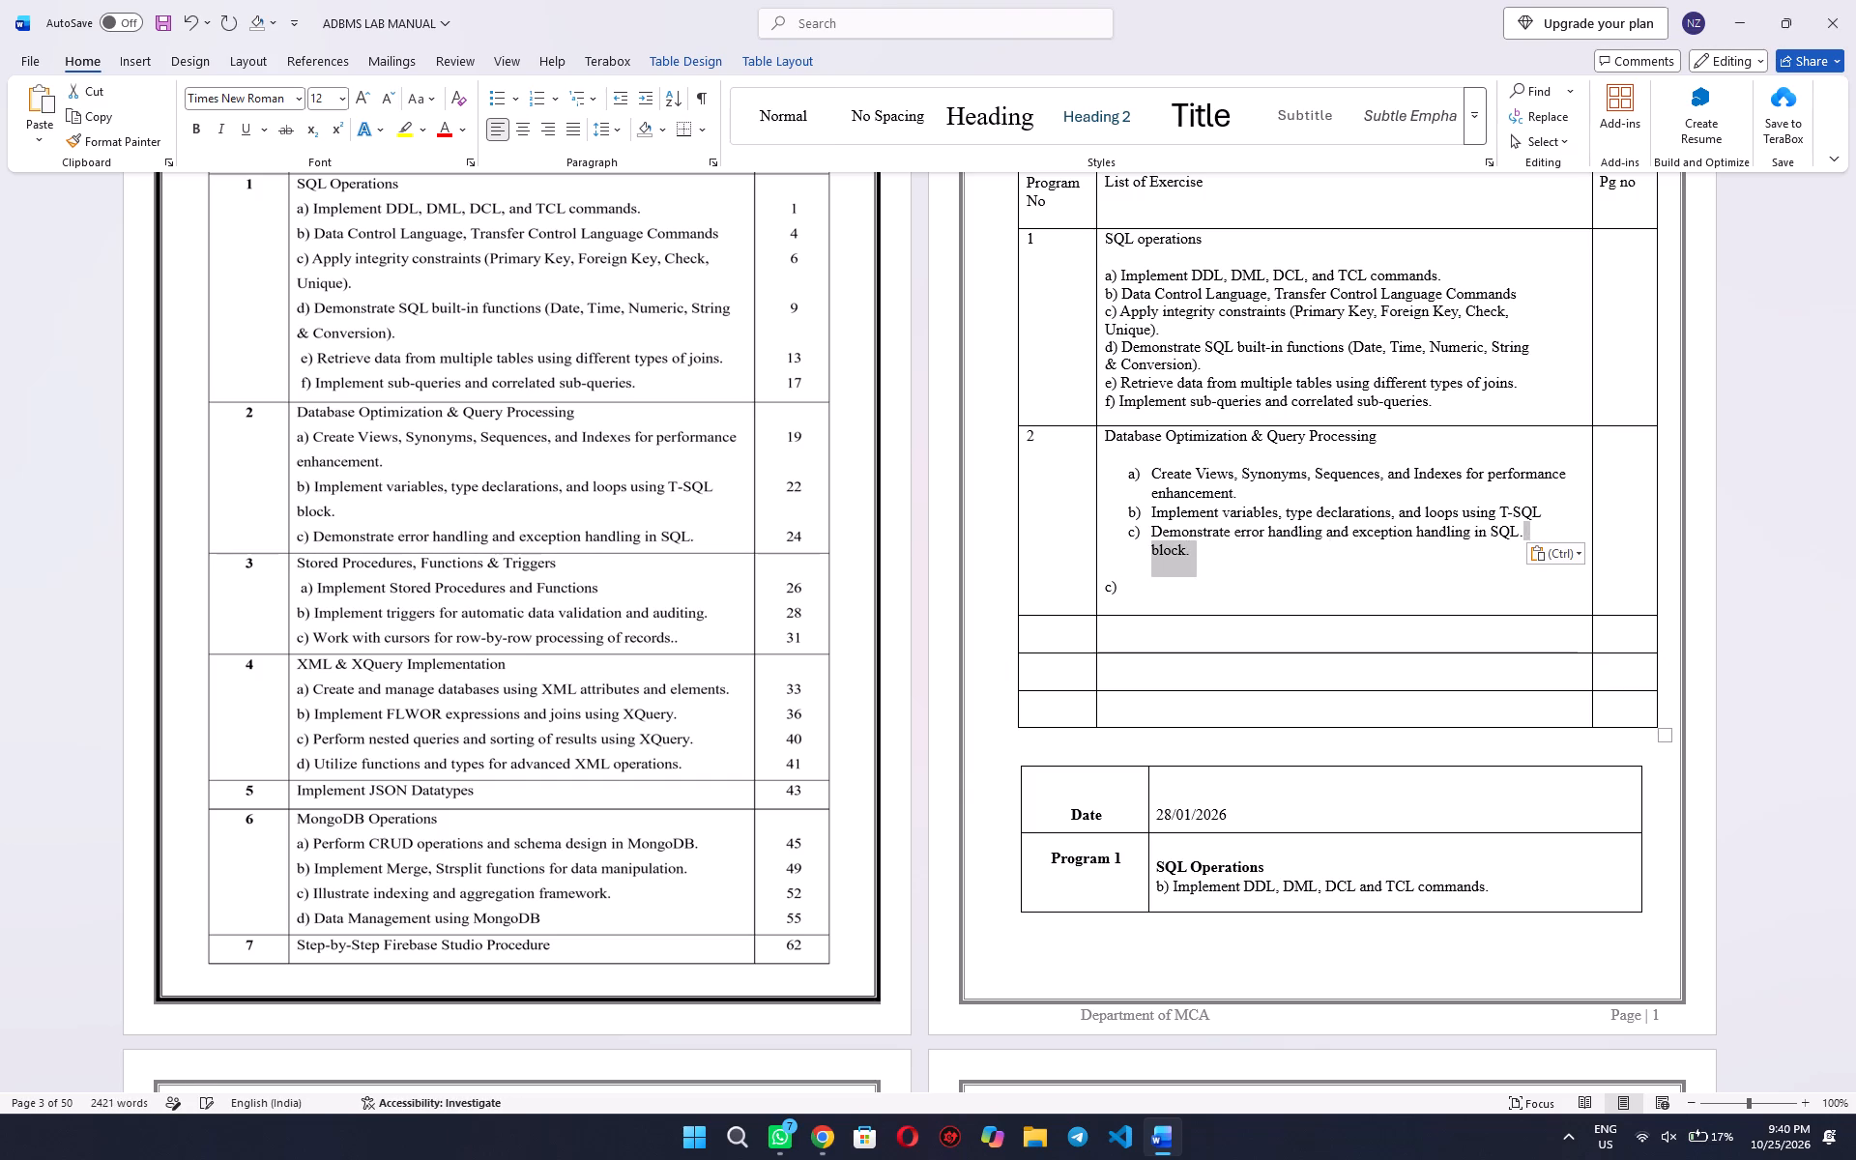
key(ctrl+shift+Right)
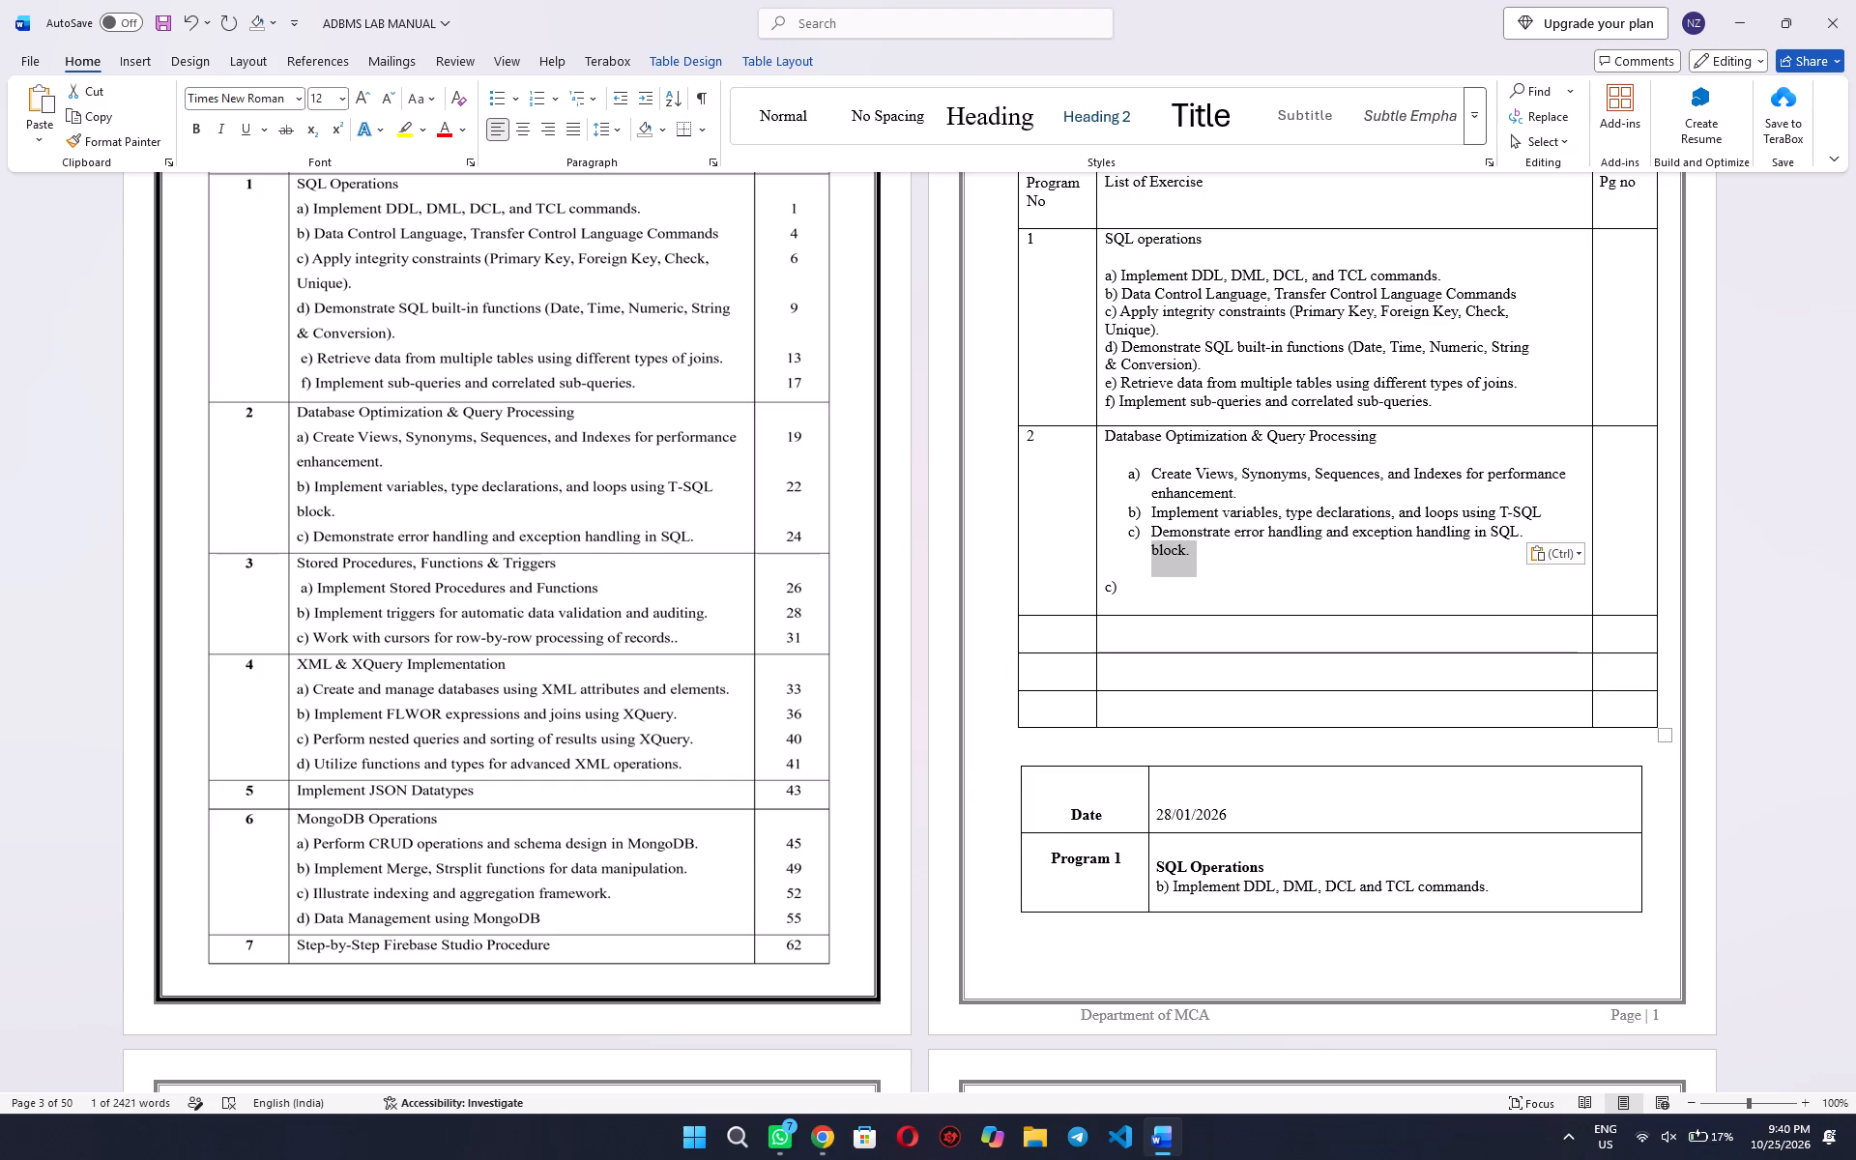
key(ctrl+x)
Delete the leftover unformatted "c)" and the blank line below the program 2 list.
key(Right)
key(Right)
key(BackSpace)
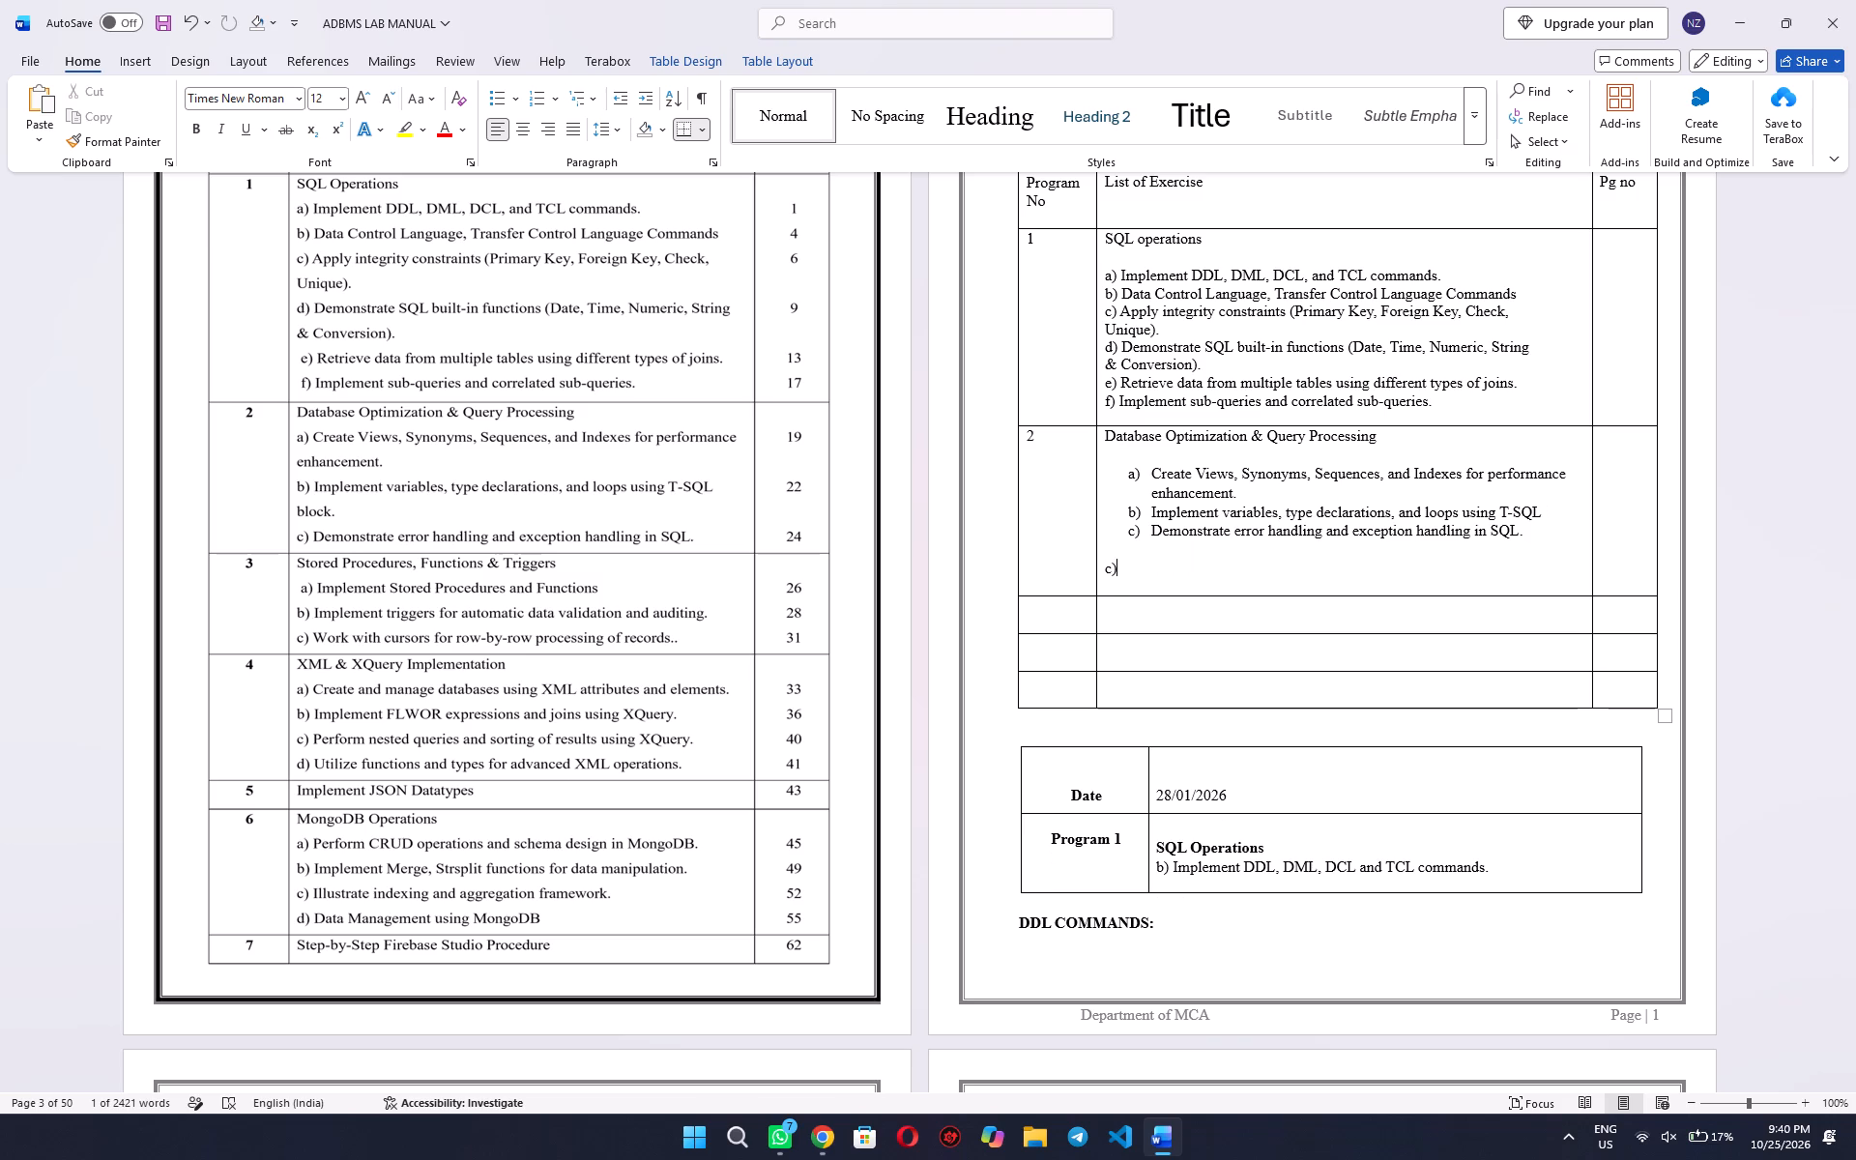
key(BackSpace)
key(BackSpace)
key(BackSpace)
key(ctrl+z)
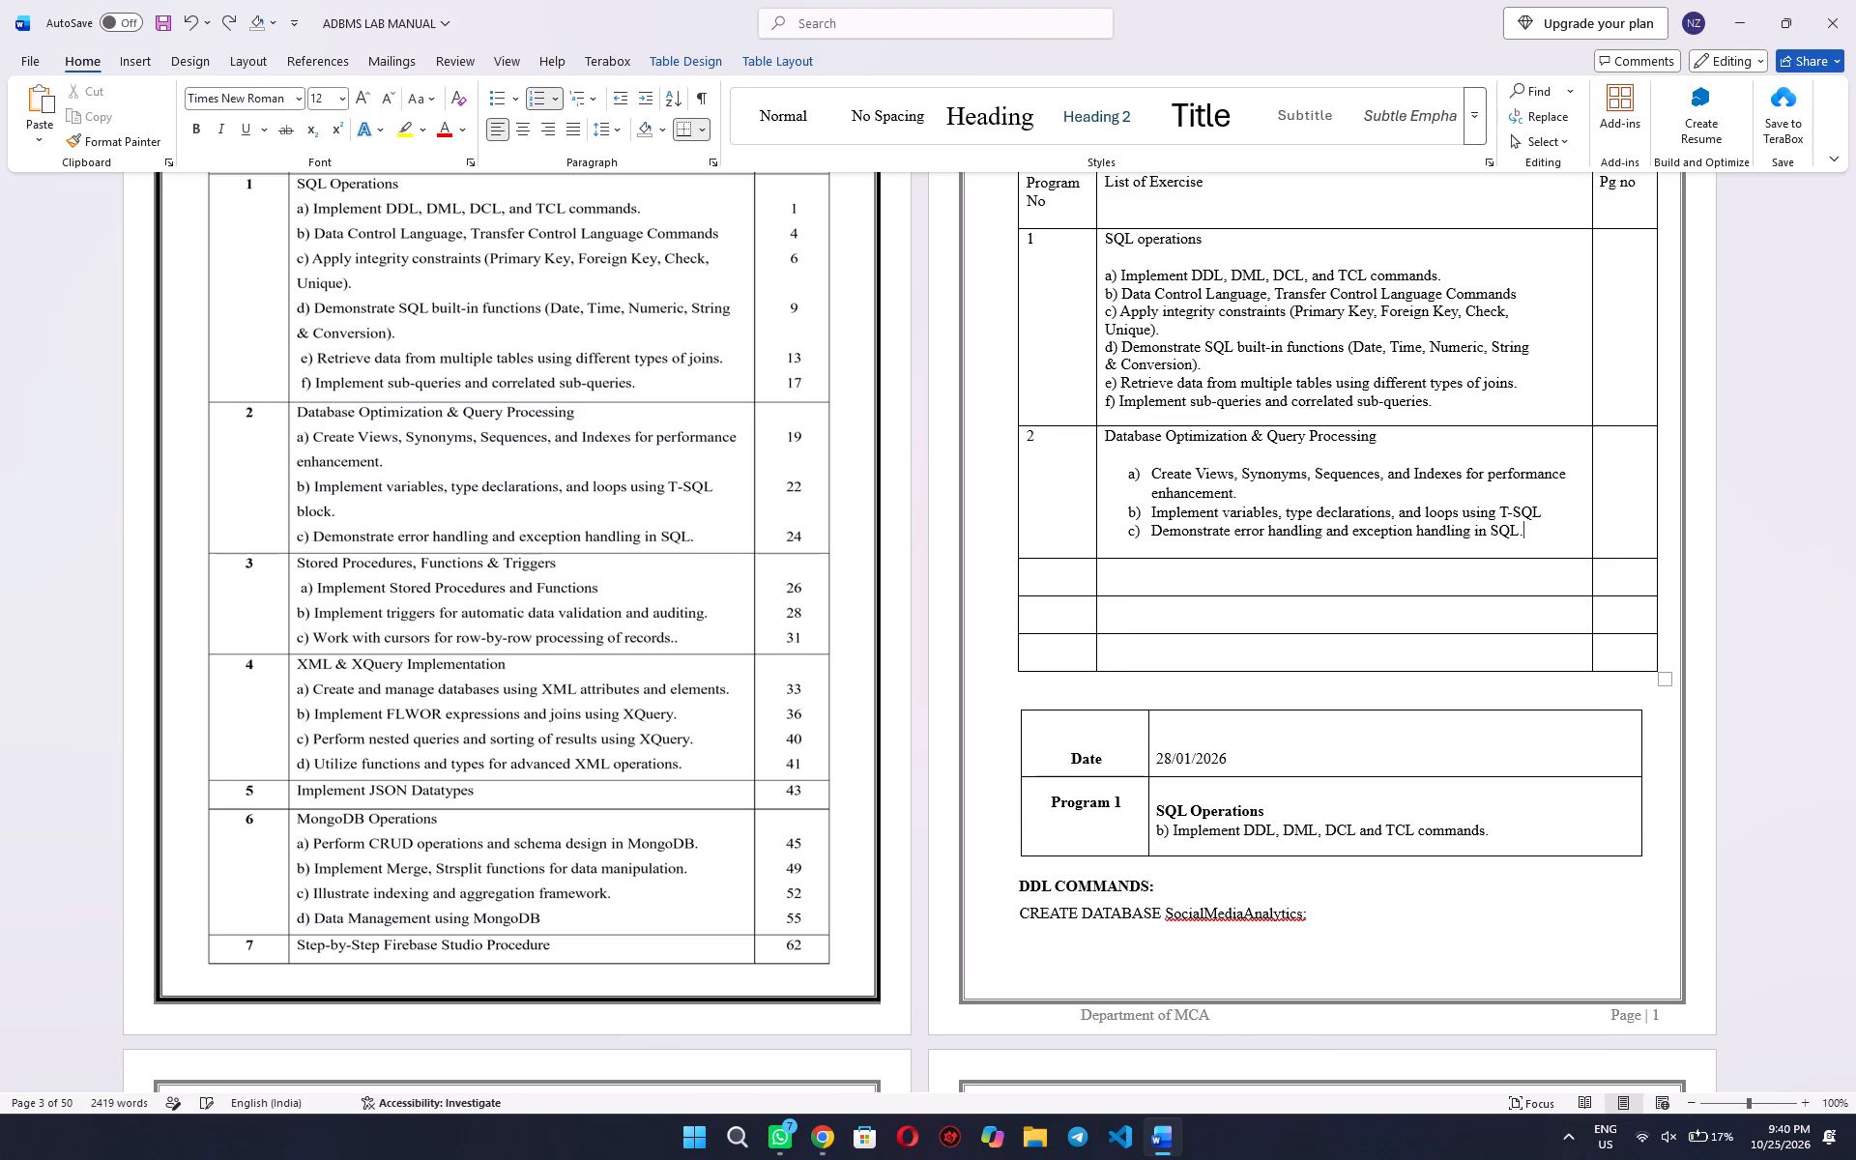
Paste "block." after "T-SQL" at the end of the "Implement variables" item in program 2.
key(Up)
key(Right)
key(Right)
key(Right)
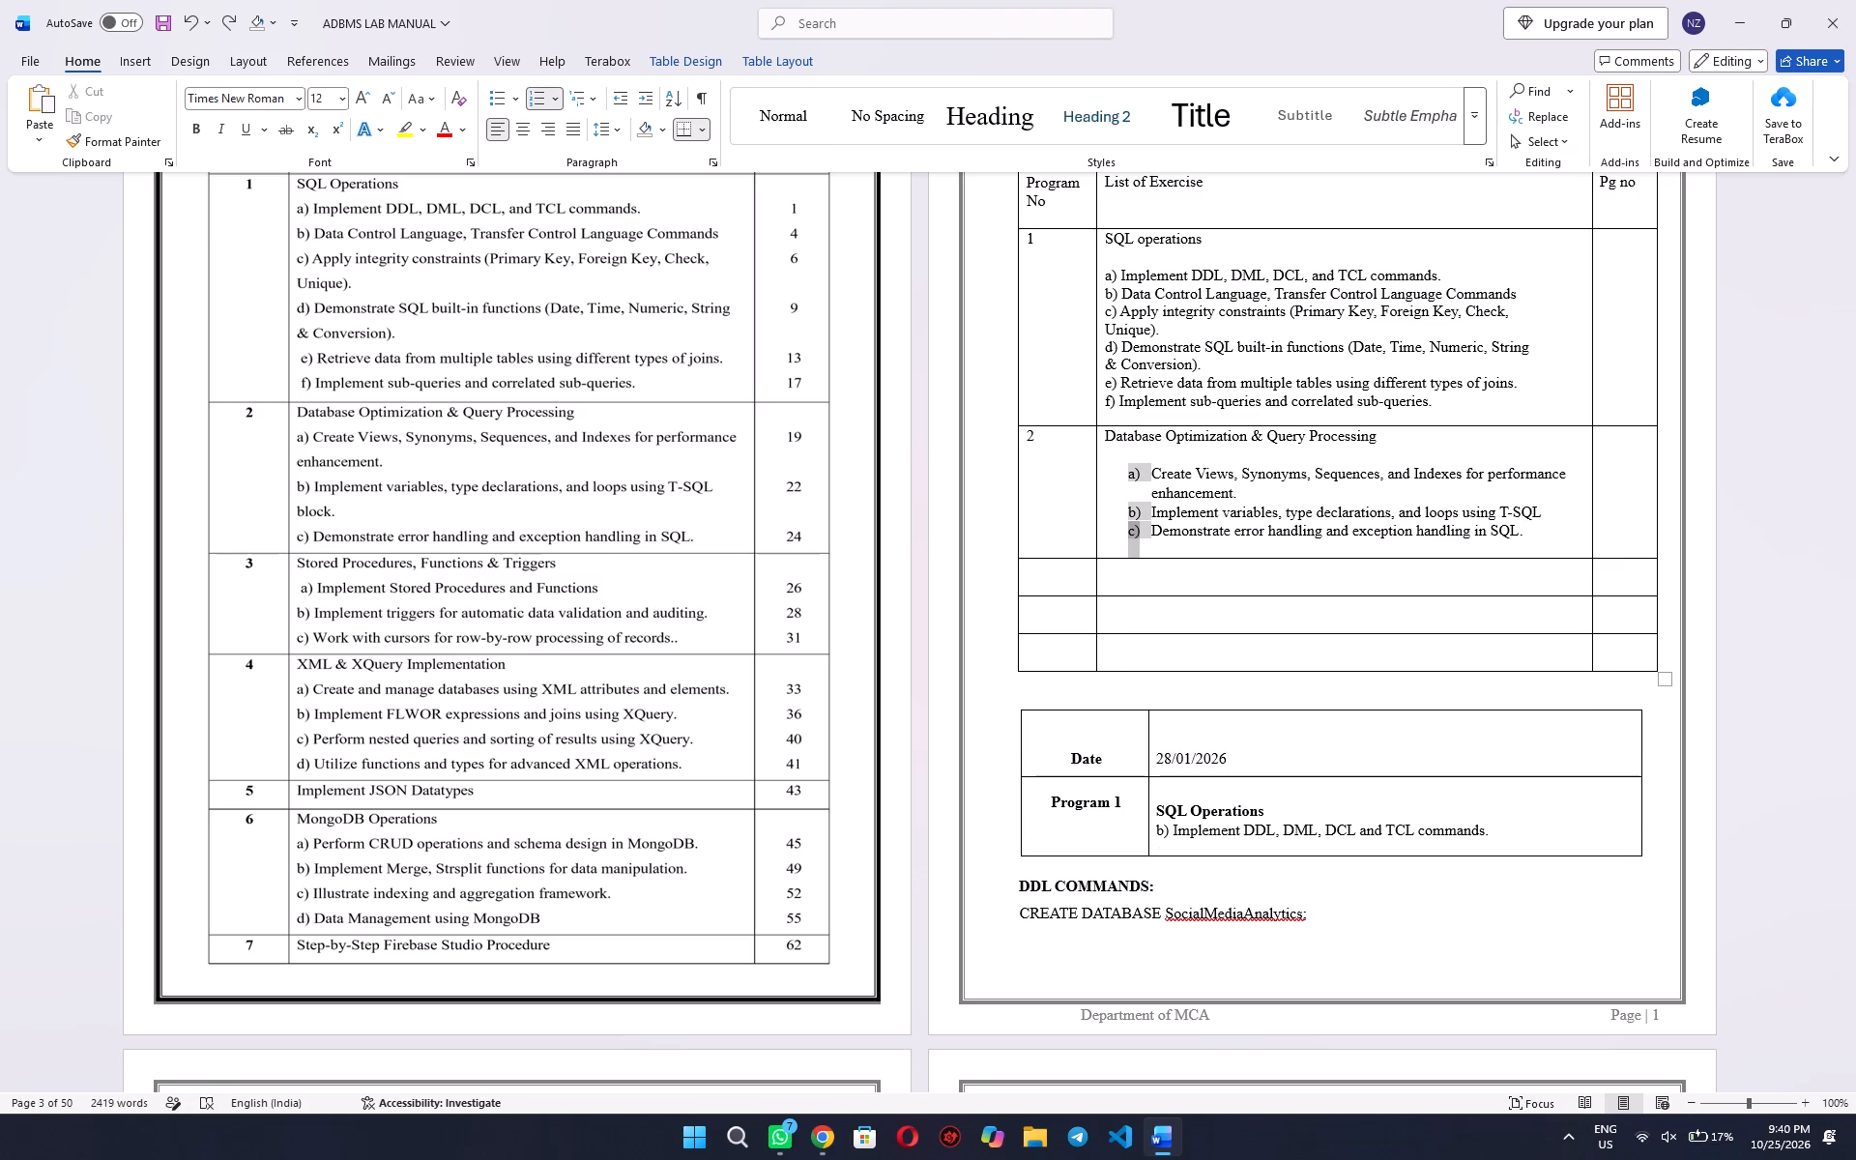
key(Left)
key(ctrl+v)
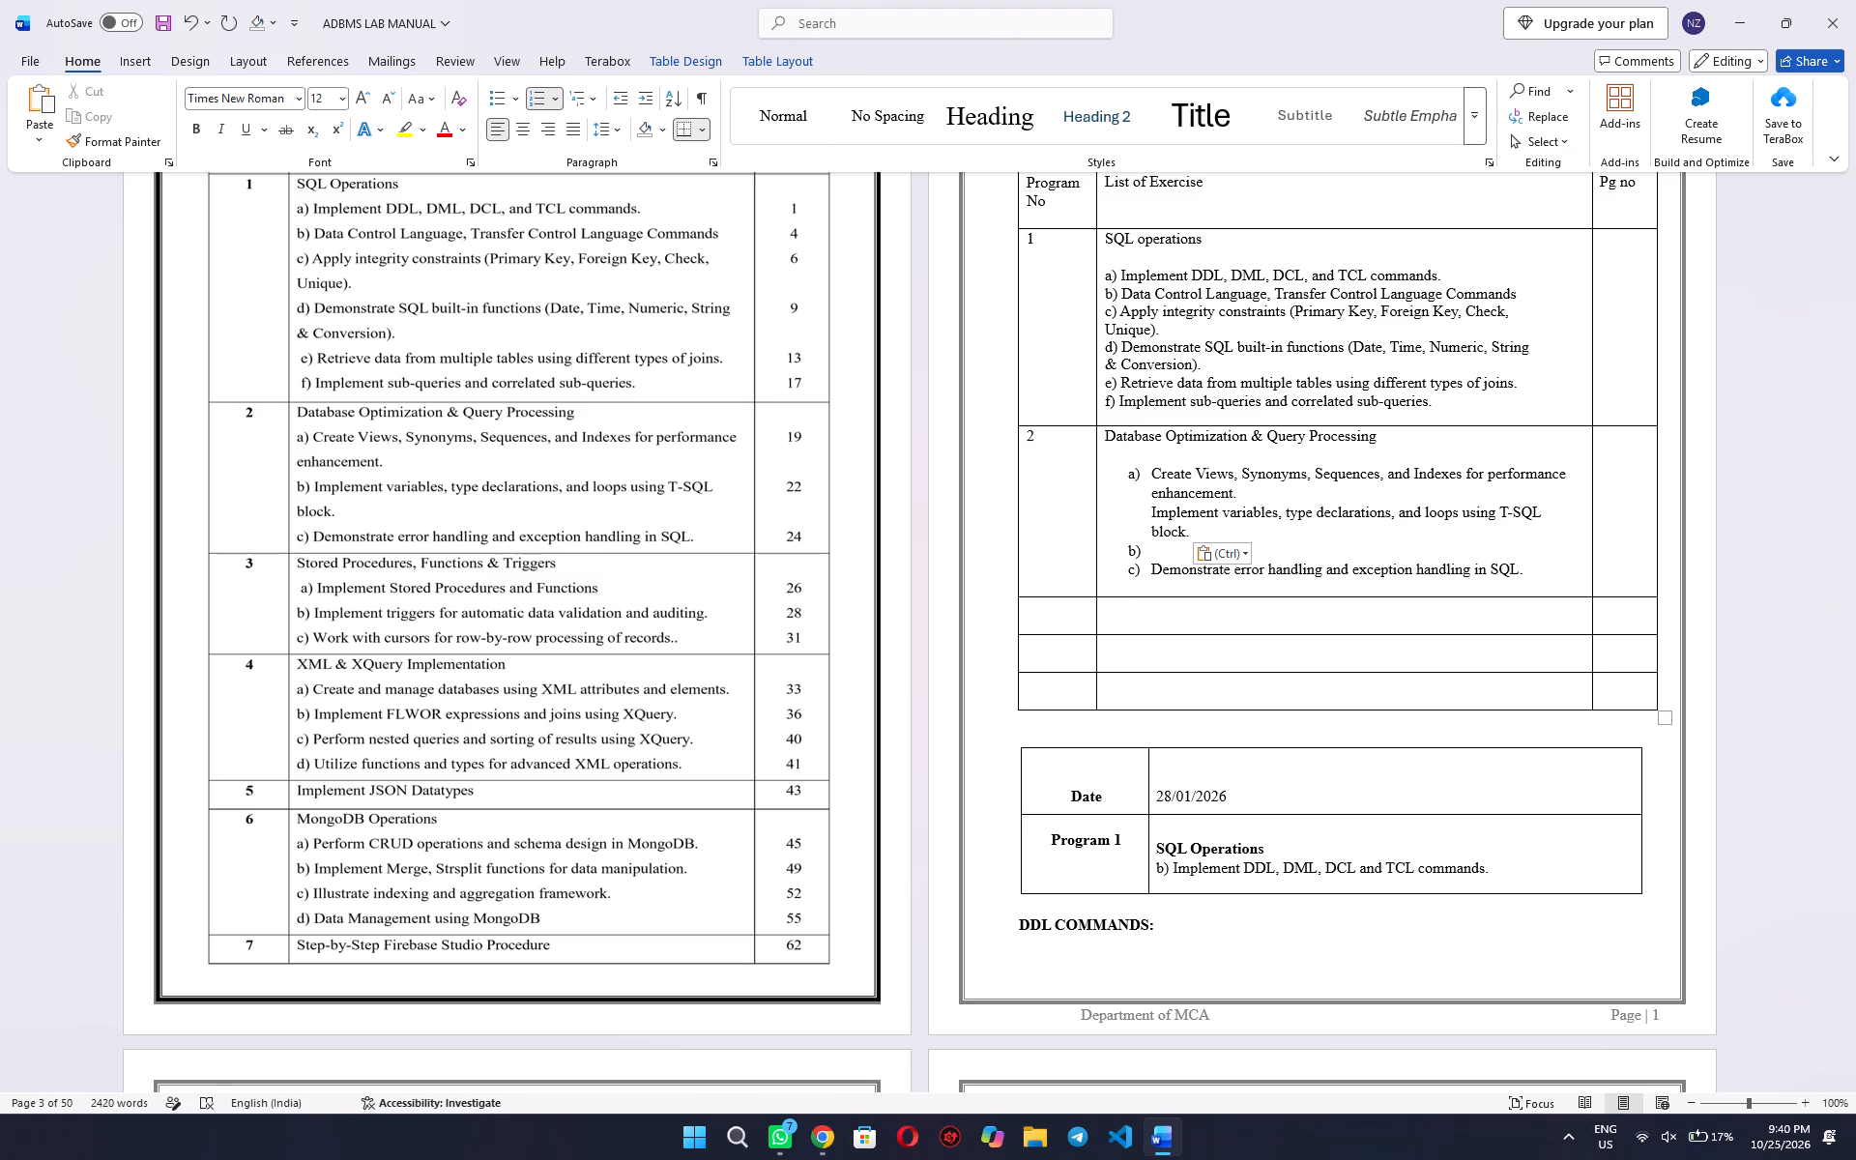
key(BackSpace)
key(ctrl+z)
key(ctrl+z)
key(ctrl+v)
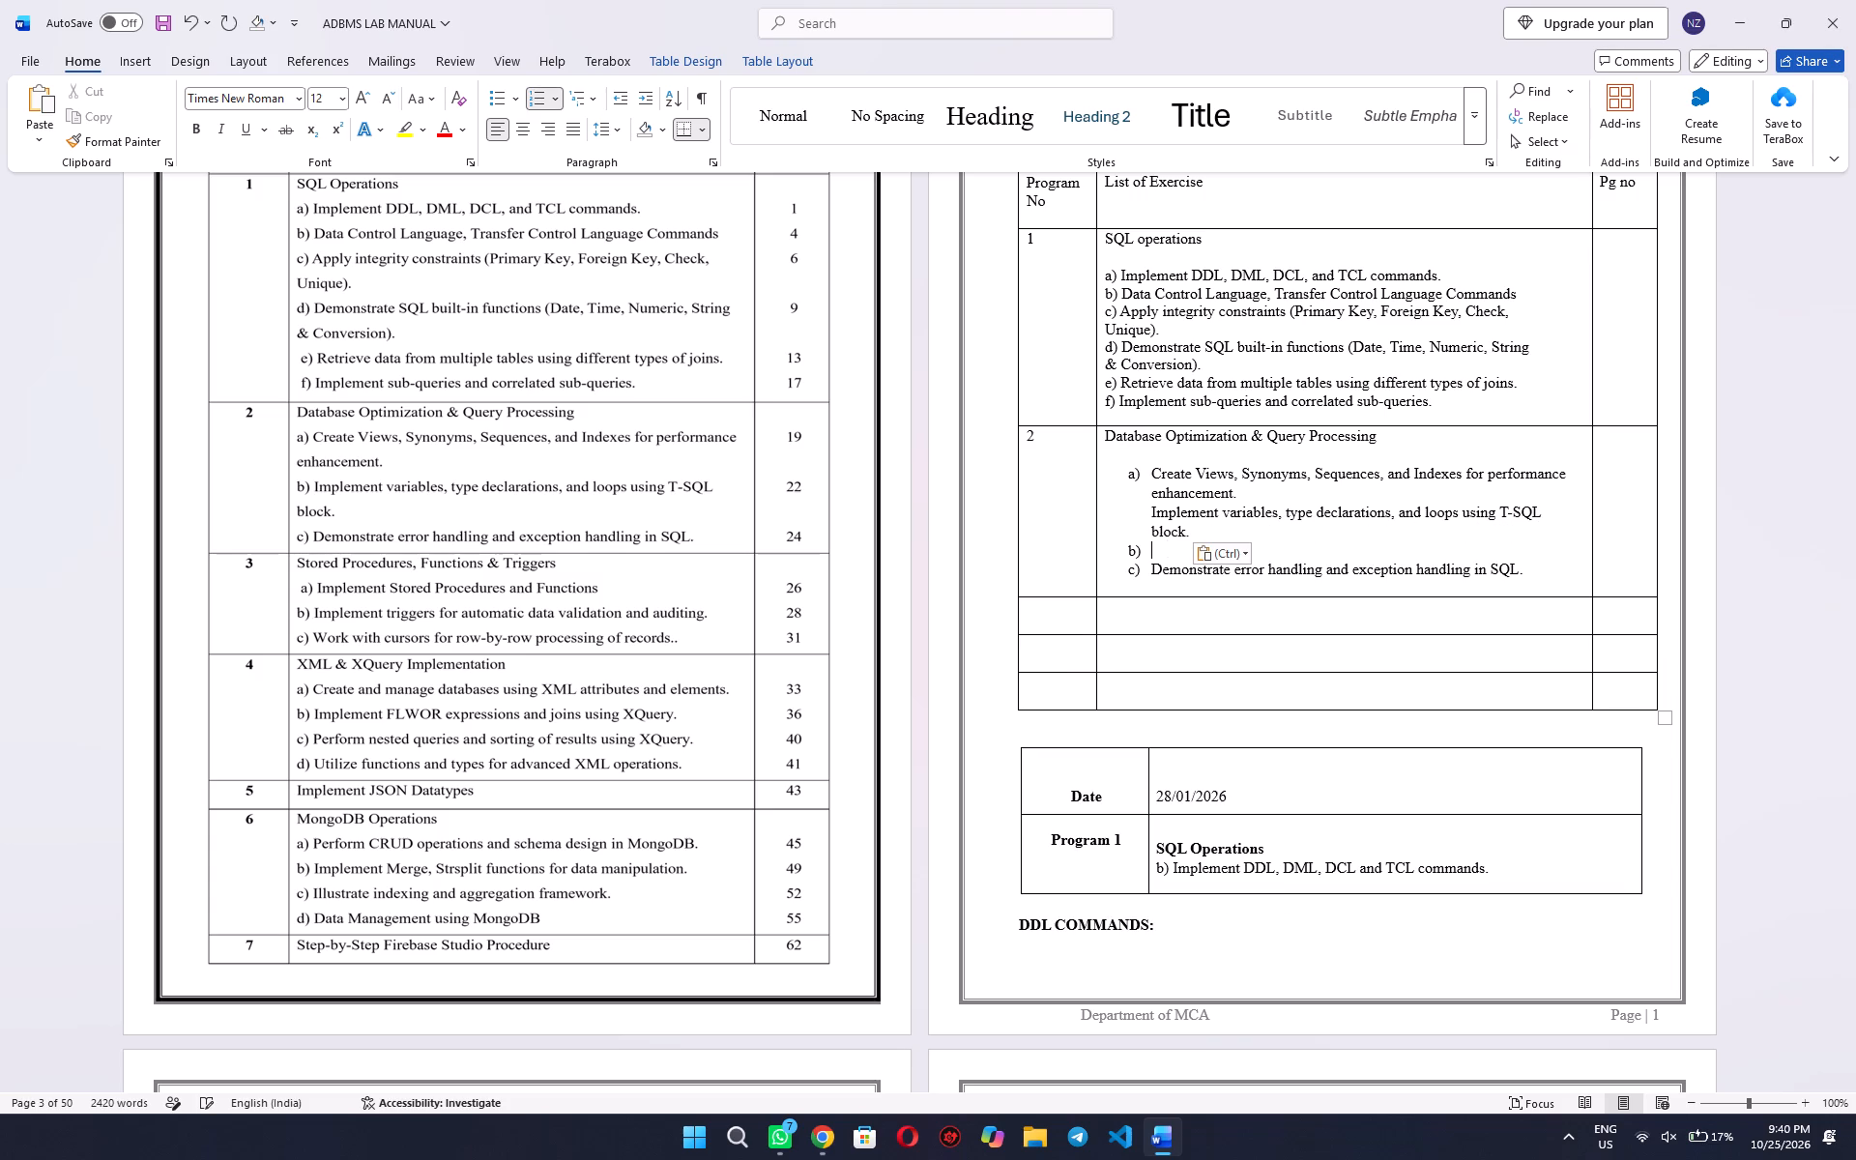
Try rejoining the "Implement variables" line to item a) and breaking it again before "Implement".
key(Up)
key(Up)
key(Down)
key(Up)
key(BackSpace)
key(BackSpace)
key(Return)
Cut the "Implement variables" text, paste it back beneath item a), and remove the empty lettered item below it.
key(Up)
key(Down)
key(Down)
key(Down)
key(Up)
key(Right)
key(Right)
key(Right)
key(Right)
key(Right)
key(Right)
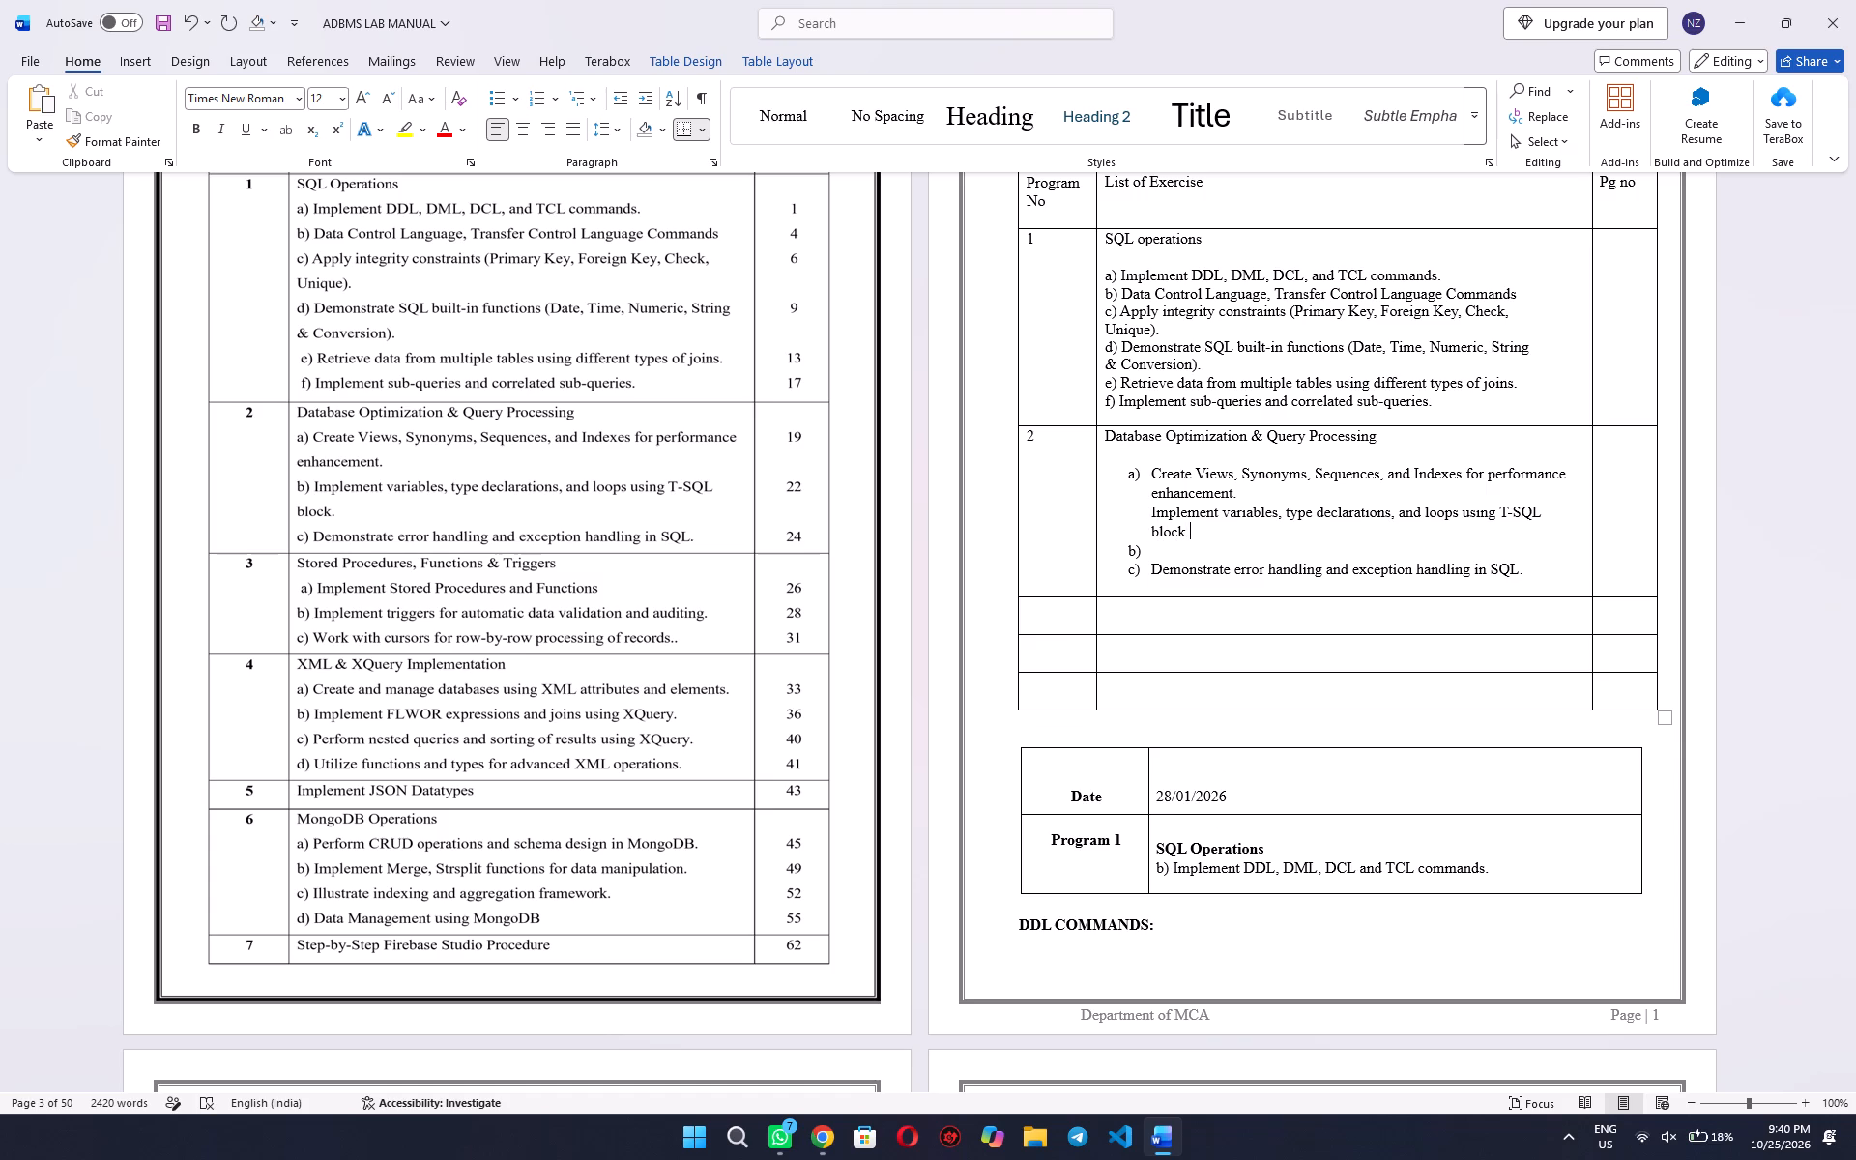
key(ctrl+shift+Up)
key(ctrl+x)
key(ctrl+v)
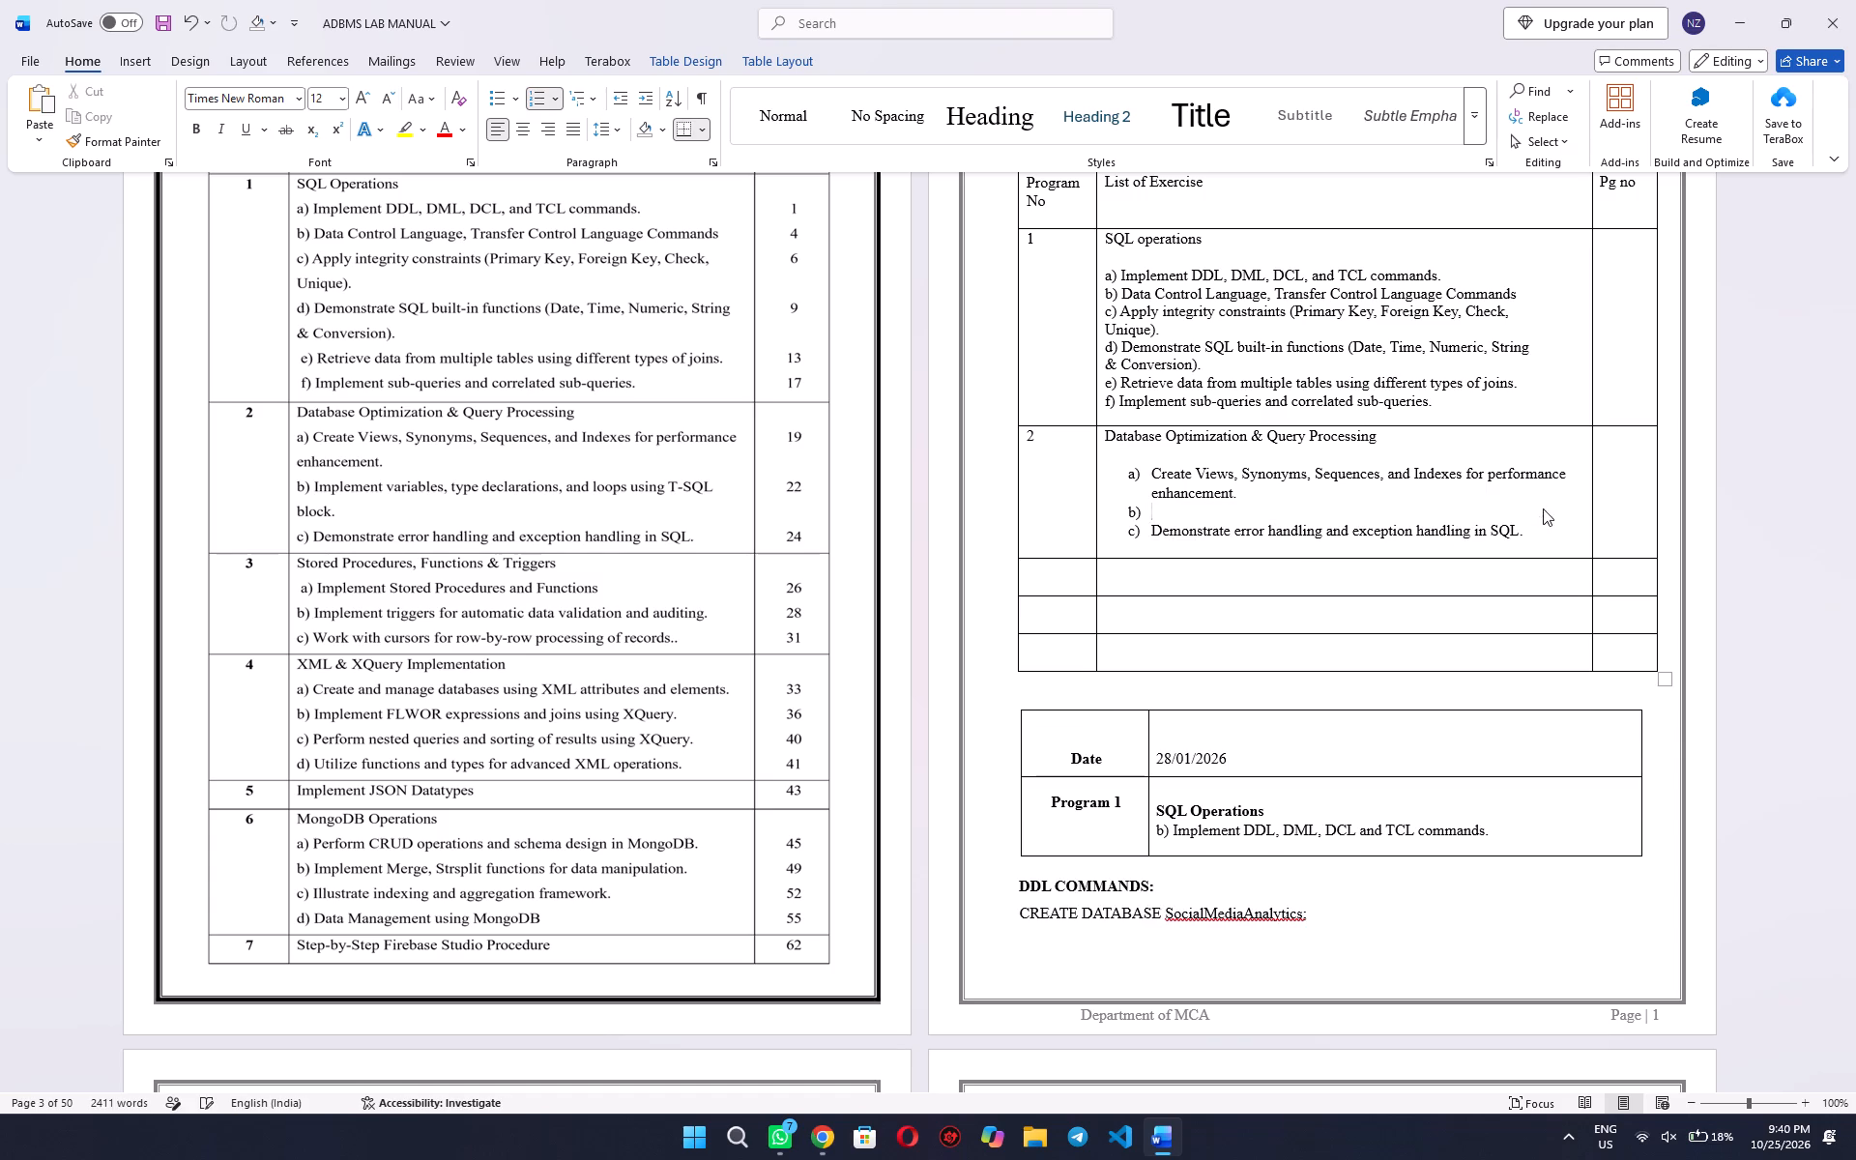
key(ctrl+z)
key(Return)
key(BackSpace)
key(Return)
key(ctrl+v)
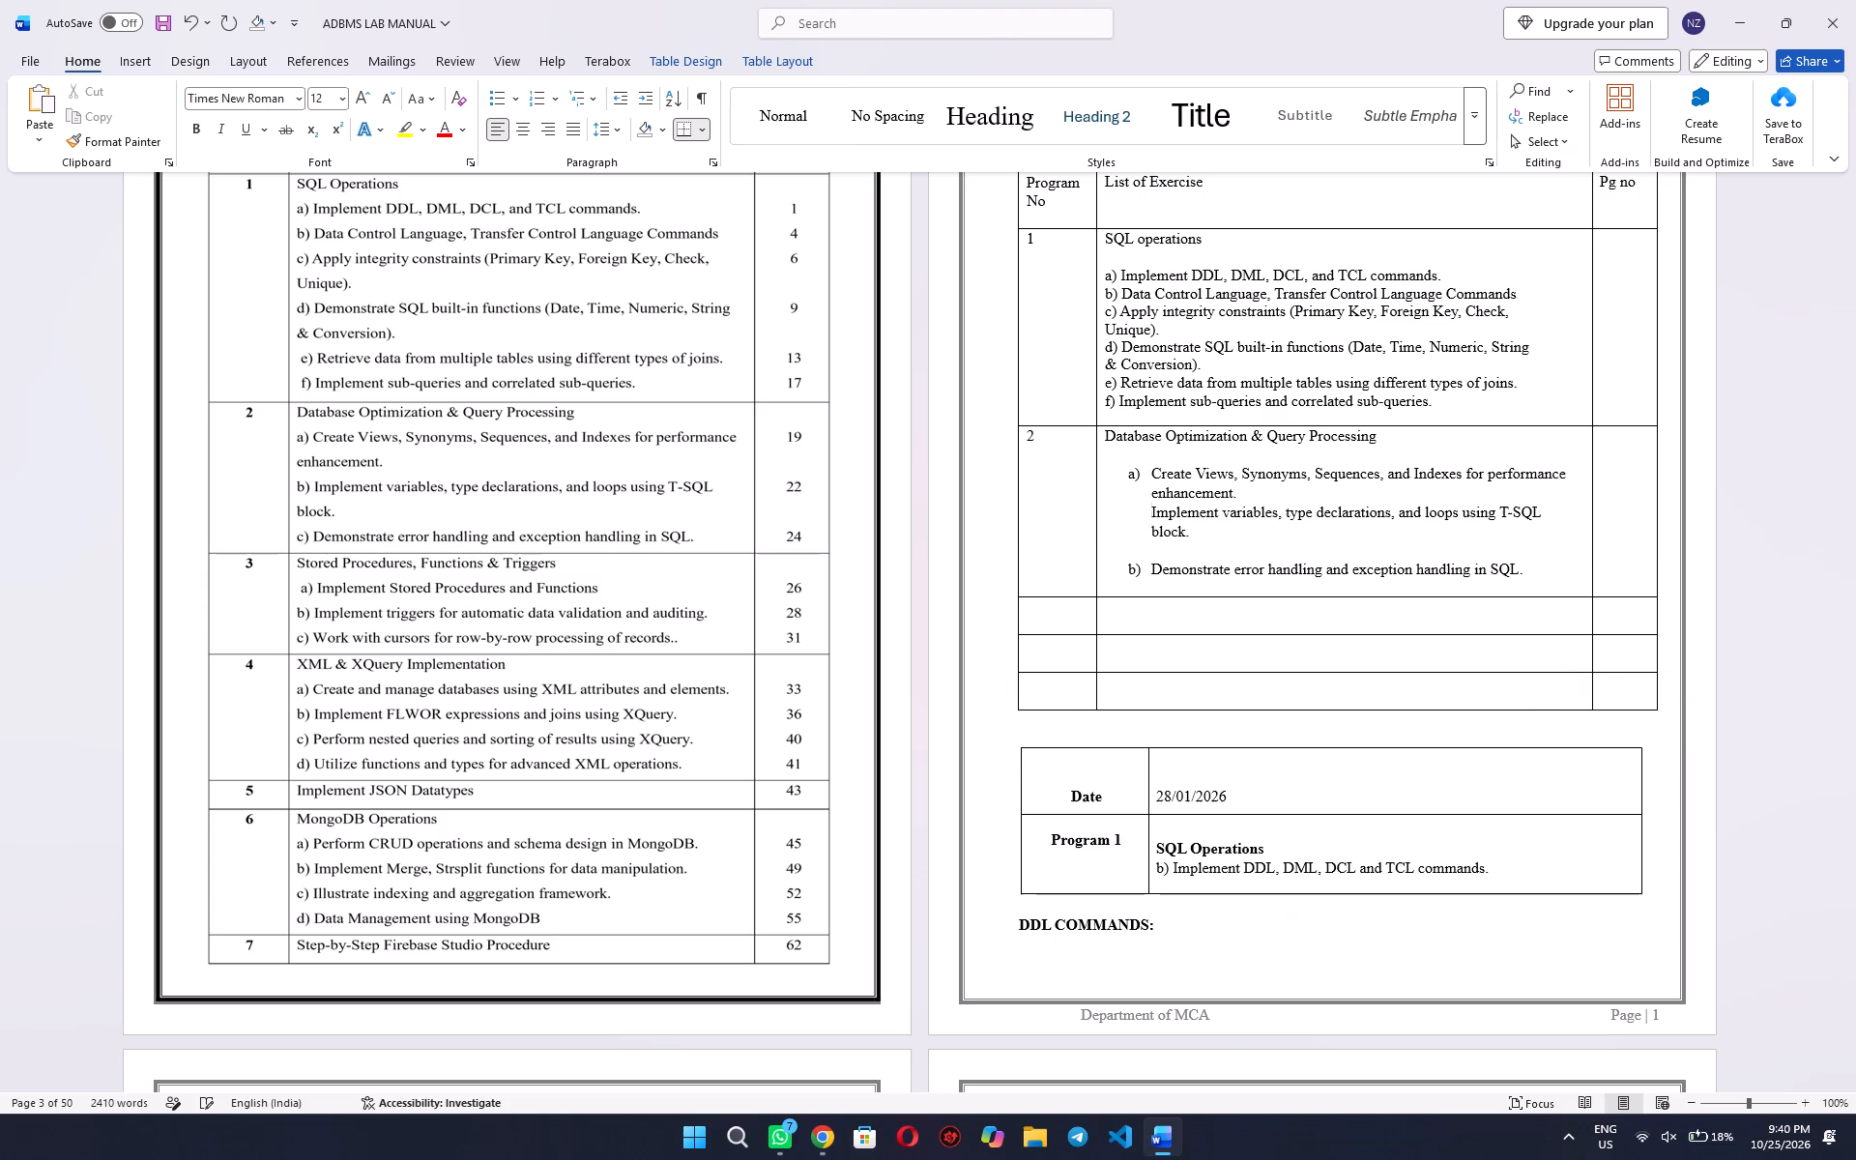
key(BackSpace)
key(BackSpace)
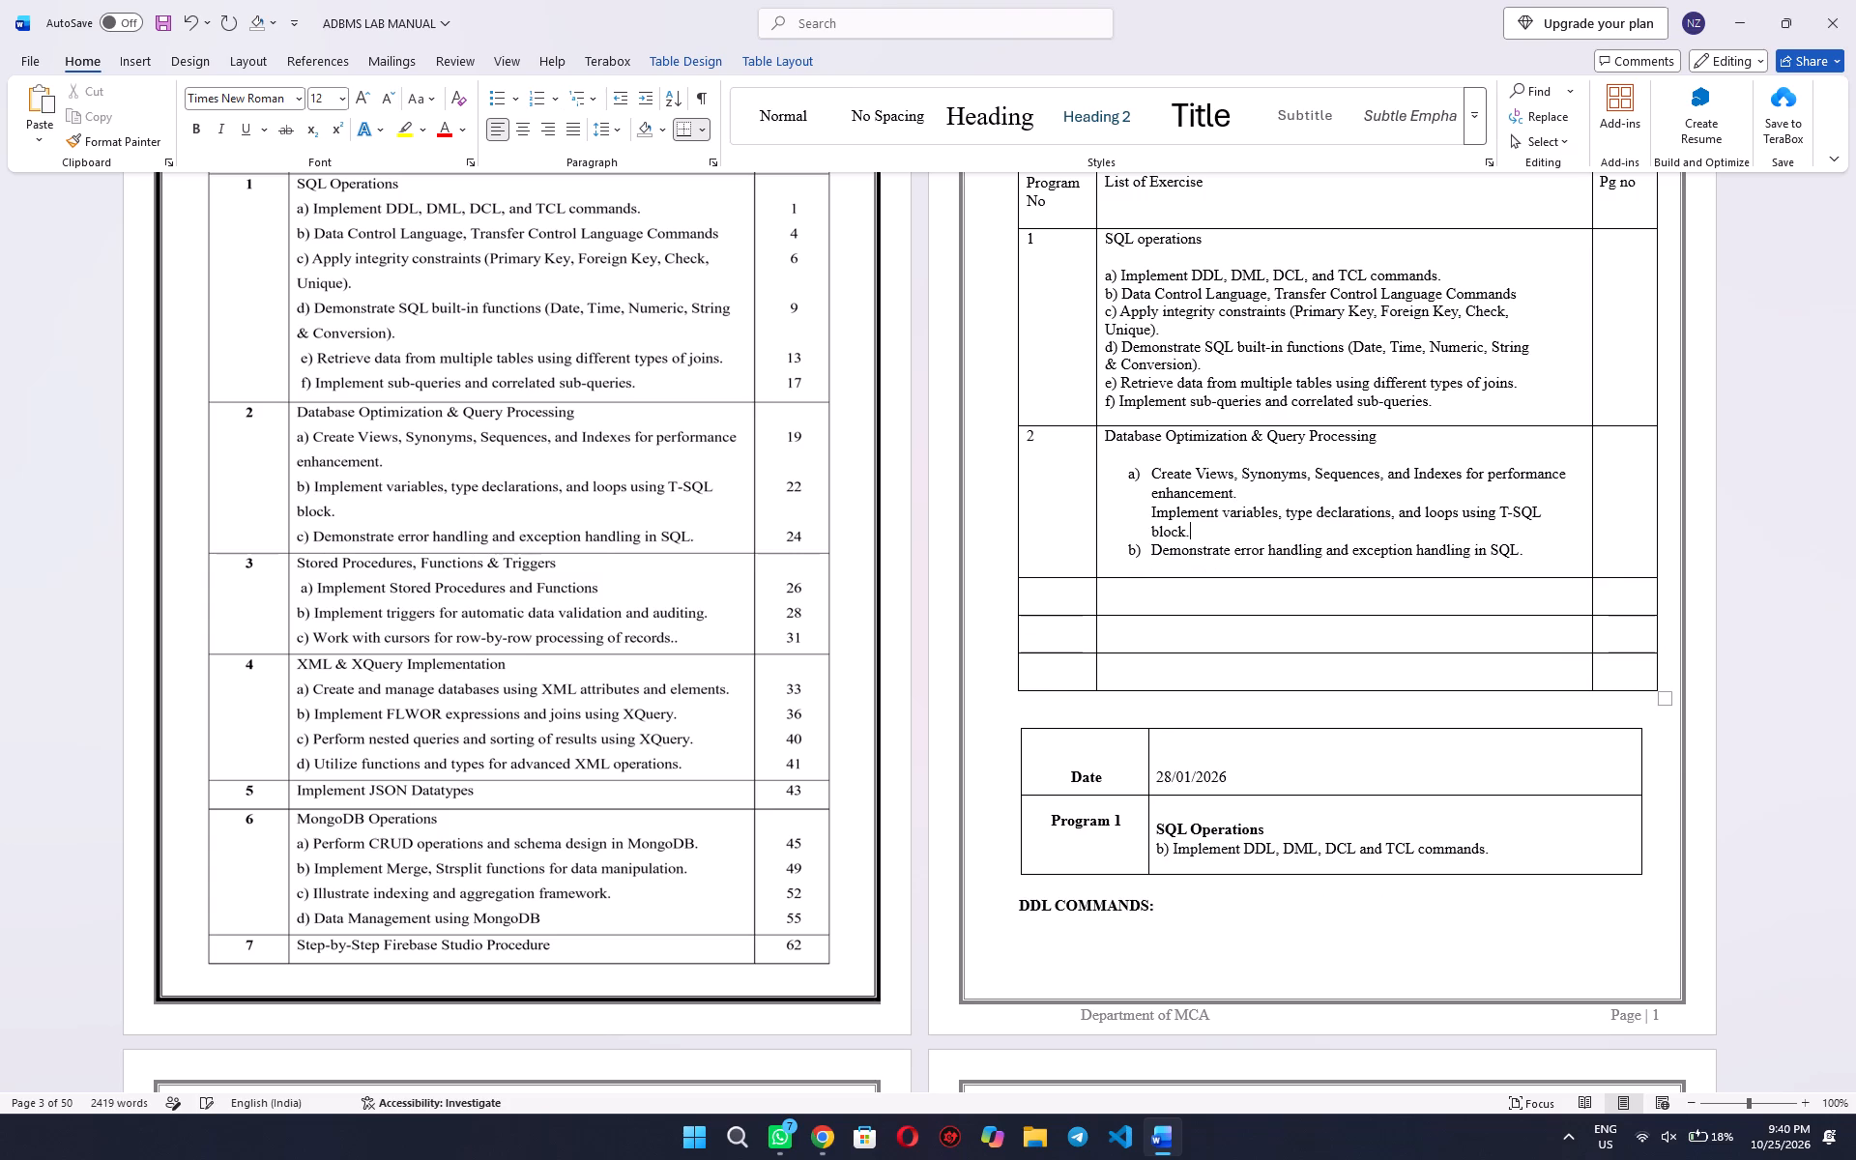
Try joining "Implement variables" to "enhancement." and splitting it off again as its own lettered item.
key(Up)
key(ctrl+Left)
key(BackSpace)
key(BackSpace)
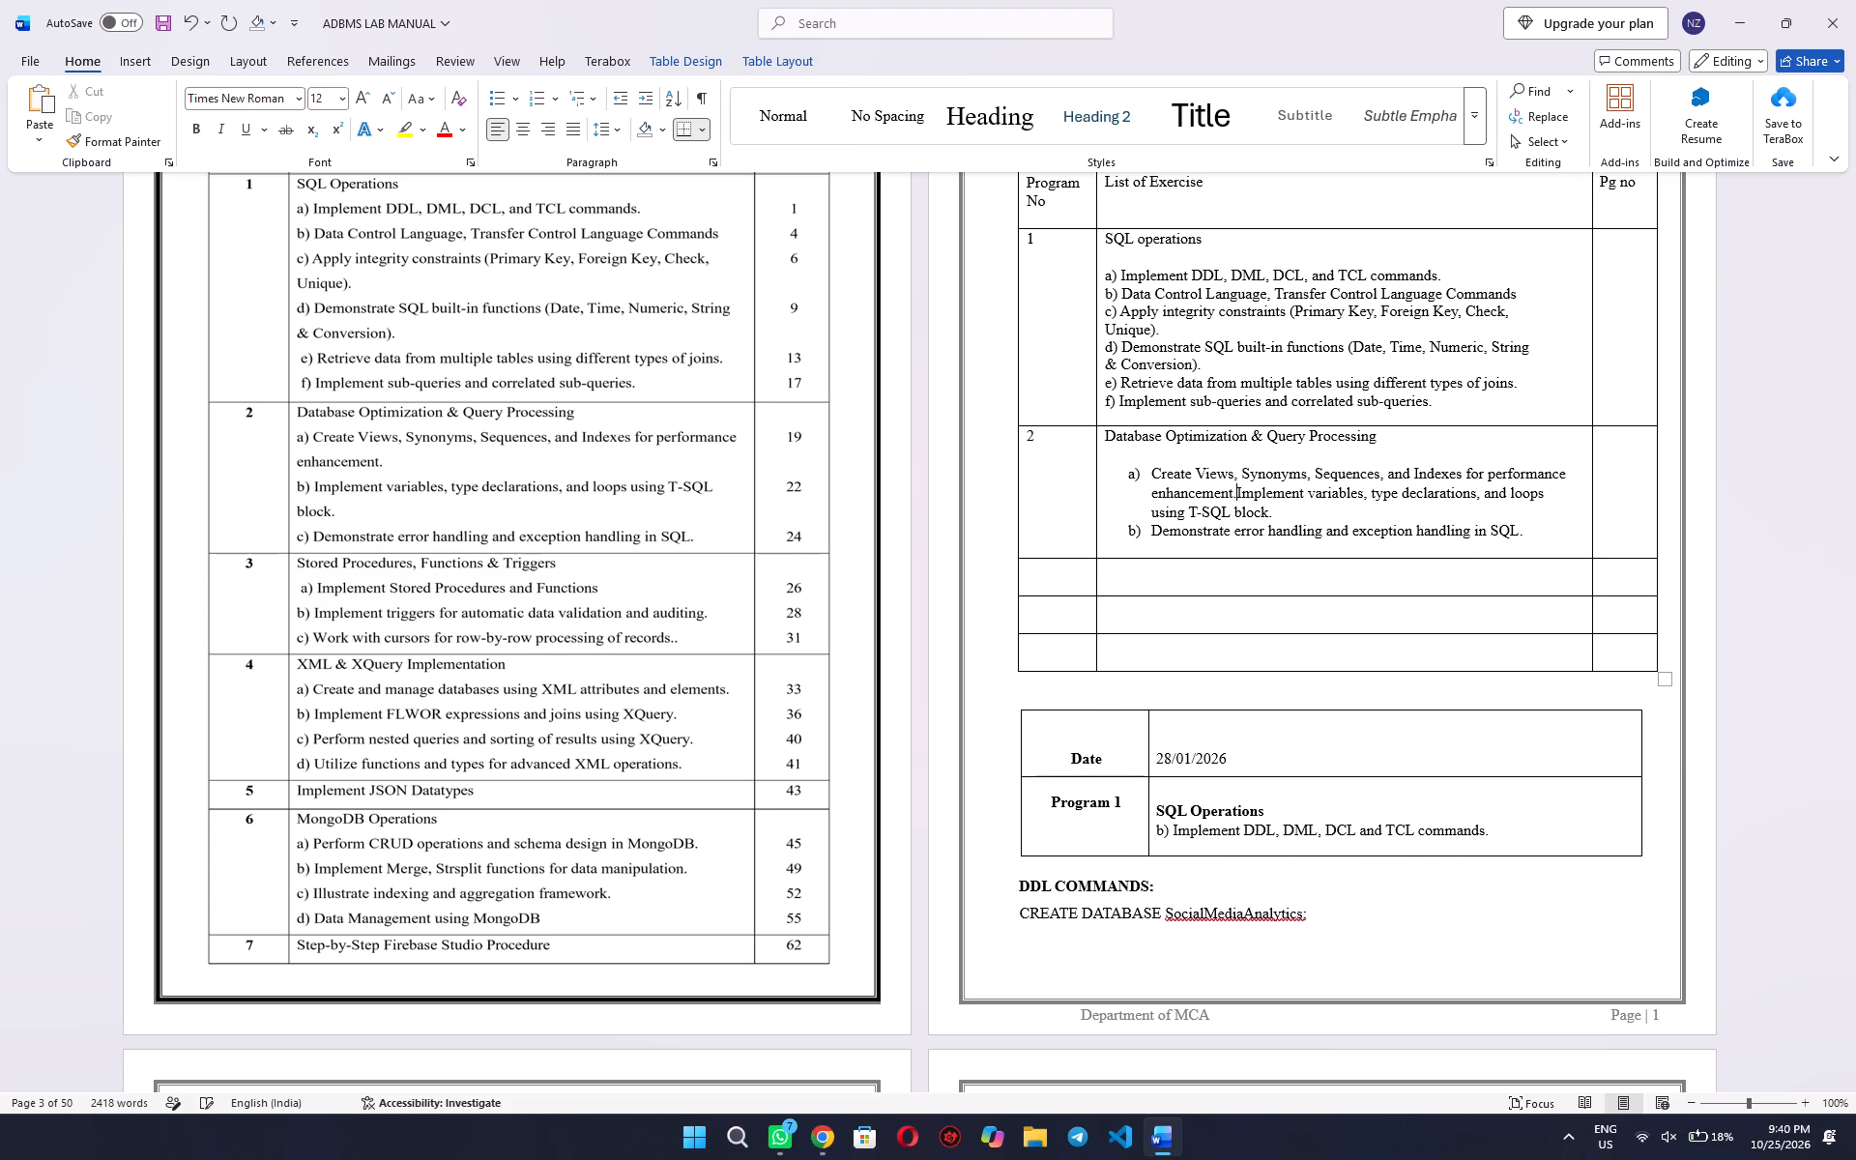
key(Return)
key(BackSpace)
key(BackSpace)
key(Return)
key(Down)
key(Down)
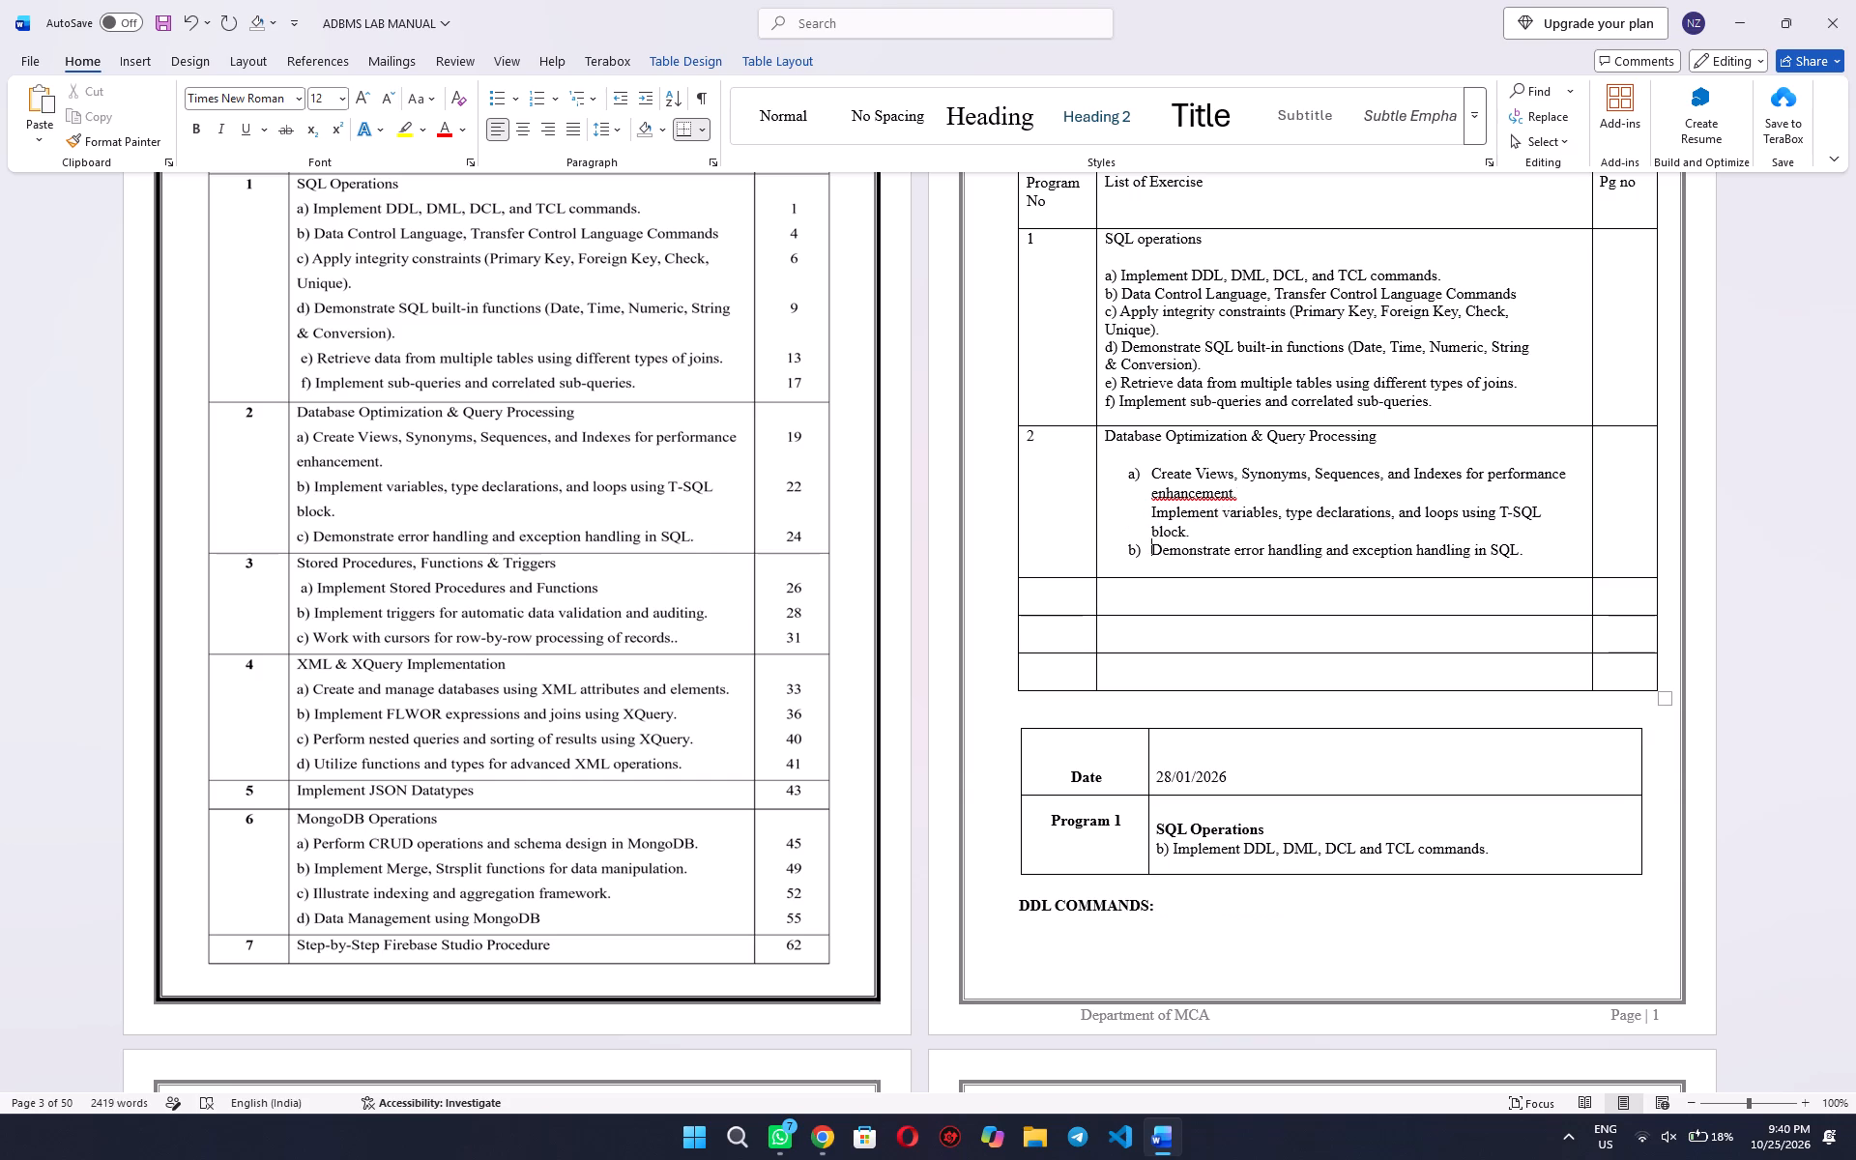
Clear the letter from the error handling line and label the "Implement variables" line as item b).
key(BackSpace)
key(Up)
key(Up)
key(Return)
key(backslash)
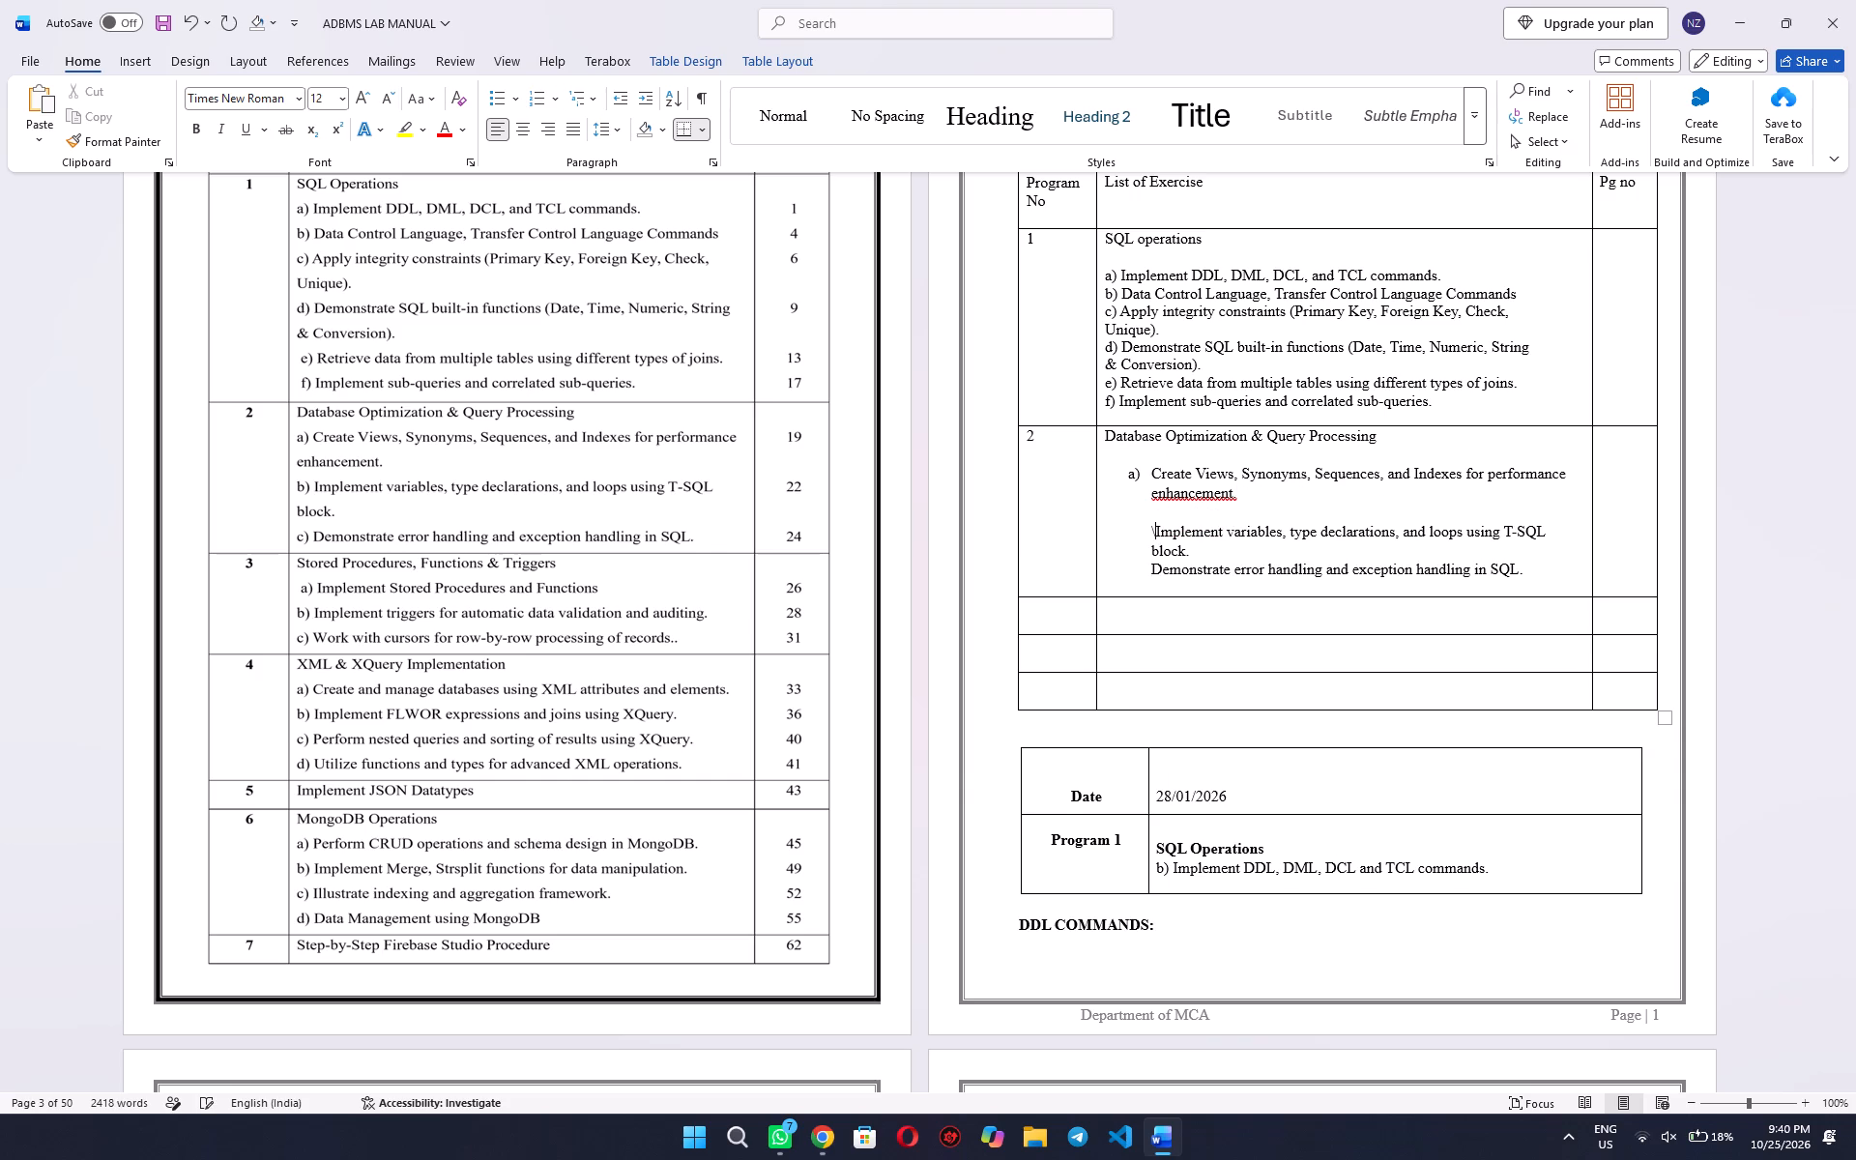
key(BackSpace)
key(BackSpace)
key(BackSpace)
key(BackSpace)
key(Return)
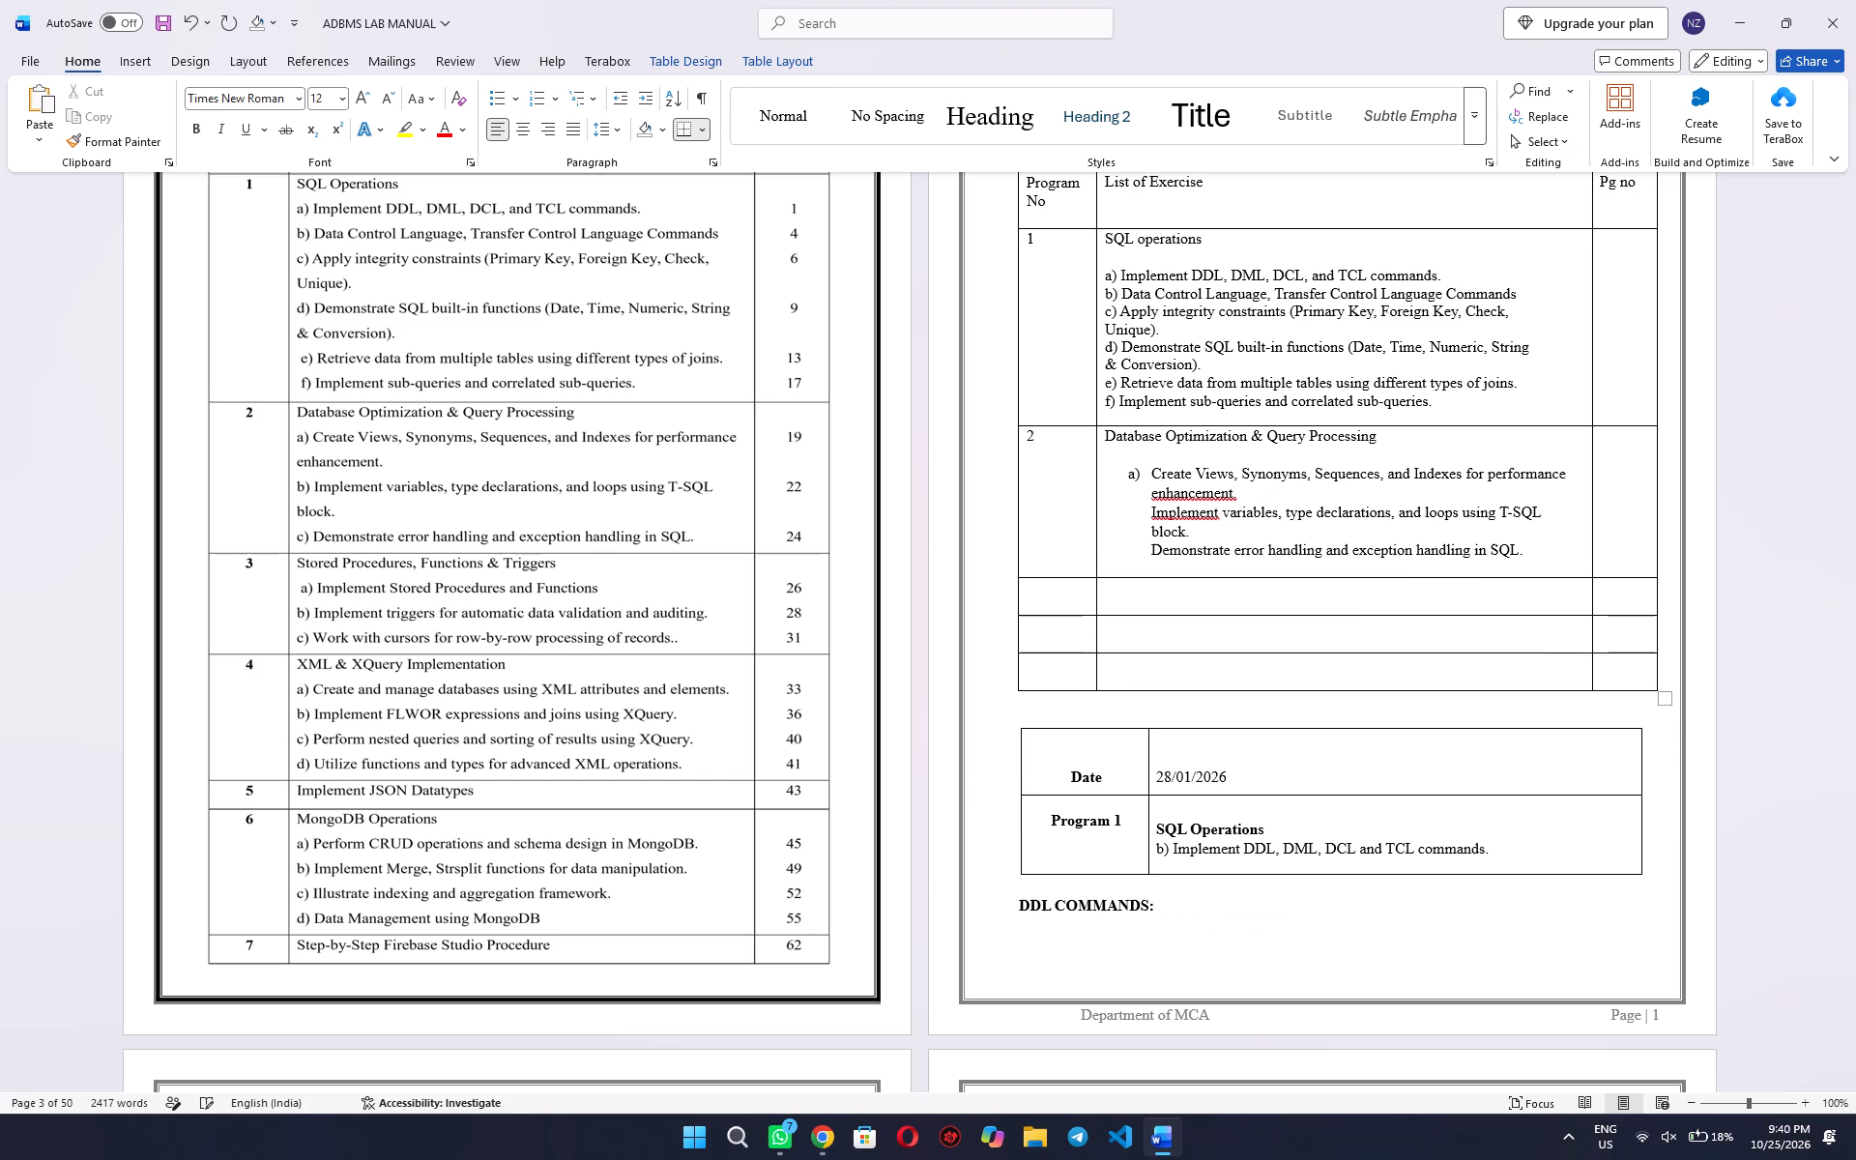
text(b))
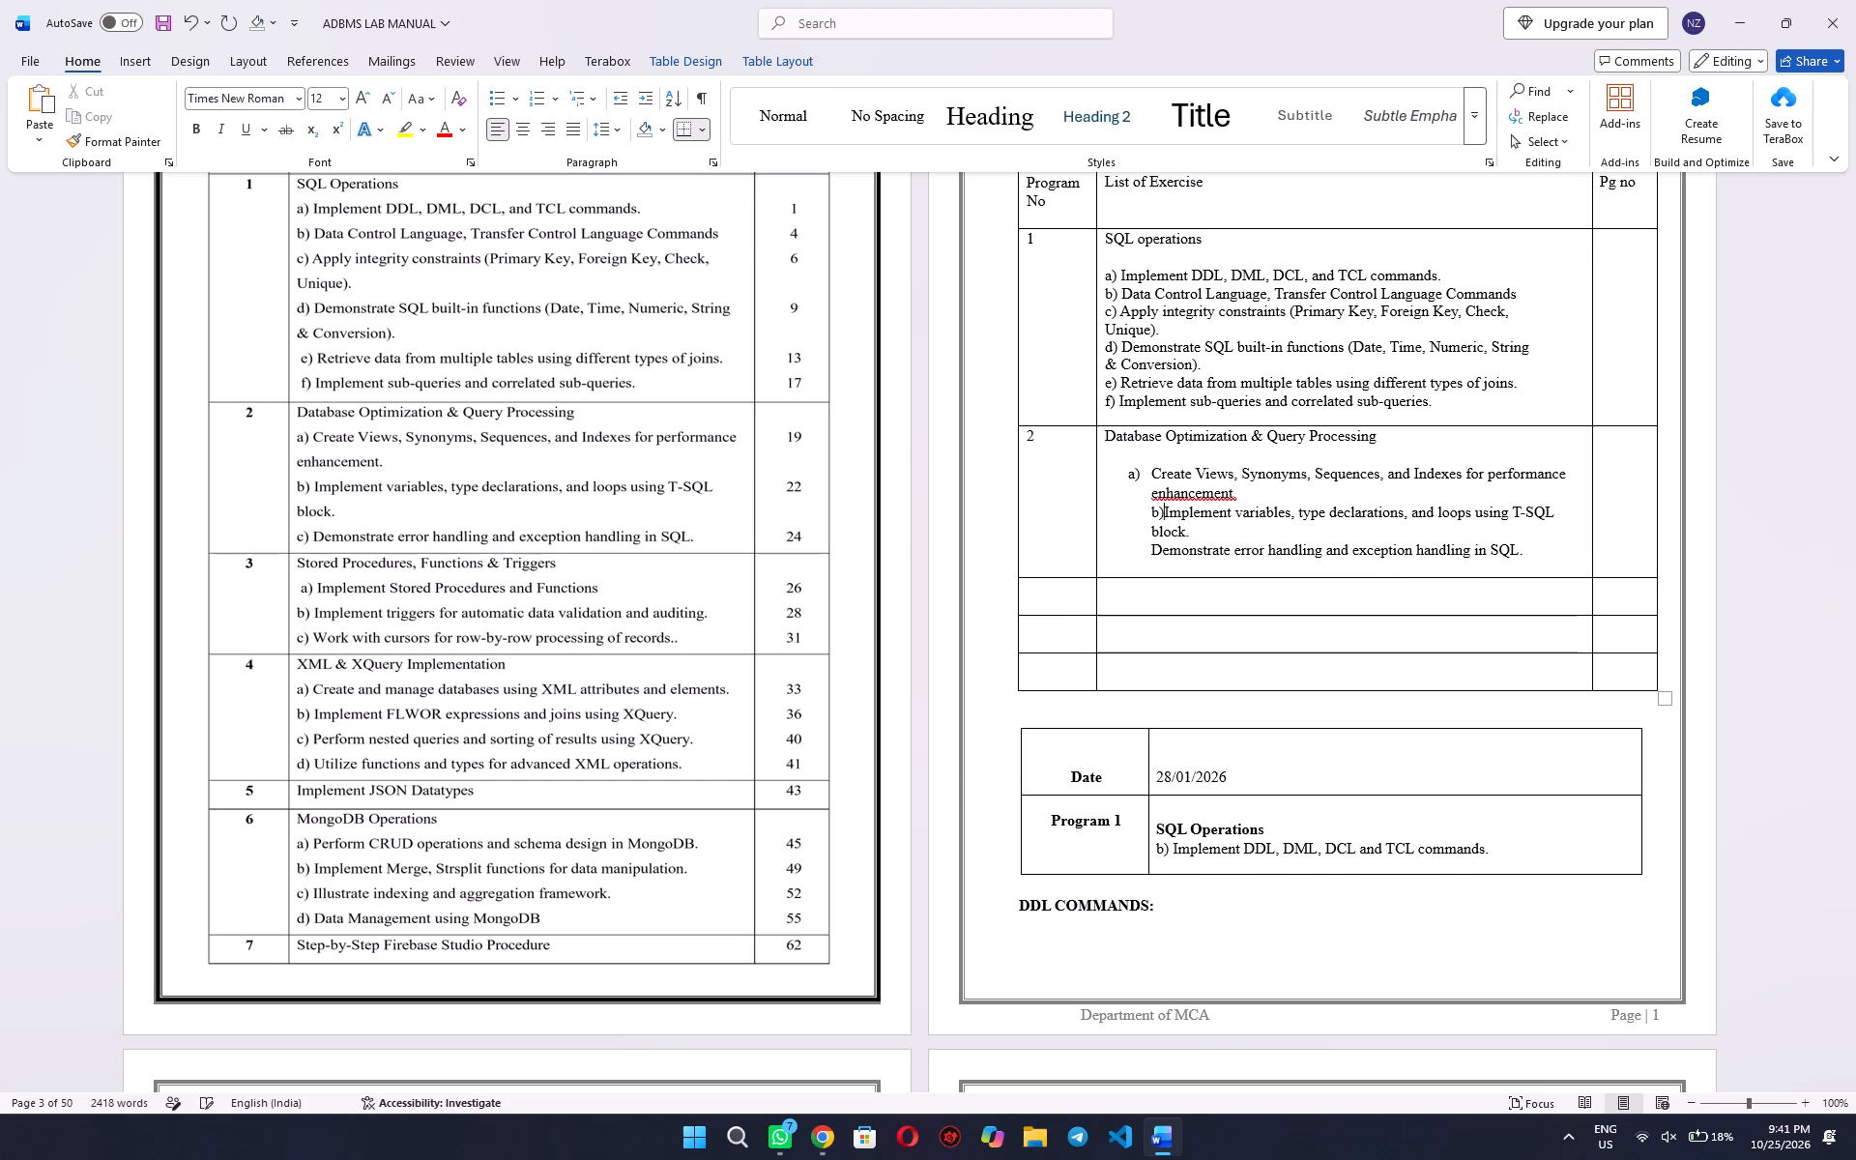
key(space)
Label the "Demonstrate error handling and exception handling in SQL." line as item c) of program 2.
key(Down)
key(Down)
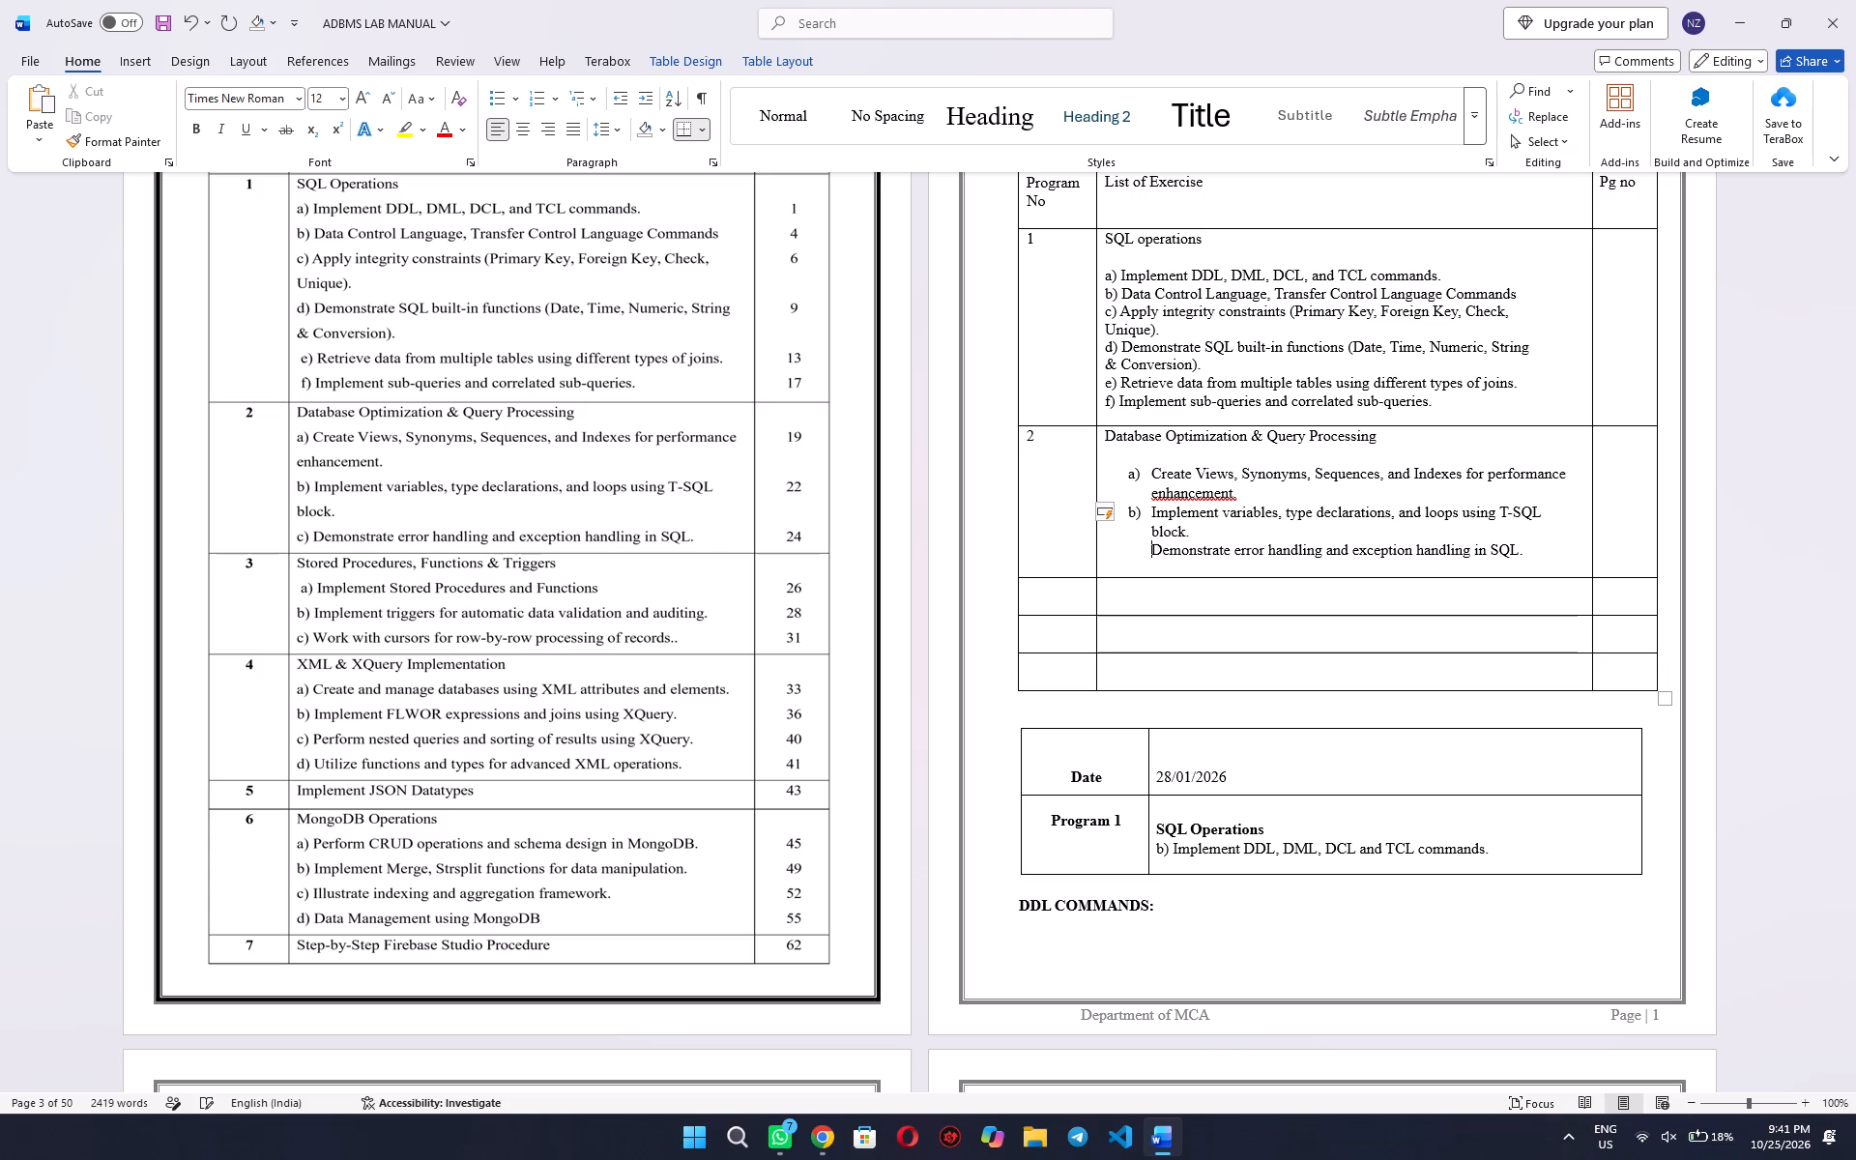
key(c)
text())
key(space)
click(1403, 427)
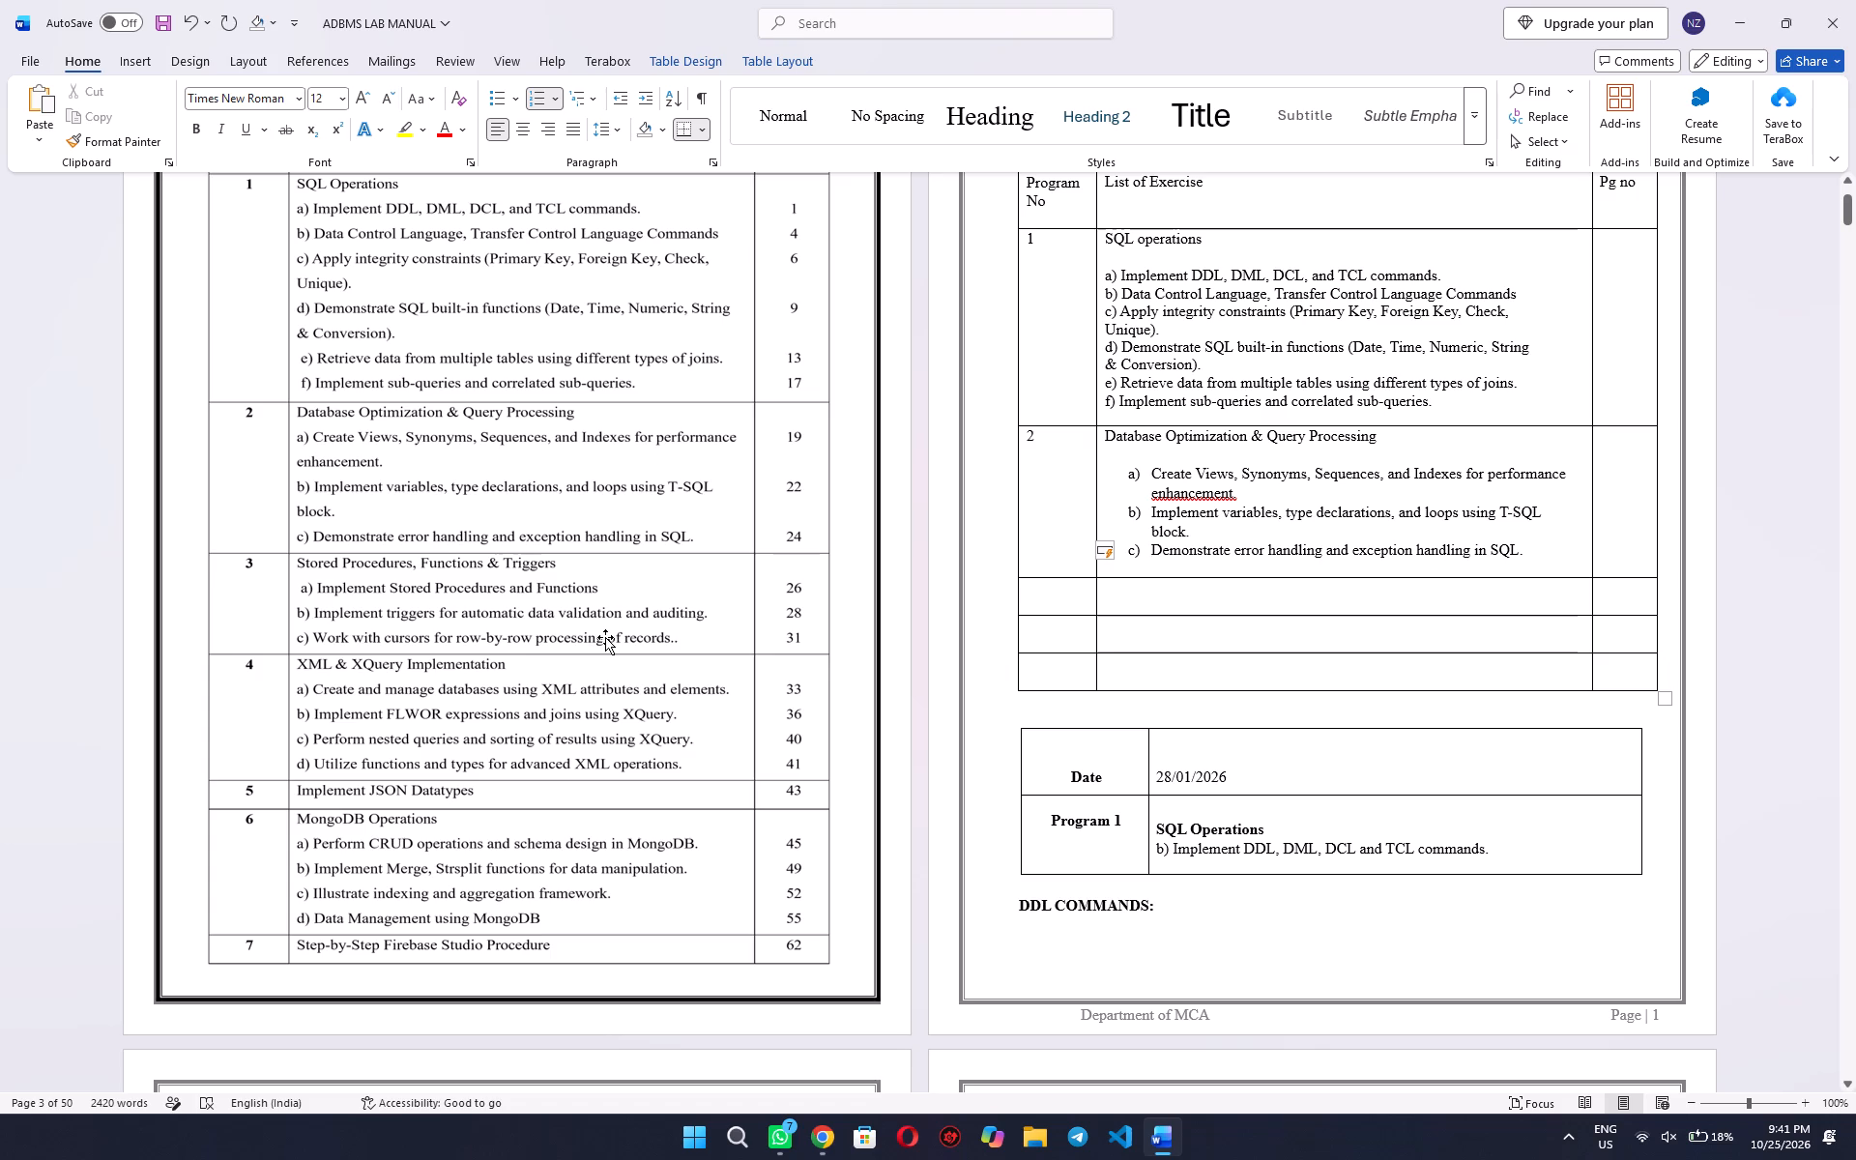
Capture a screenshot of the old index picture's exercise list covering programs 3 to 7.
key(Print)
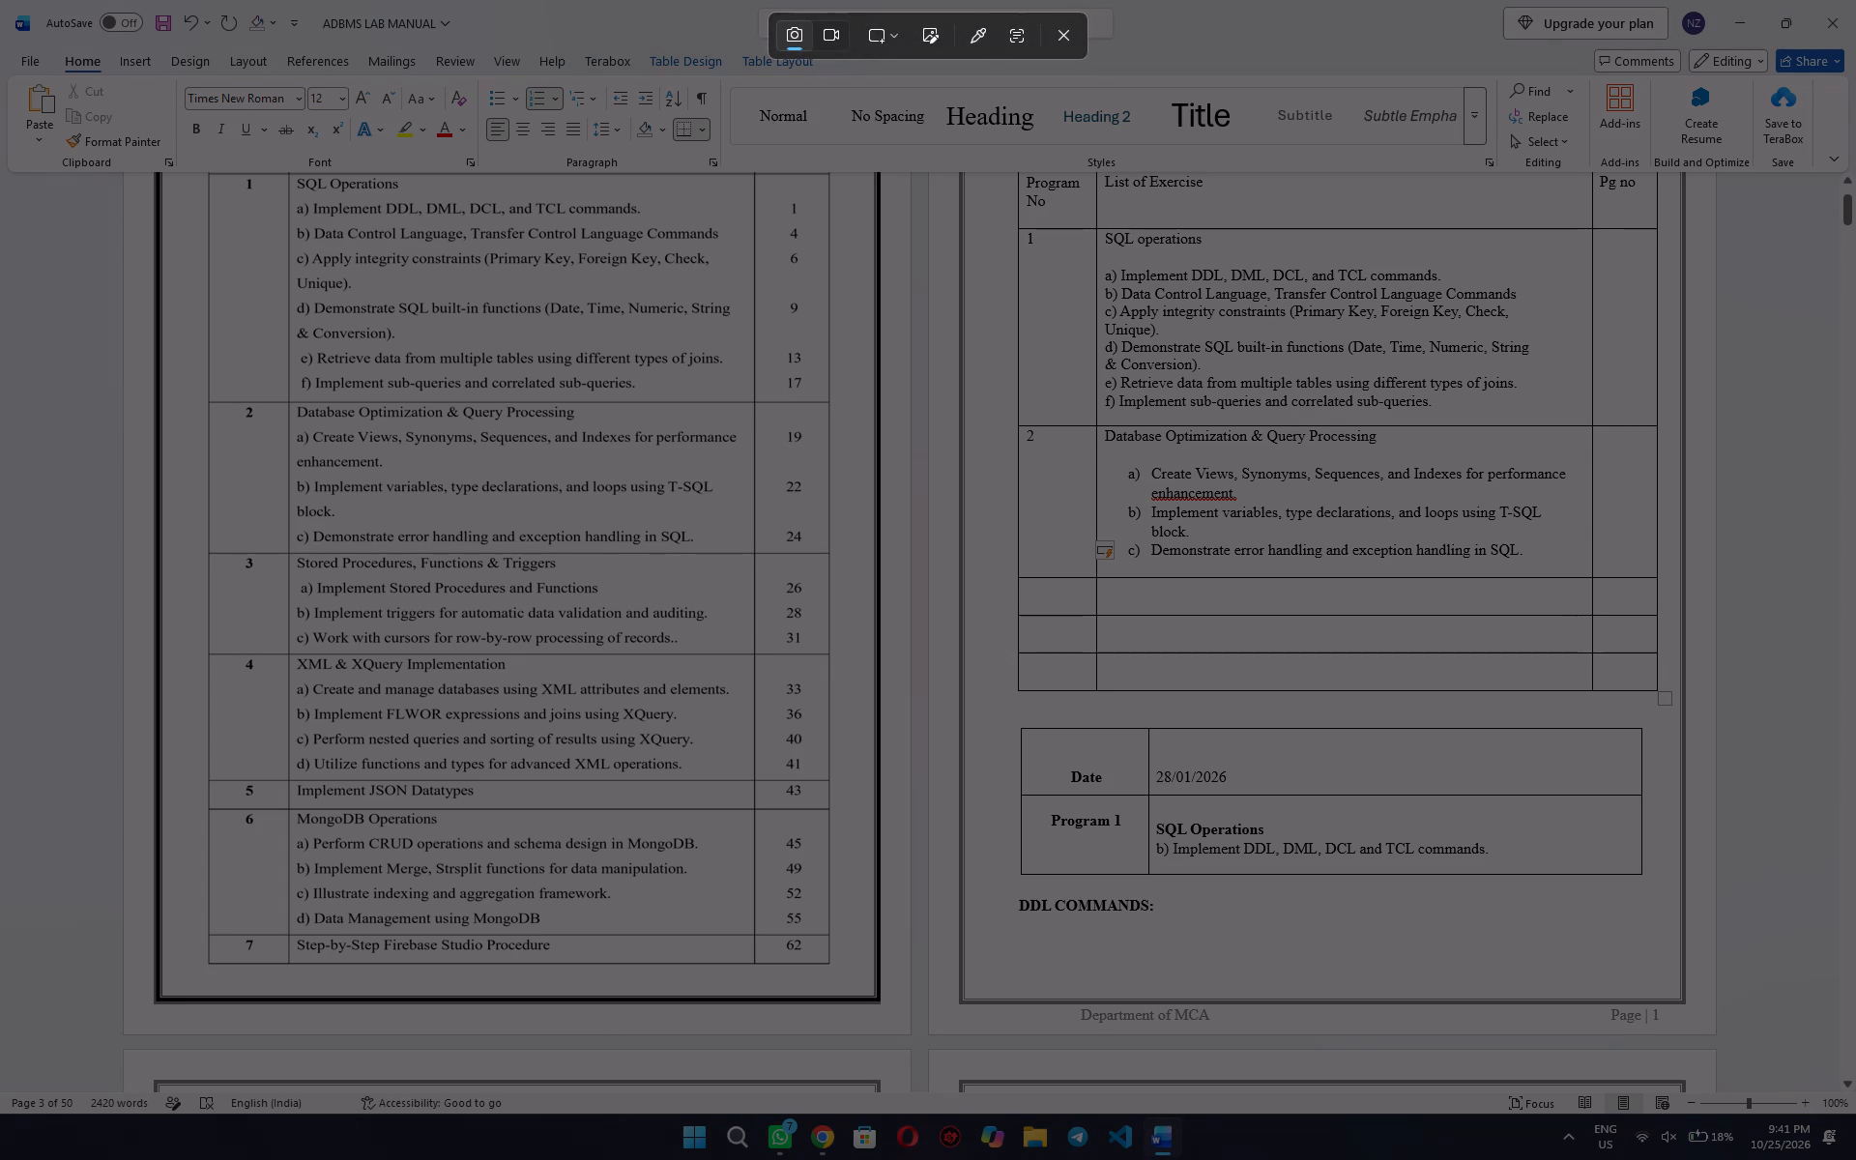
drag(283, 549, 739, 966)
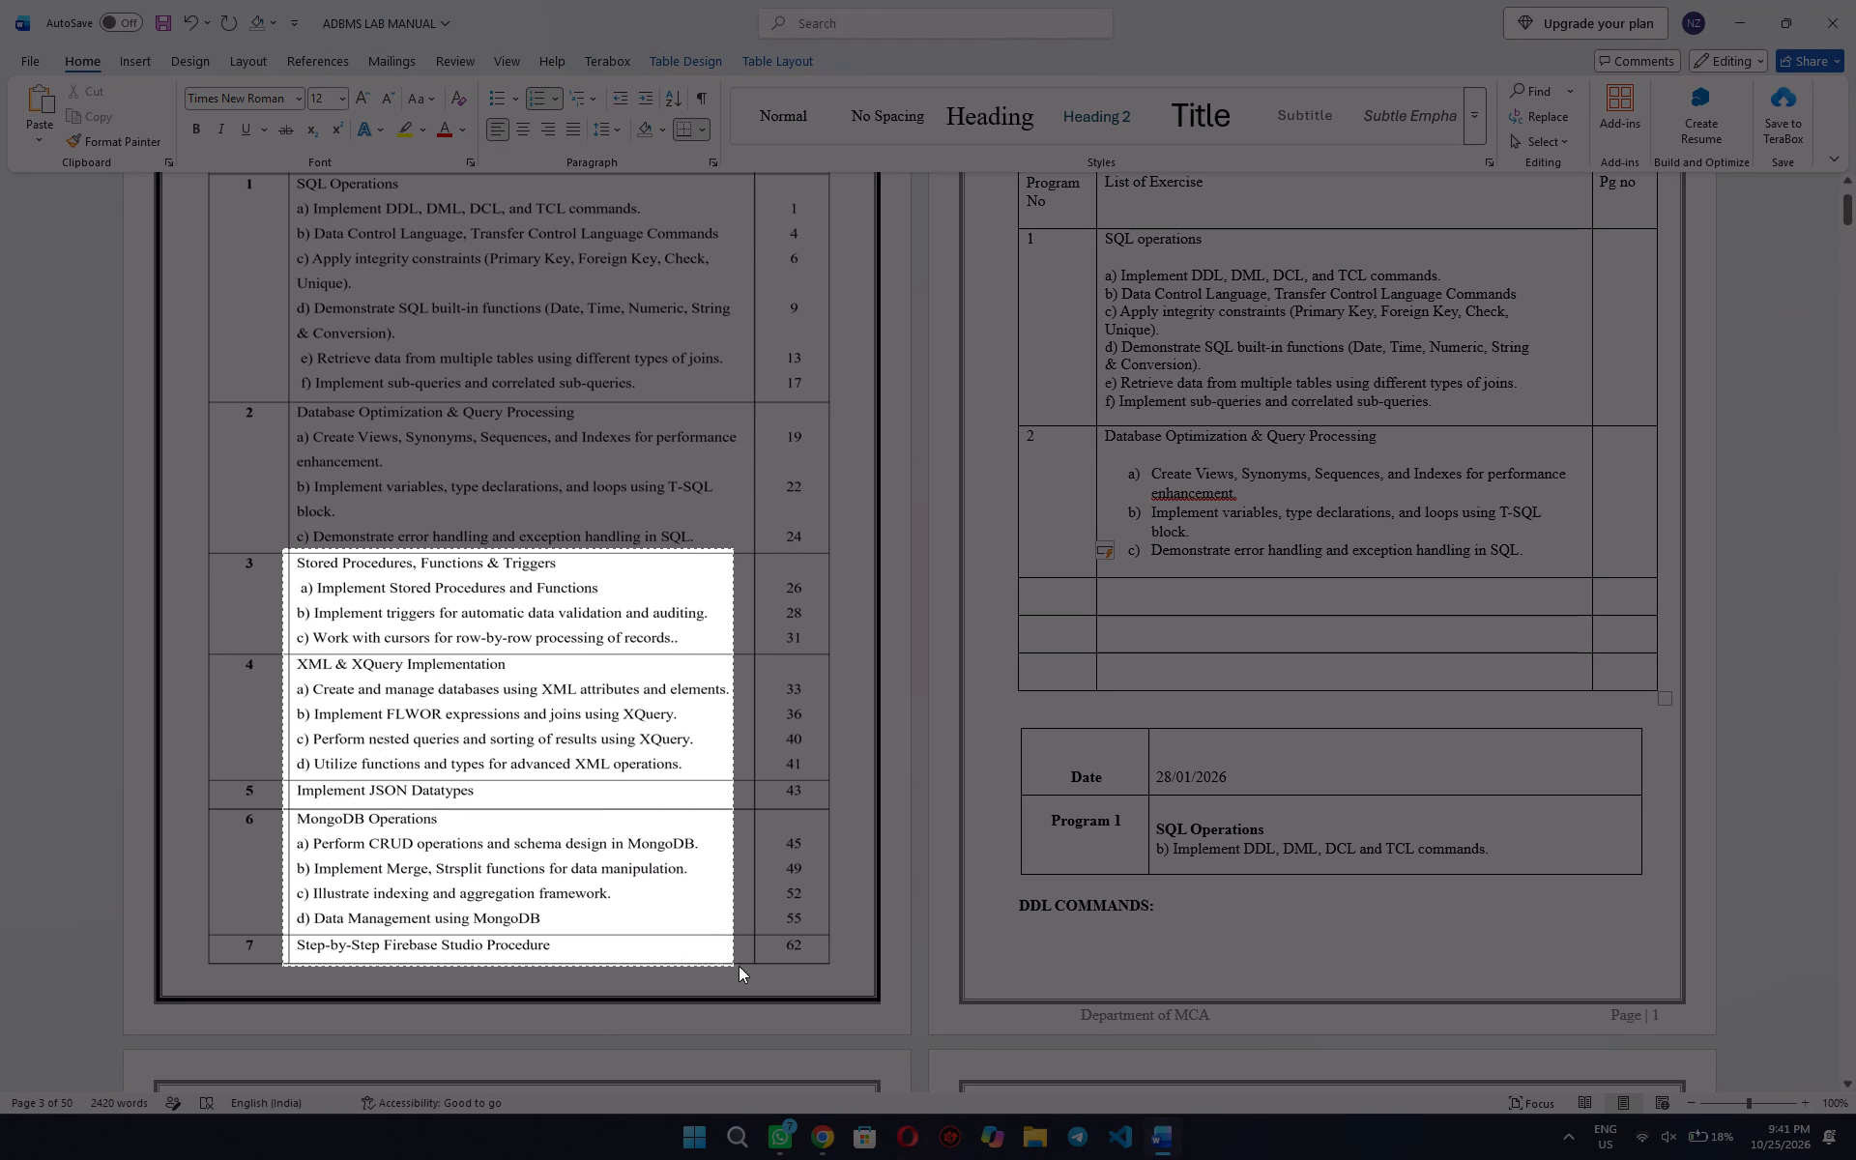
drag(739, 966, 760, 966)
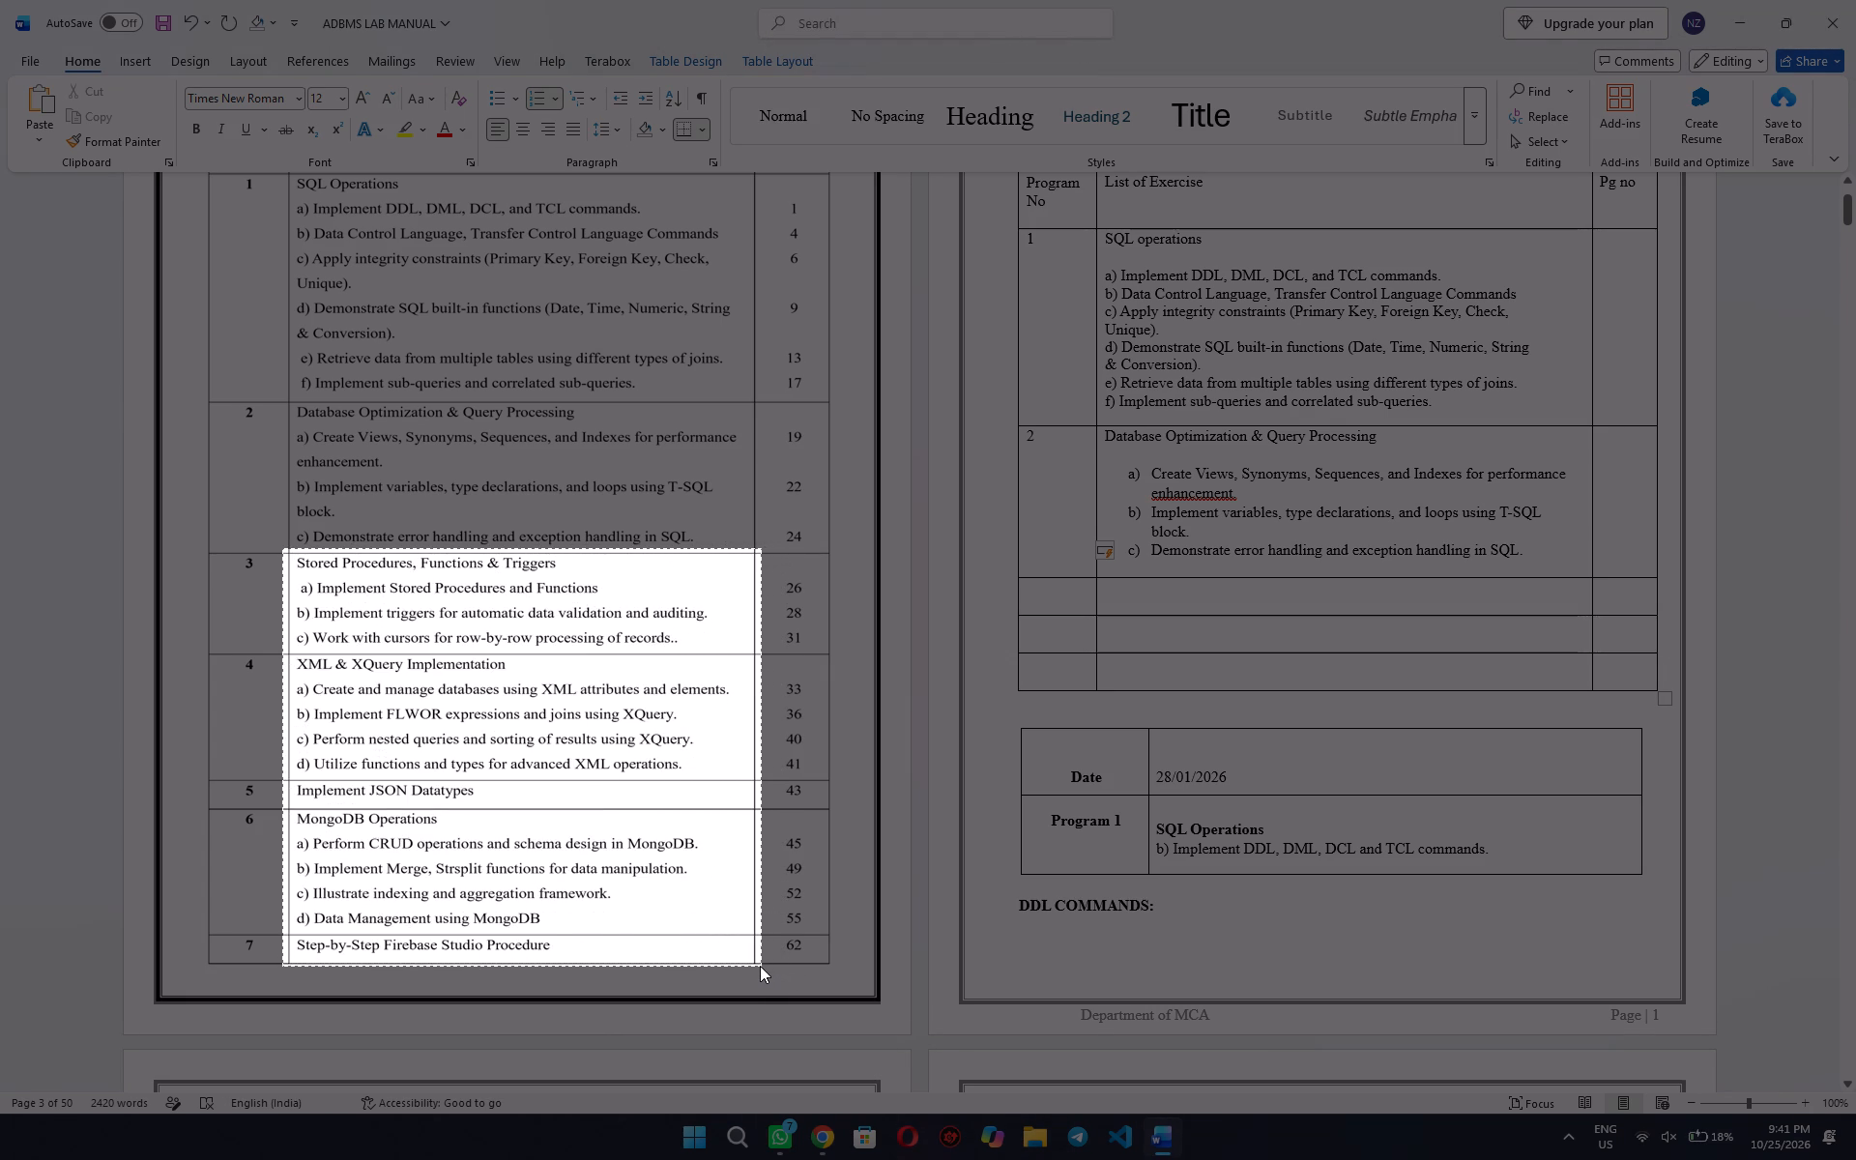
drag(760, 966, 759, 966)
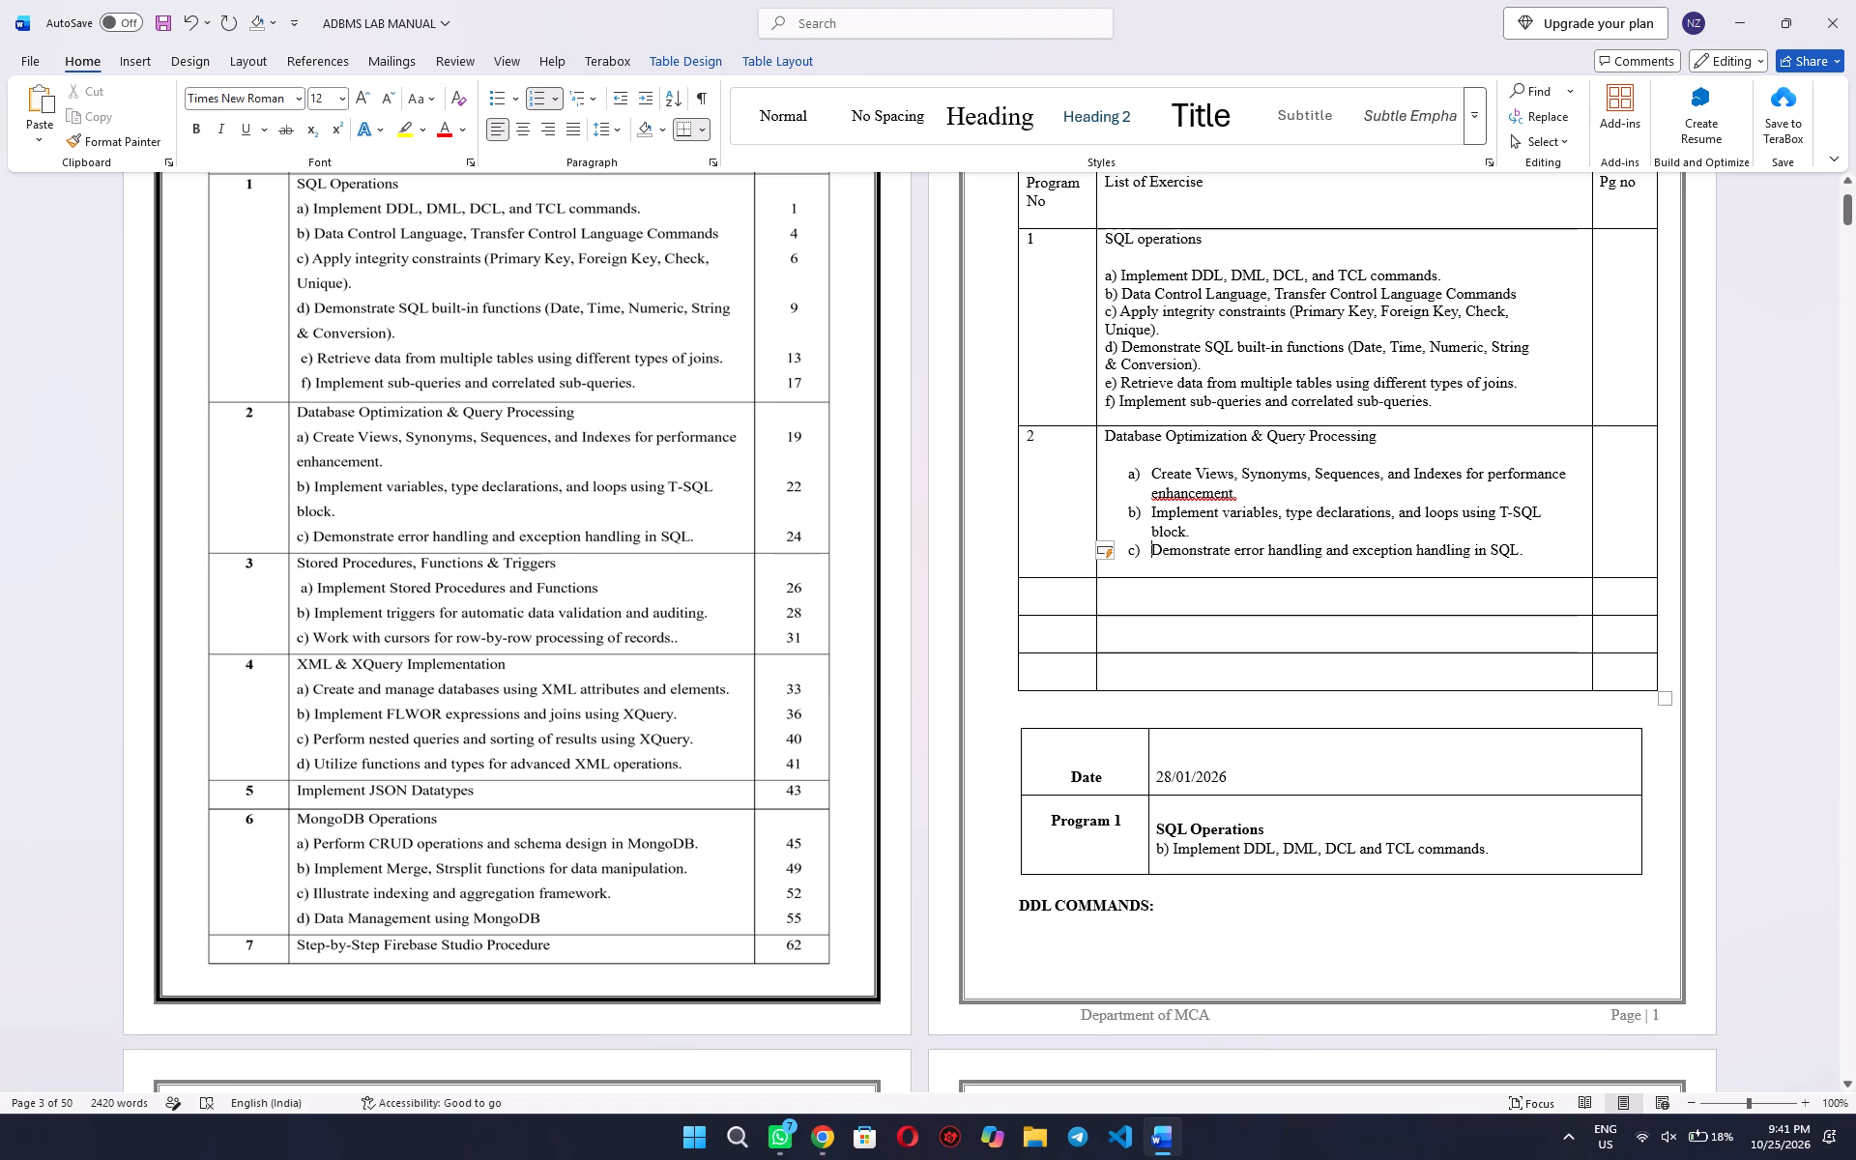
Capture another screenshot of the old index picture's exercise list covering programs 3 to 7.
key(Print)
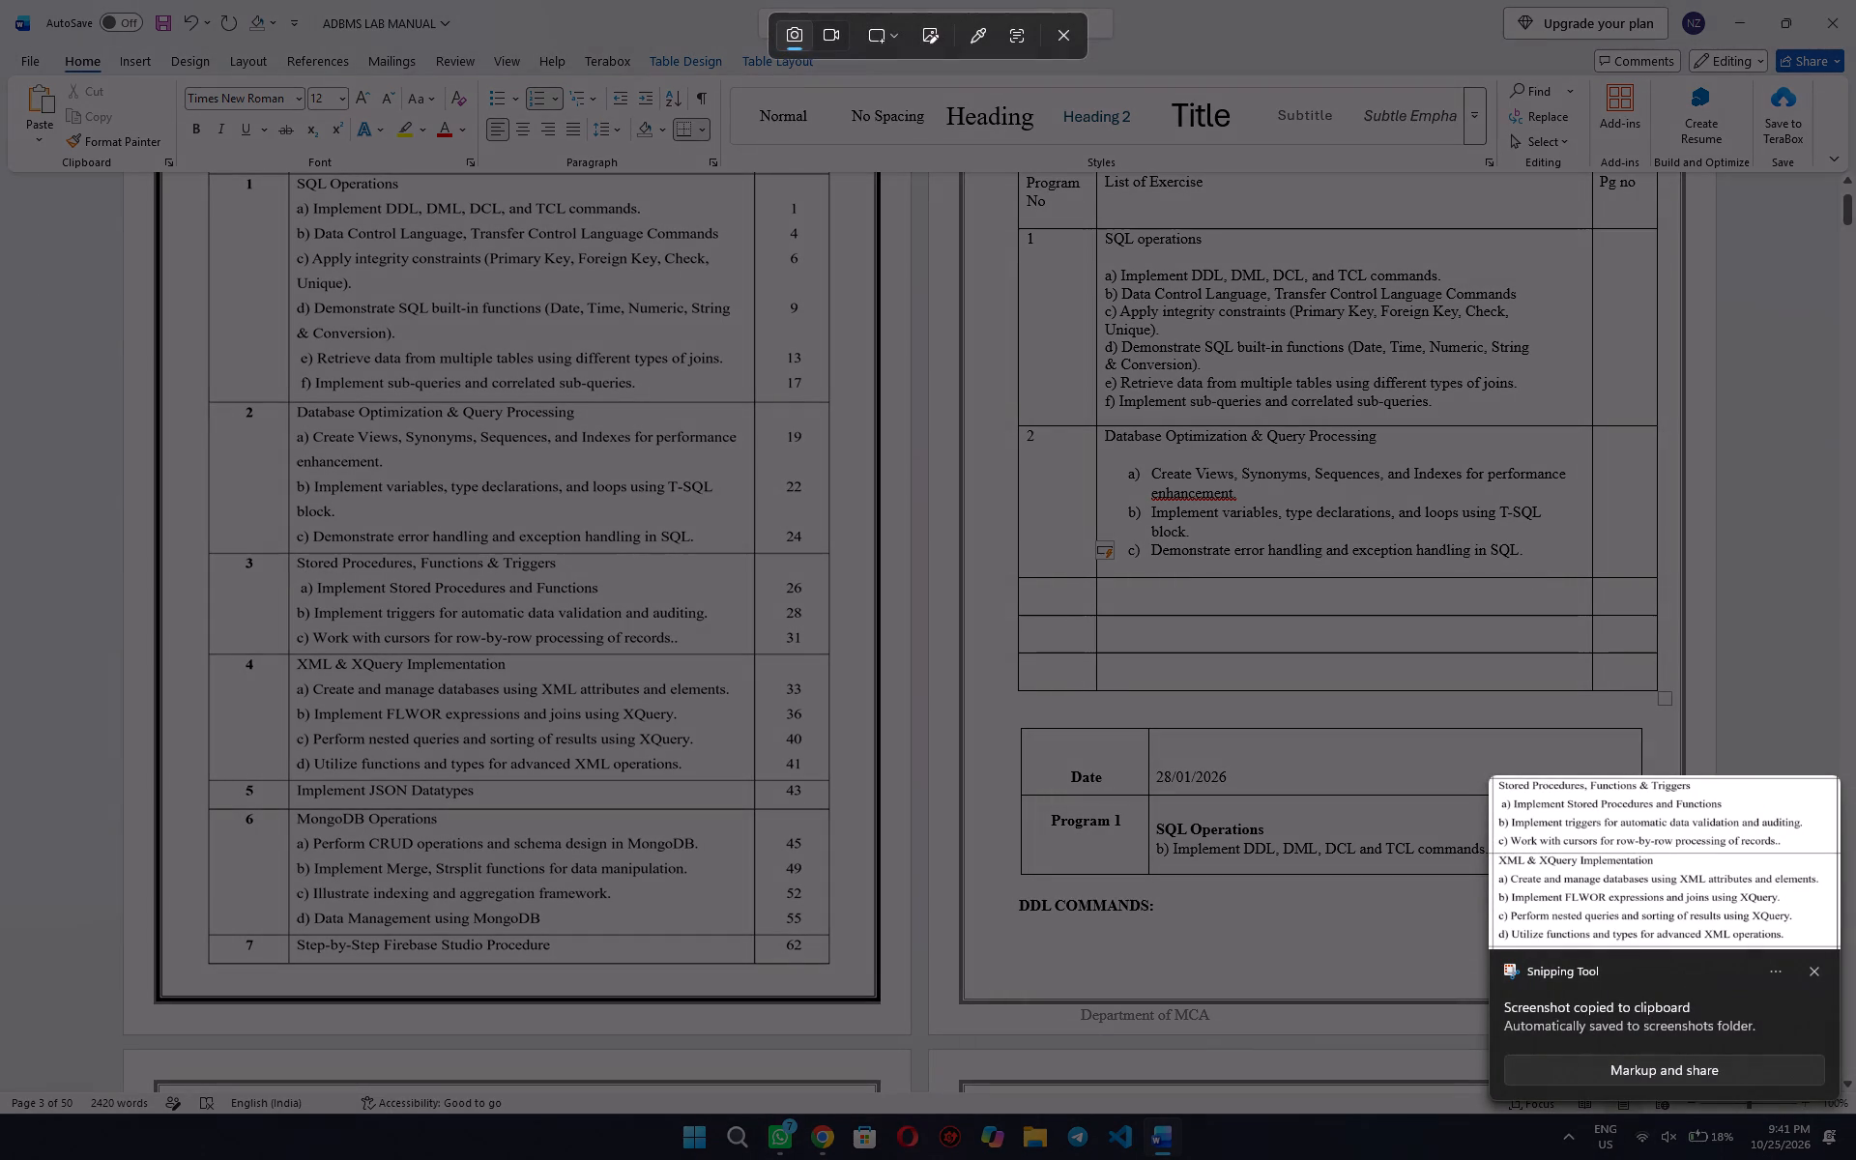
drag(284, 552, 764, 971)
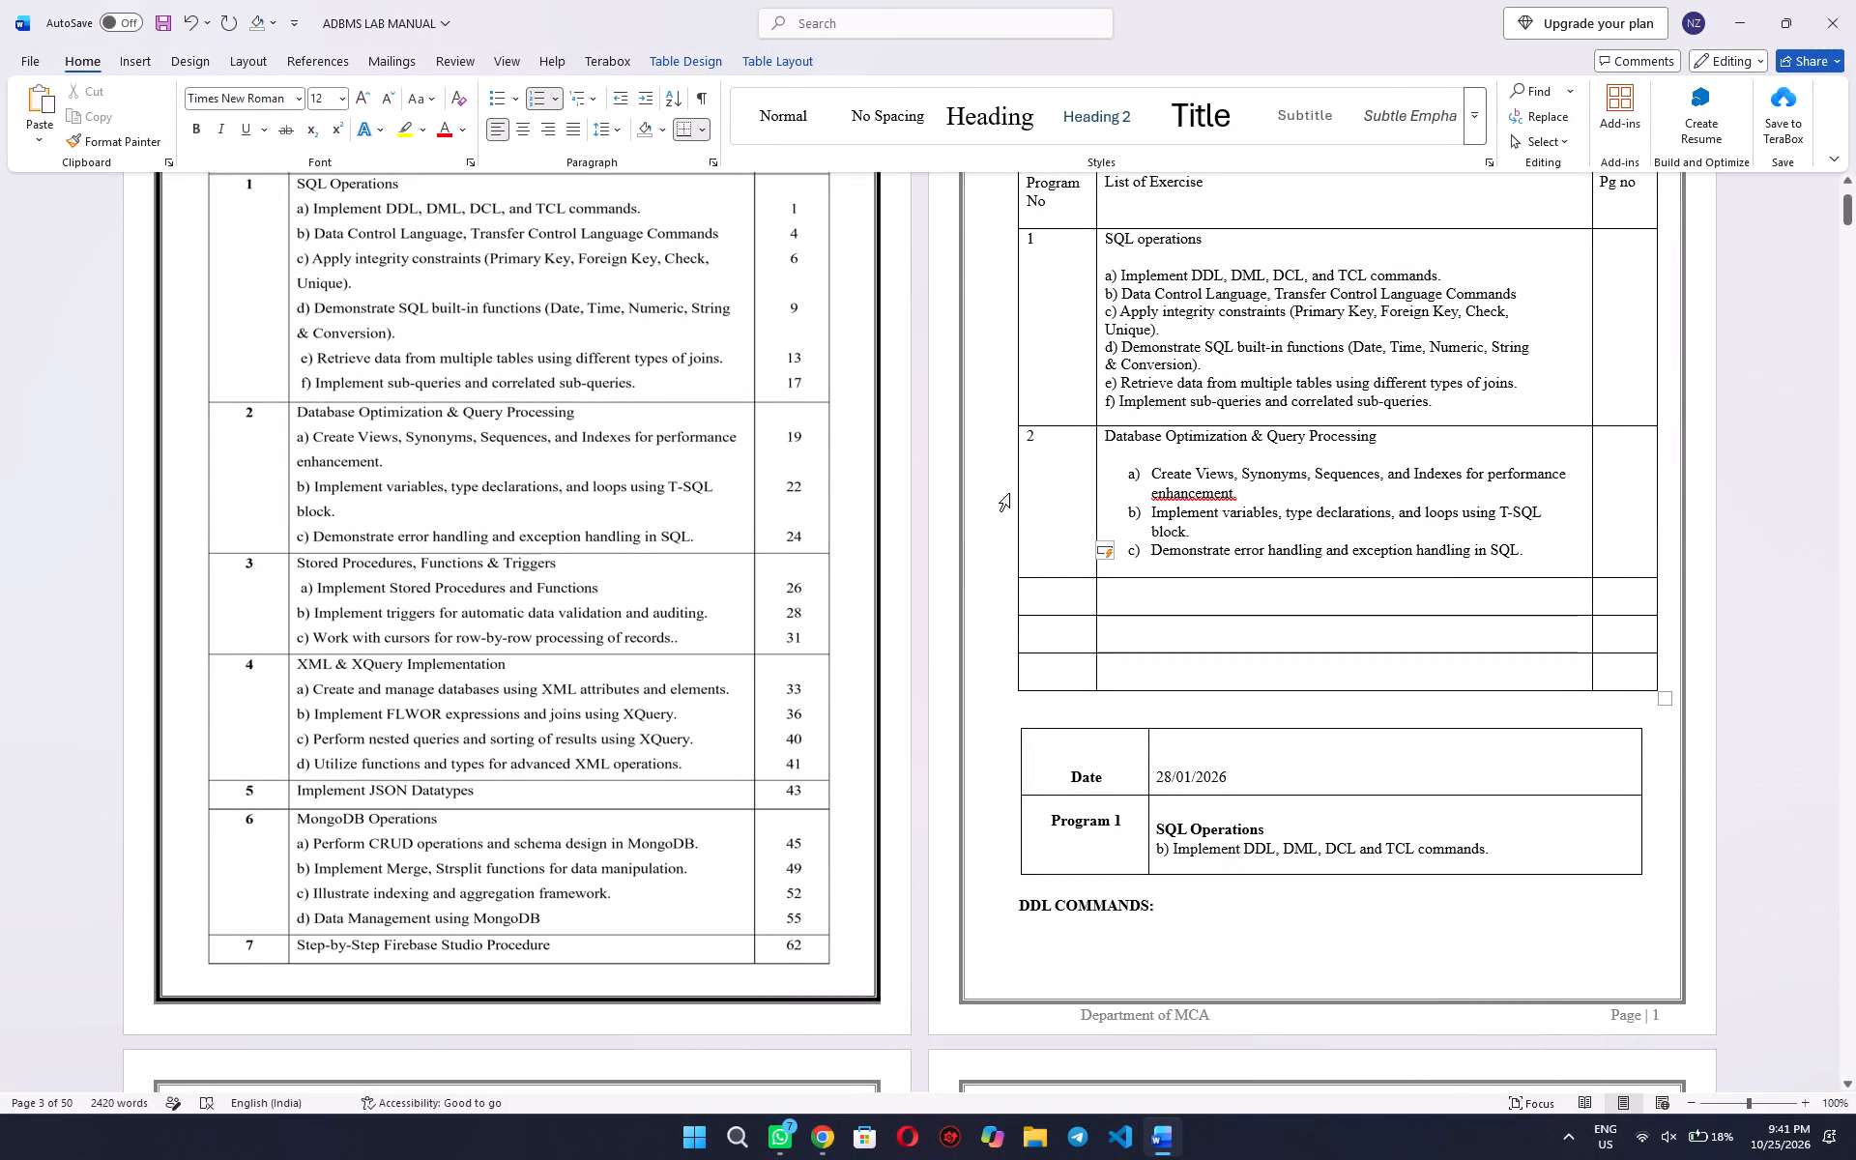
Extract the text of programs 3 to 7 from the old index picture and paste it into the empty row below program 2.
key(Print)
click(1004, 40)
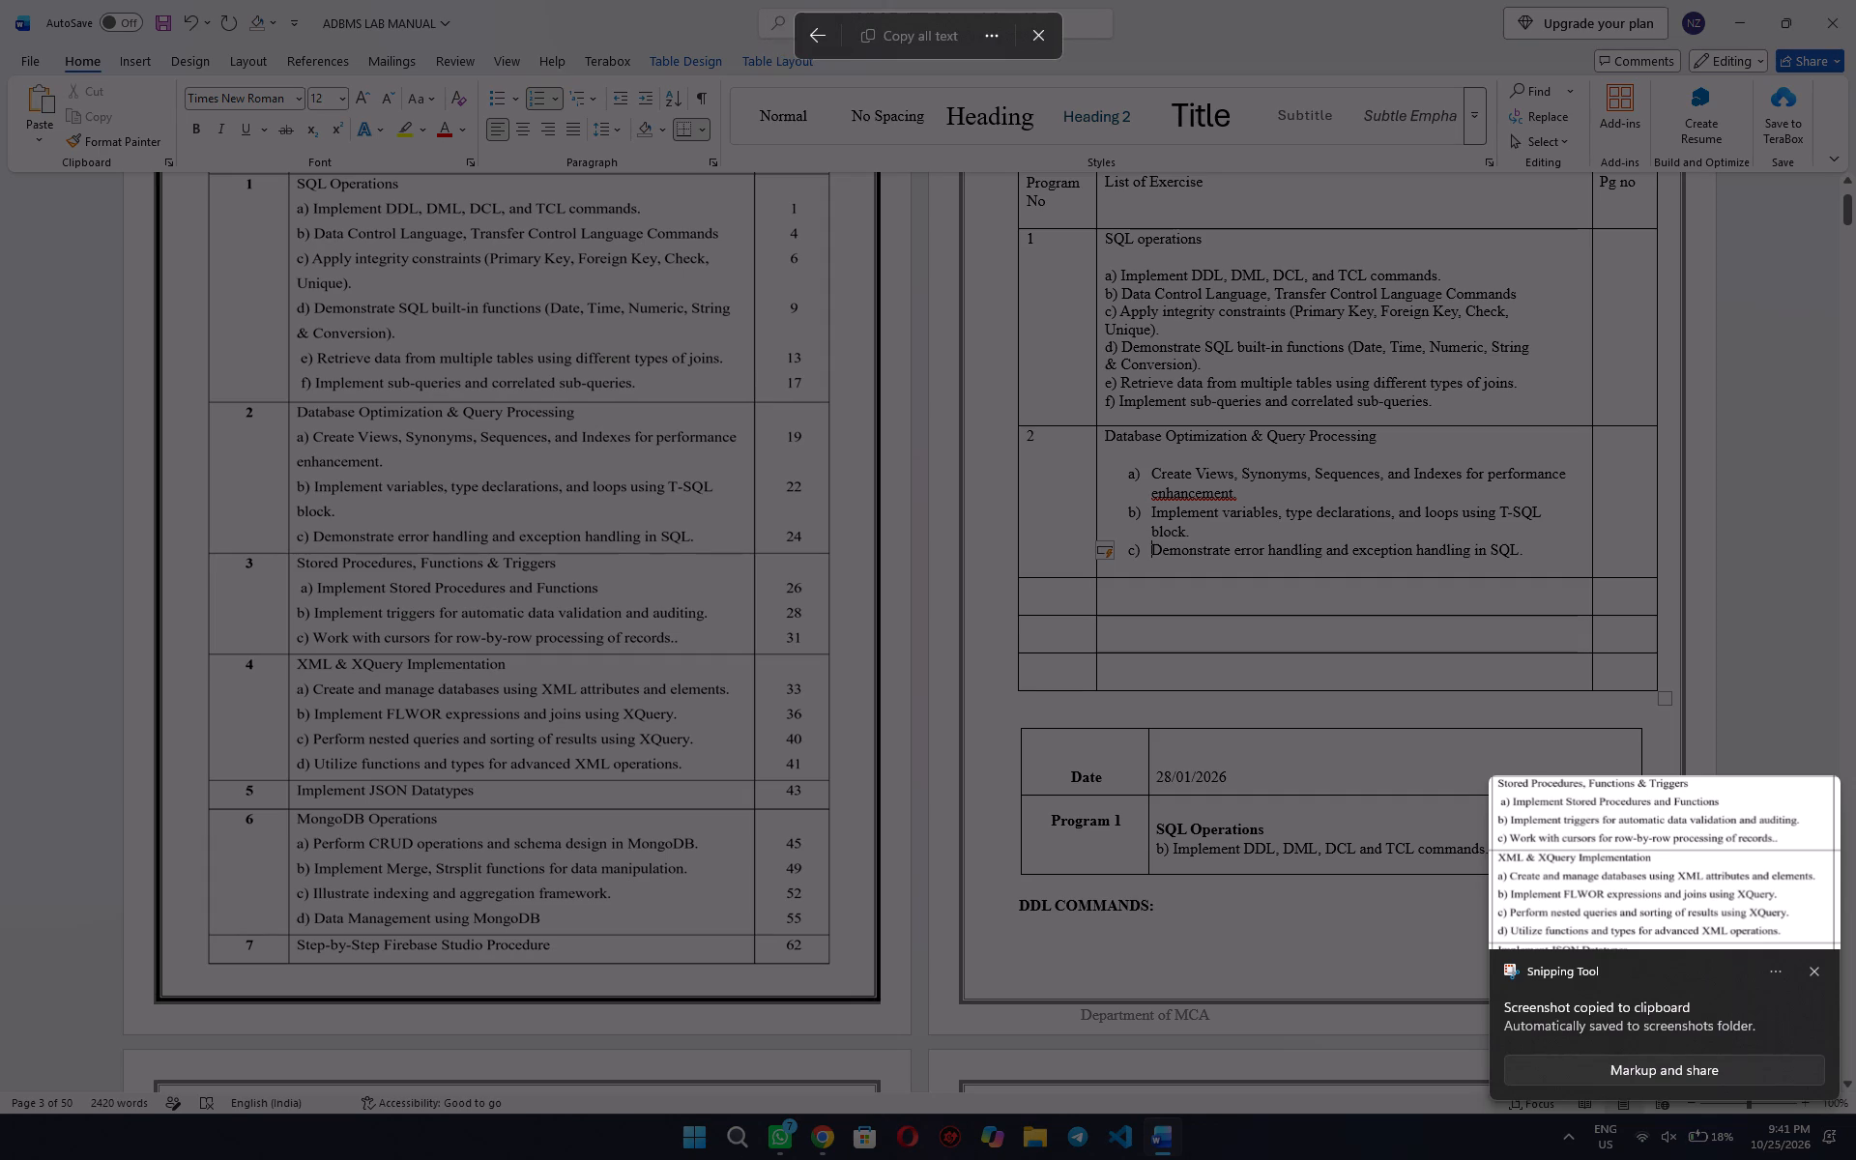
drag(286, 552, 755, 980)
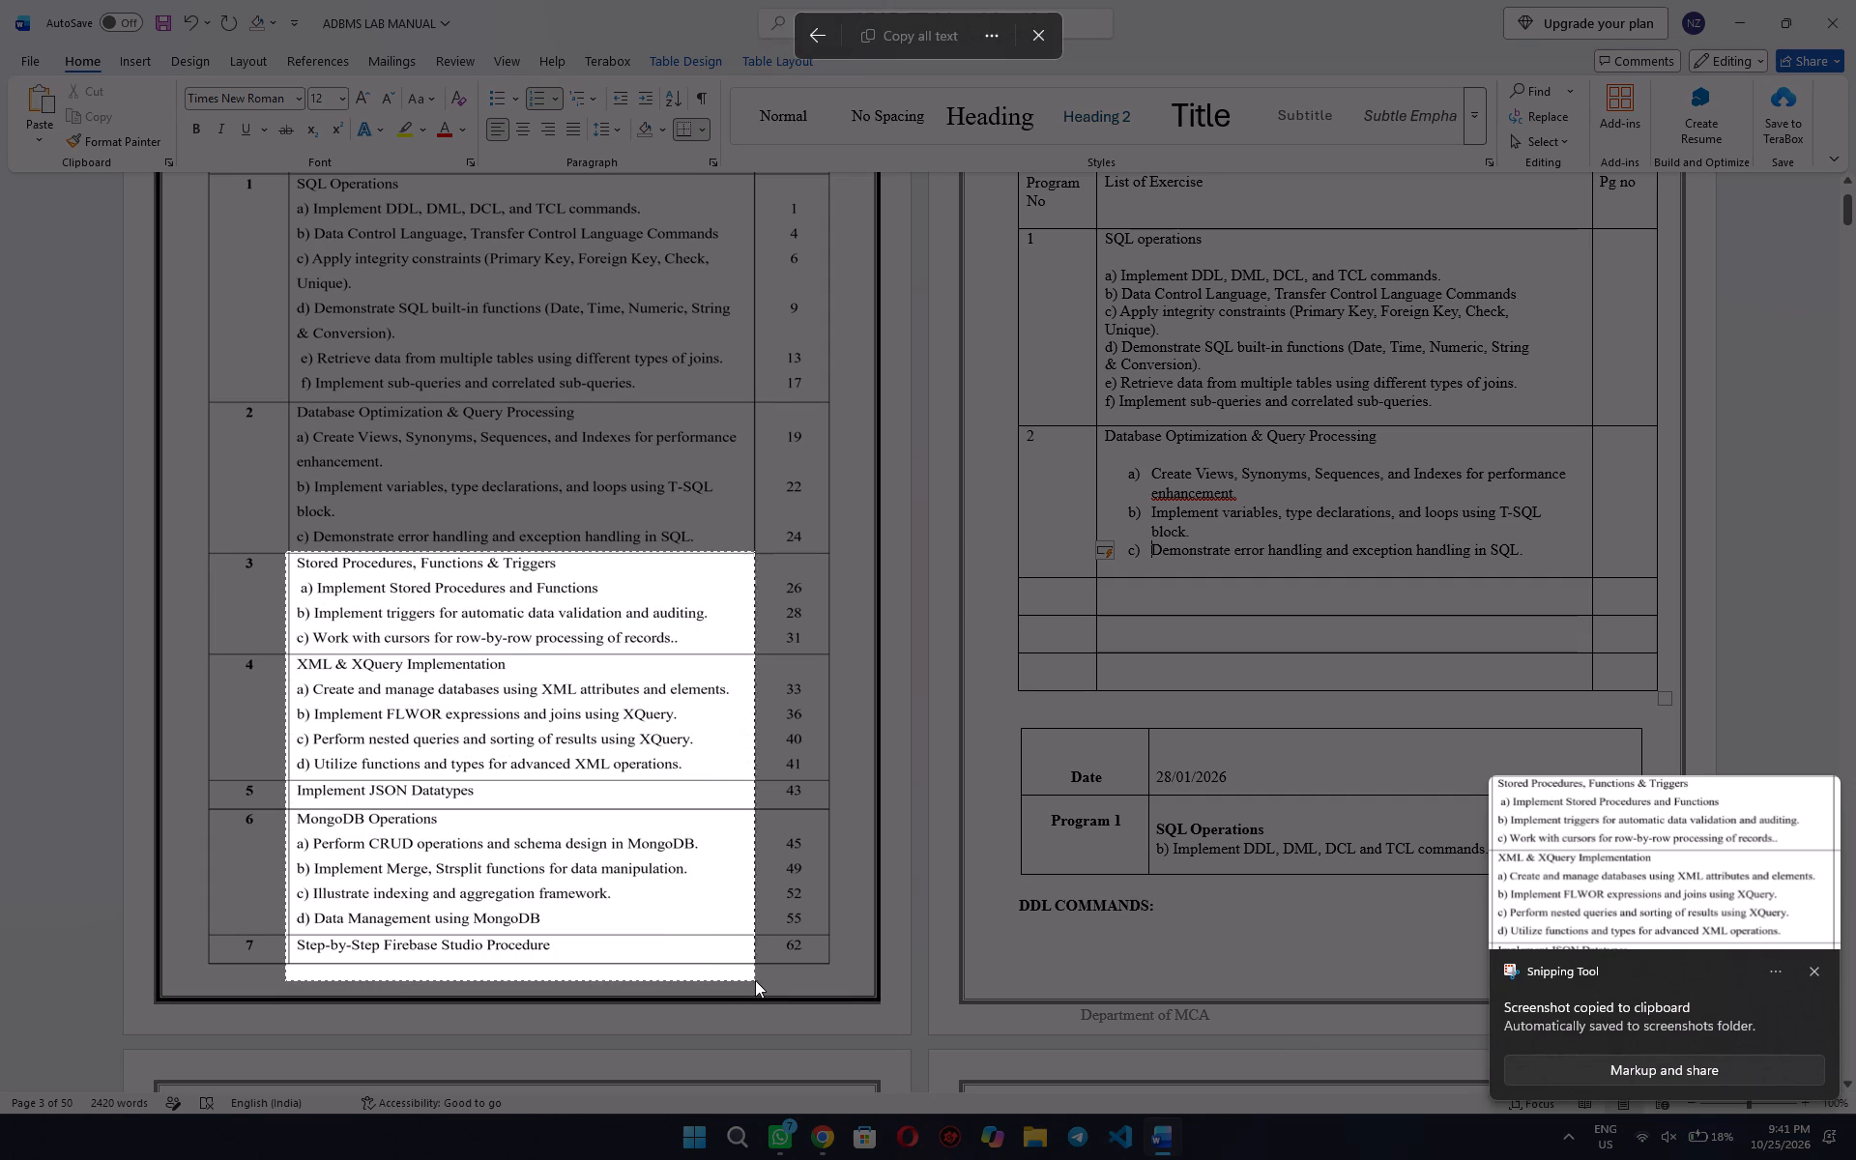
drag(755, 980, 757, 980)
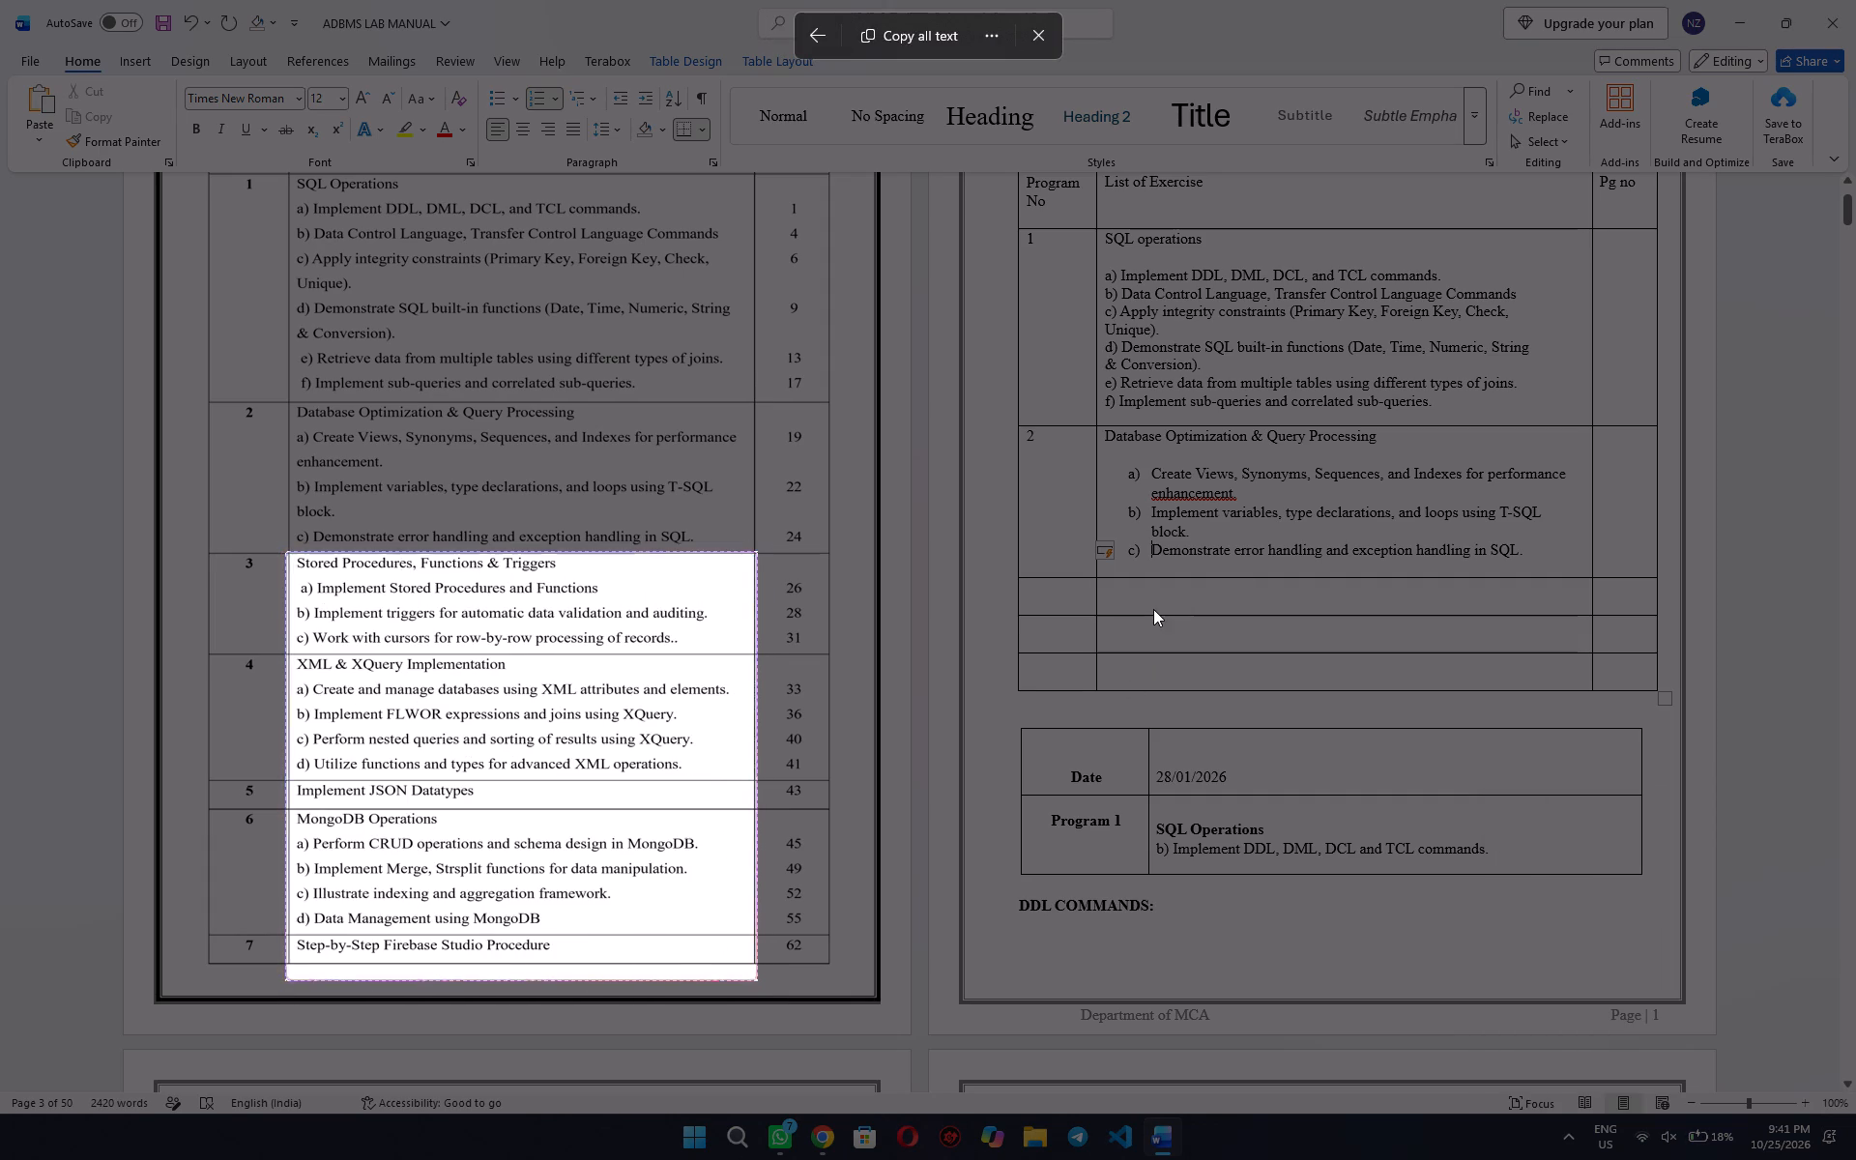
click(934, 36)
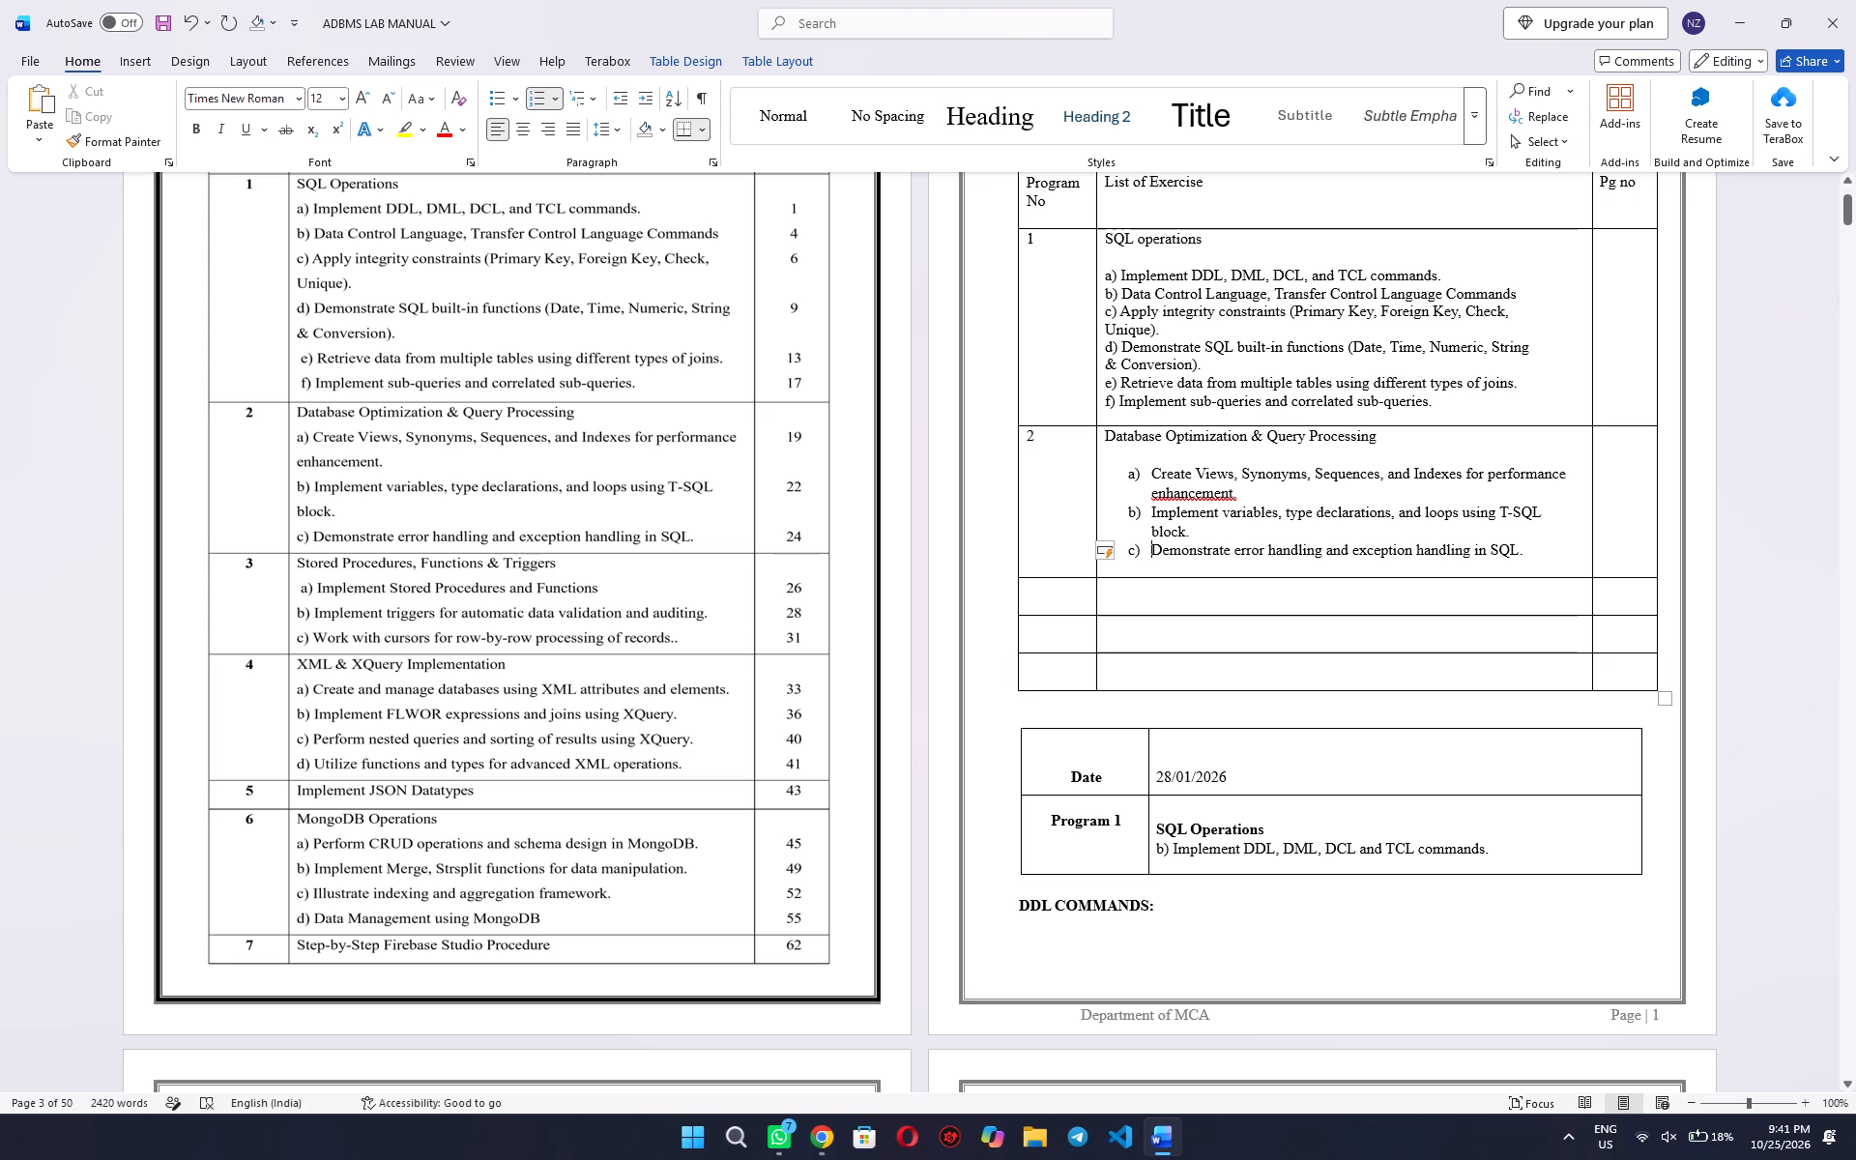
click(1190, 598)
key(ctrl+v)
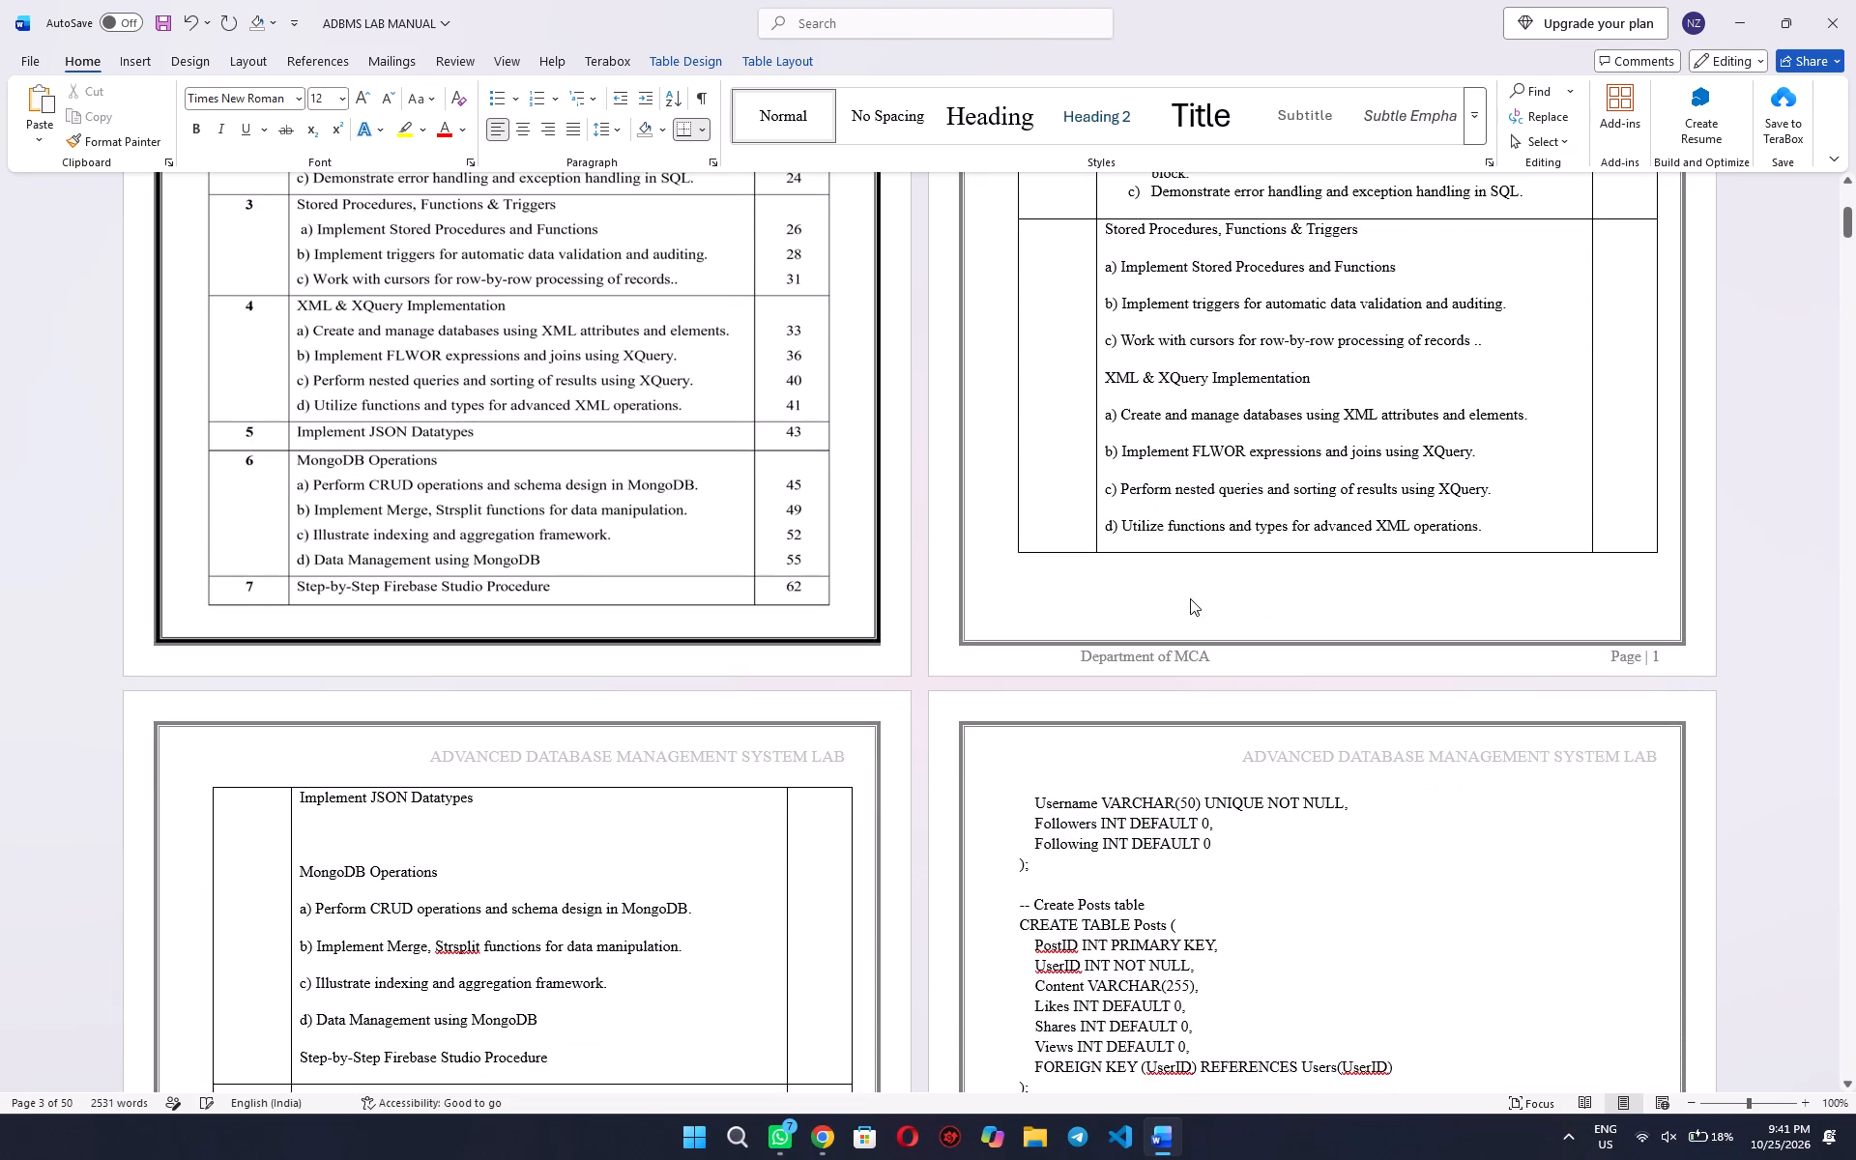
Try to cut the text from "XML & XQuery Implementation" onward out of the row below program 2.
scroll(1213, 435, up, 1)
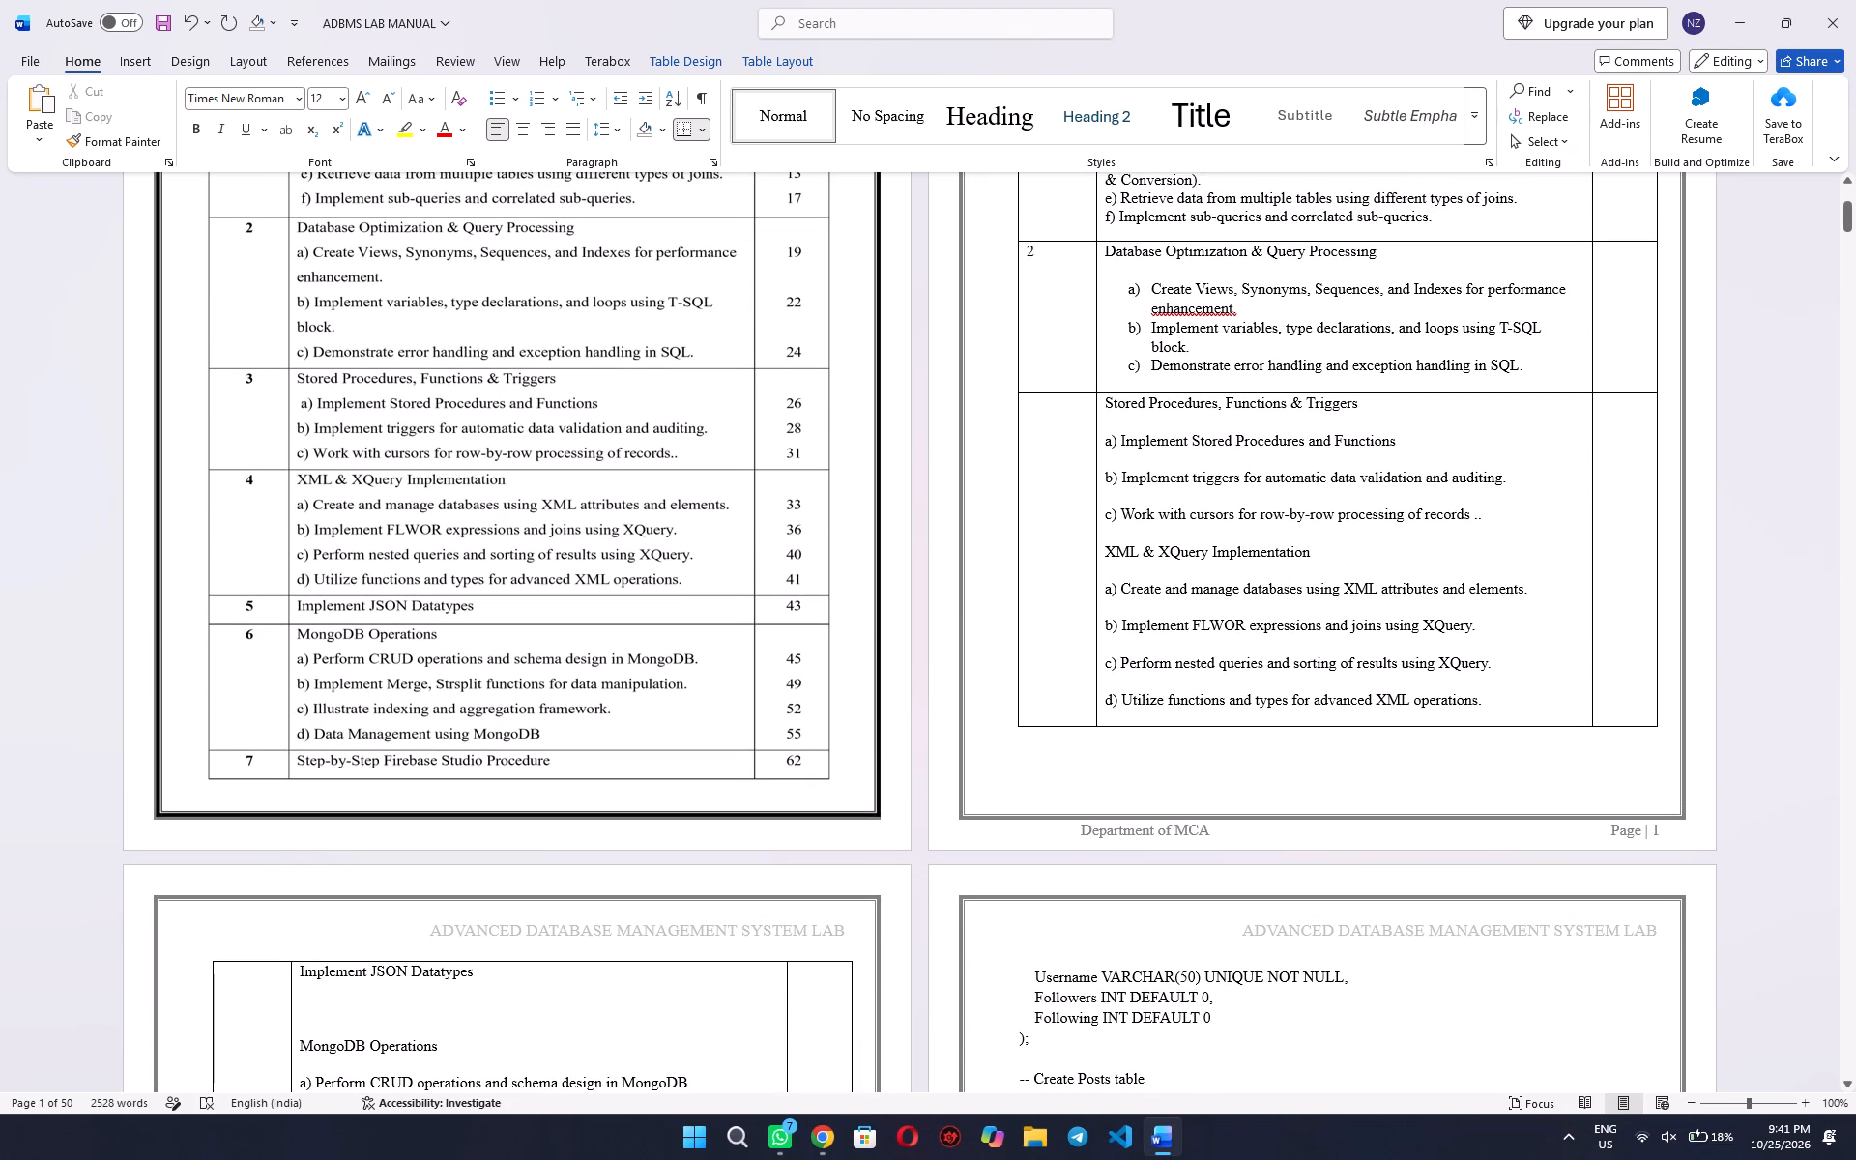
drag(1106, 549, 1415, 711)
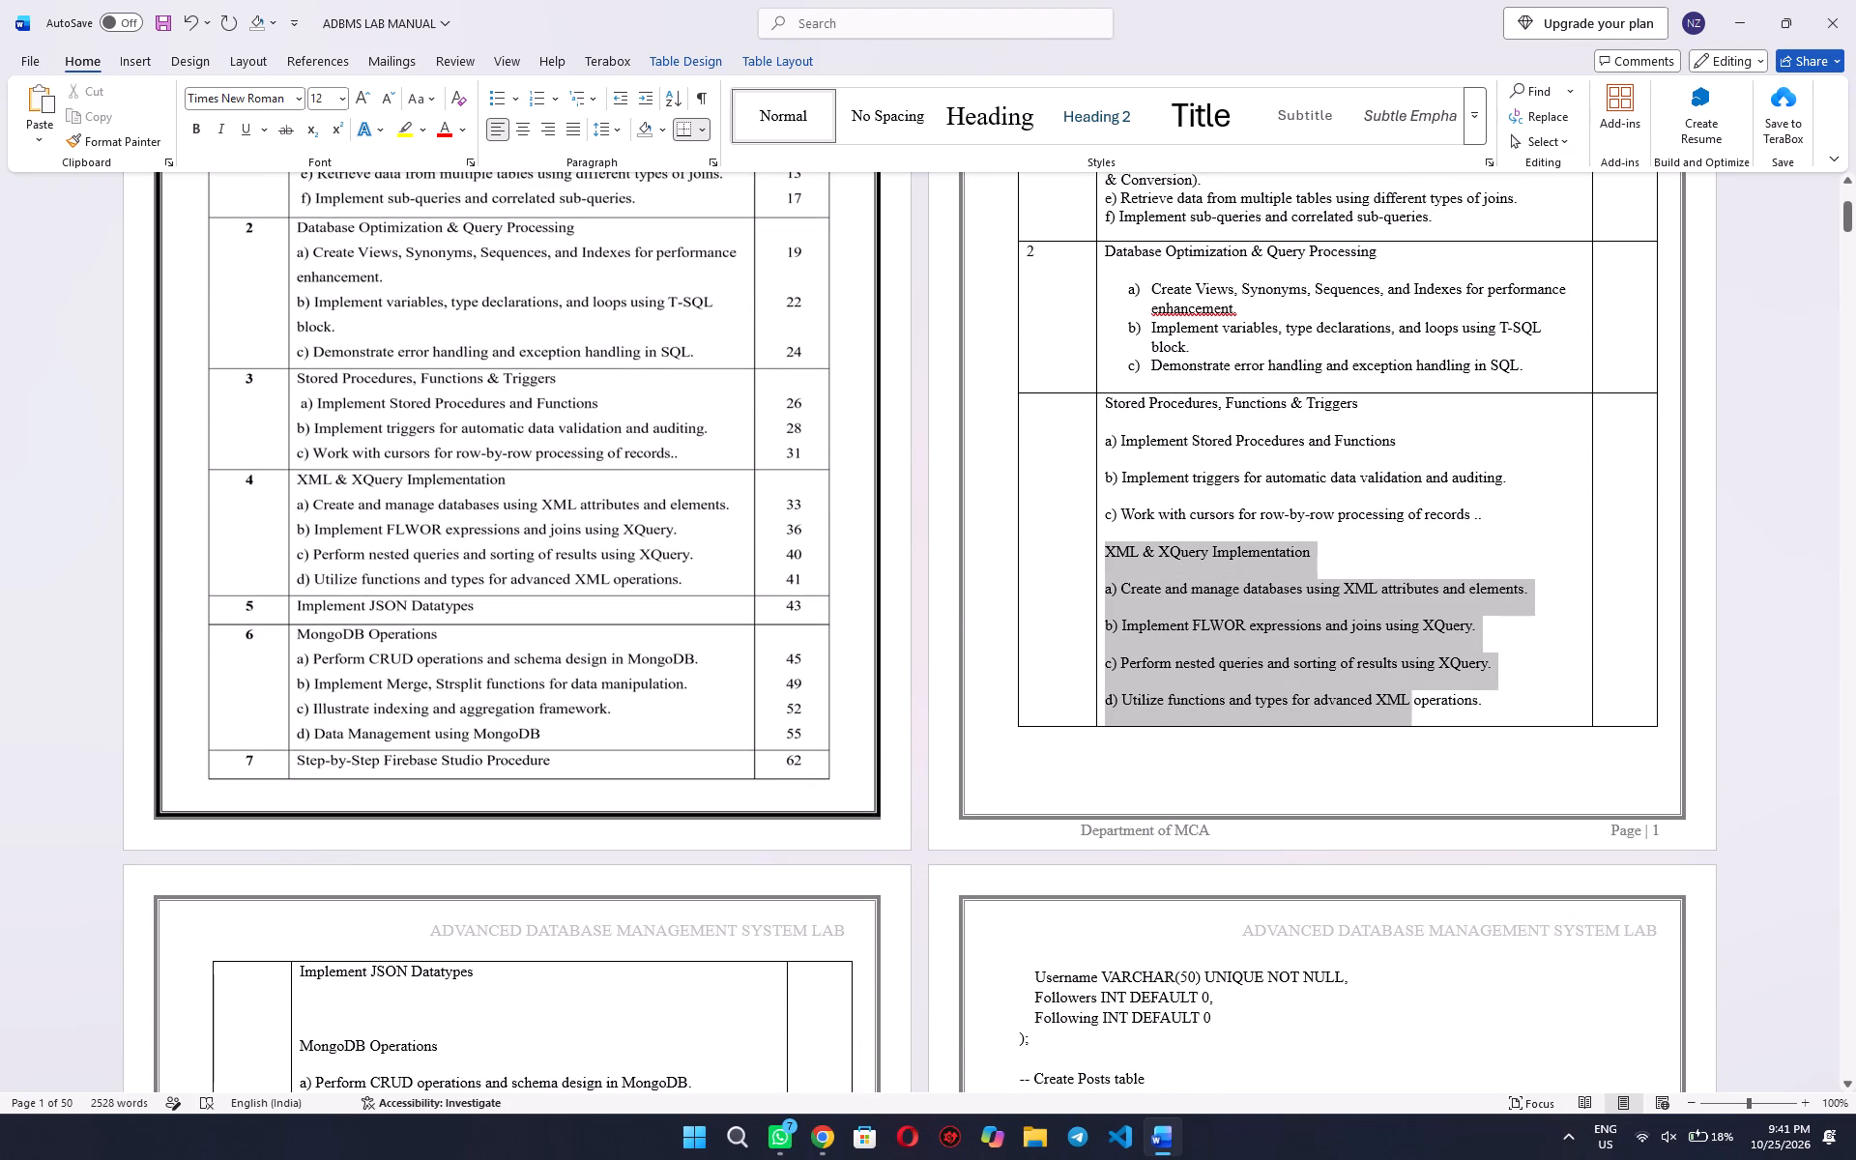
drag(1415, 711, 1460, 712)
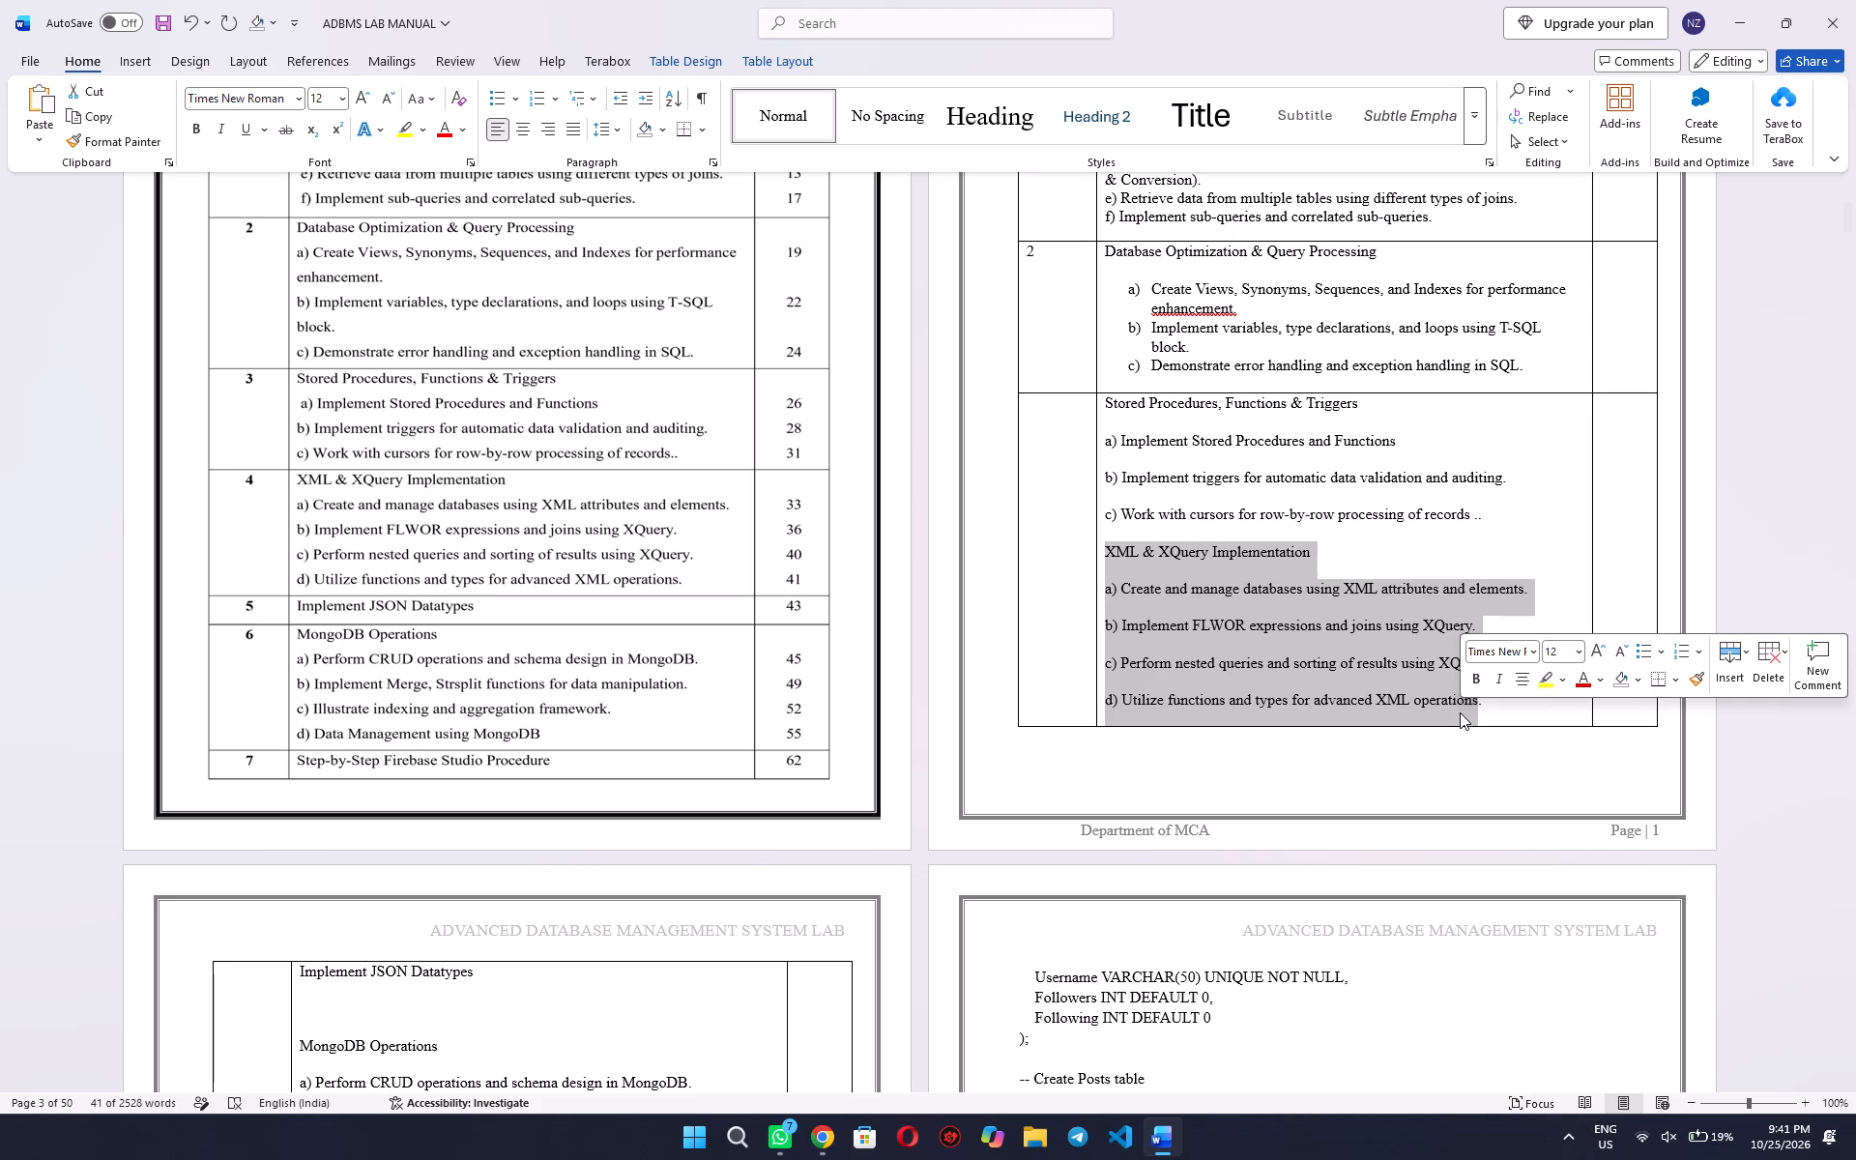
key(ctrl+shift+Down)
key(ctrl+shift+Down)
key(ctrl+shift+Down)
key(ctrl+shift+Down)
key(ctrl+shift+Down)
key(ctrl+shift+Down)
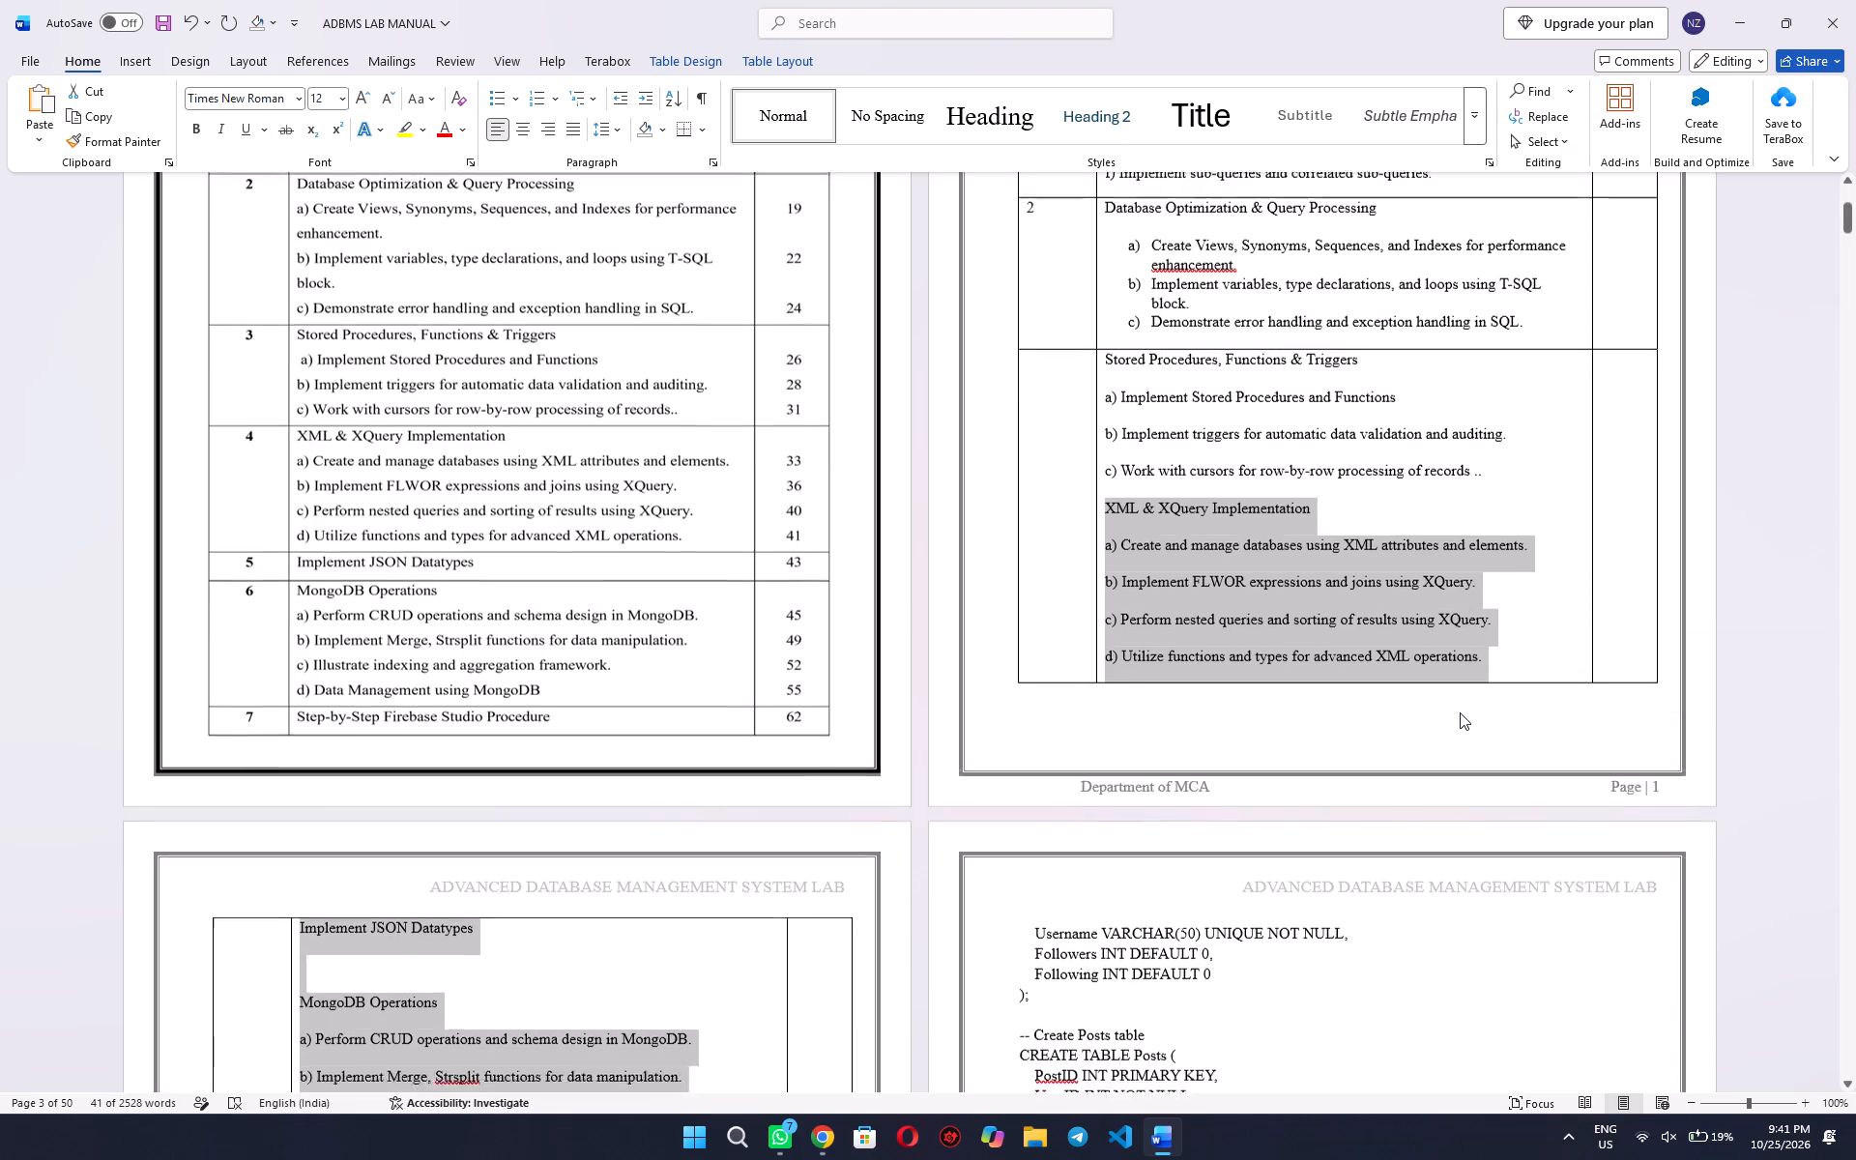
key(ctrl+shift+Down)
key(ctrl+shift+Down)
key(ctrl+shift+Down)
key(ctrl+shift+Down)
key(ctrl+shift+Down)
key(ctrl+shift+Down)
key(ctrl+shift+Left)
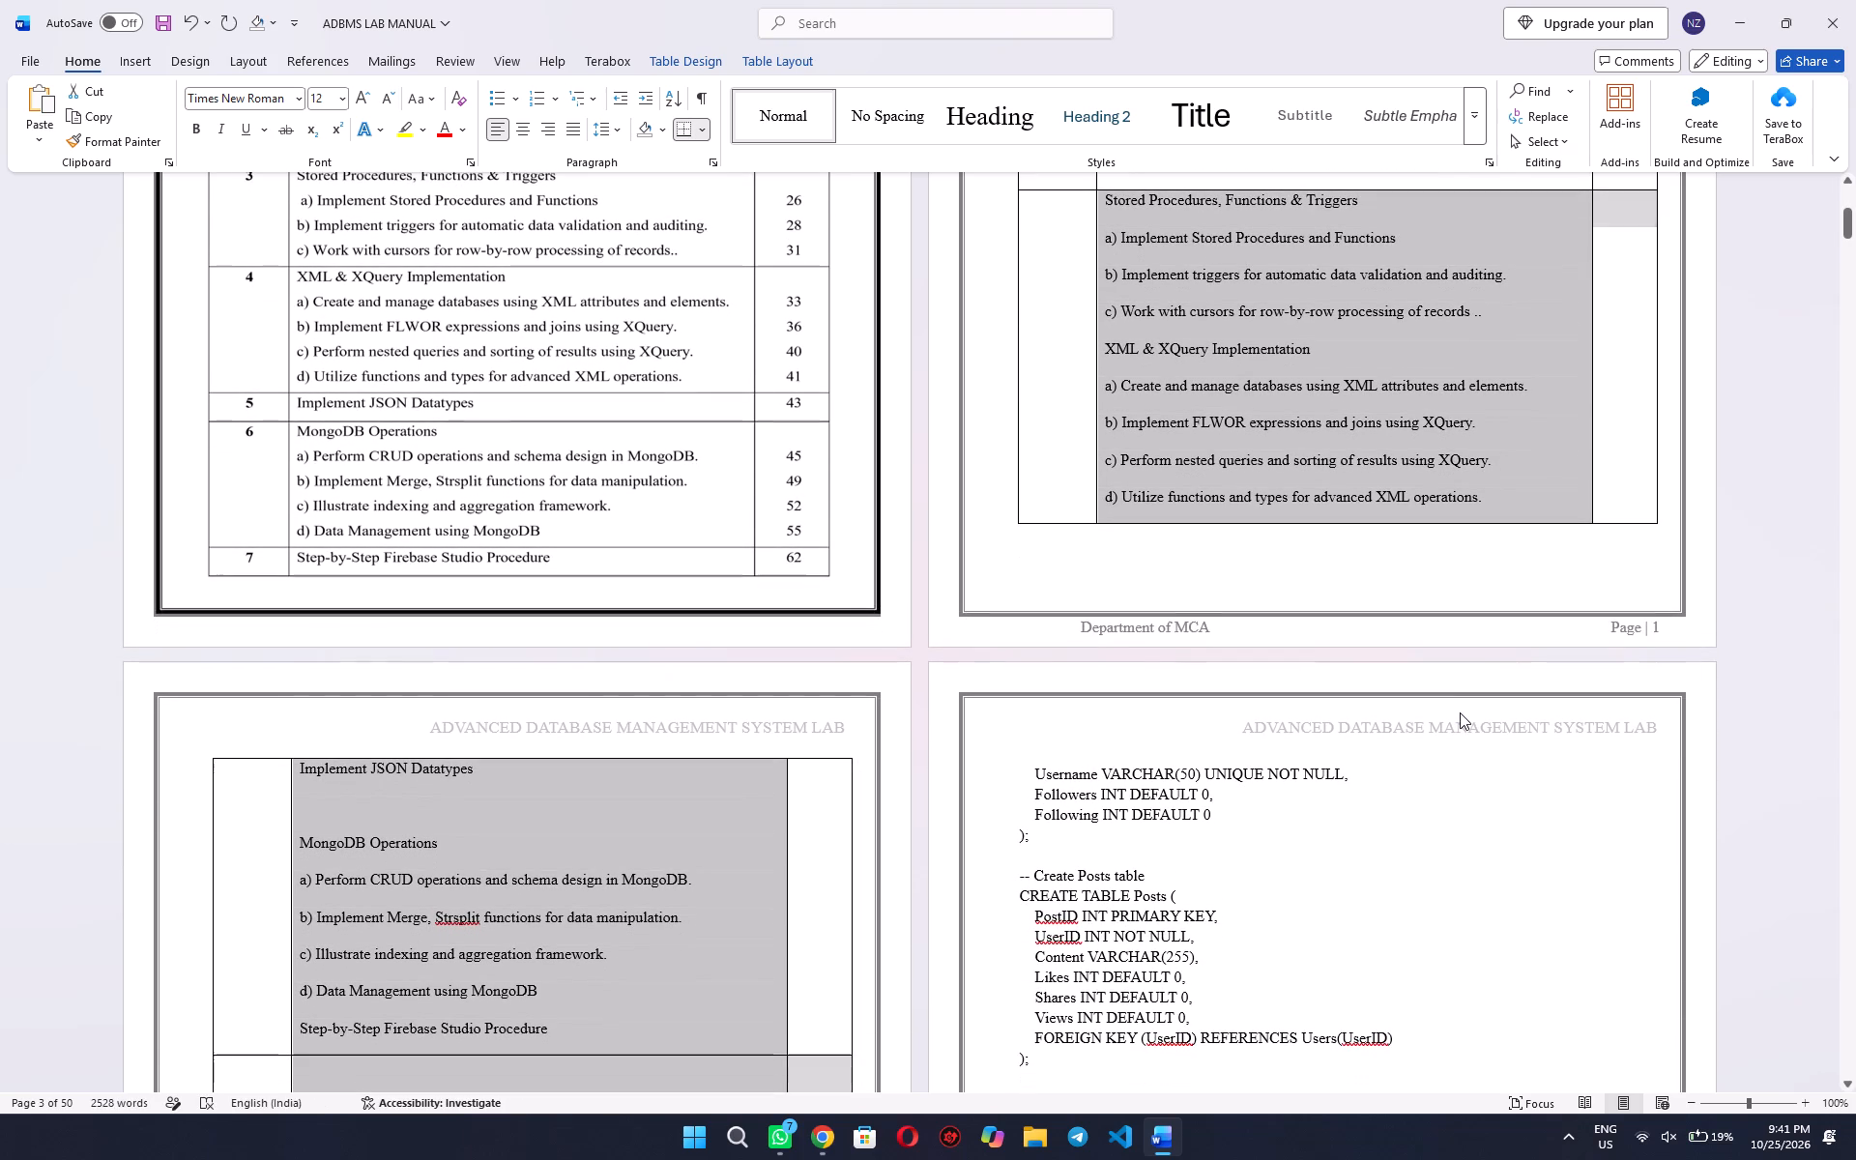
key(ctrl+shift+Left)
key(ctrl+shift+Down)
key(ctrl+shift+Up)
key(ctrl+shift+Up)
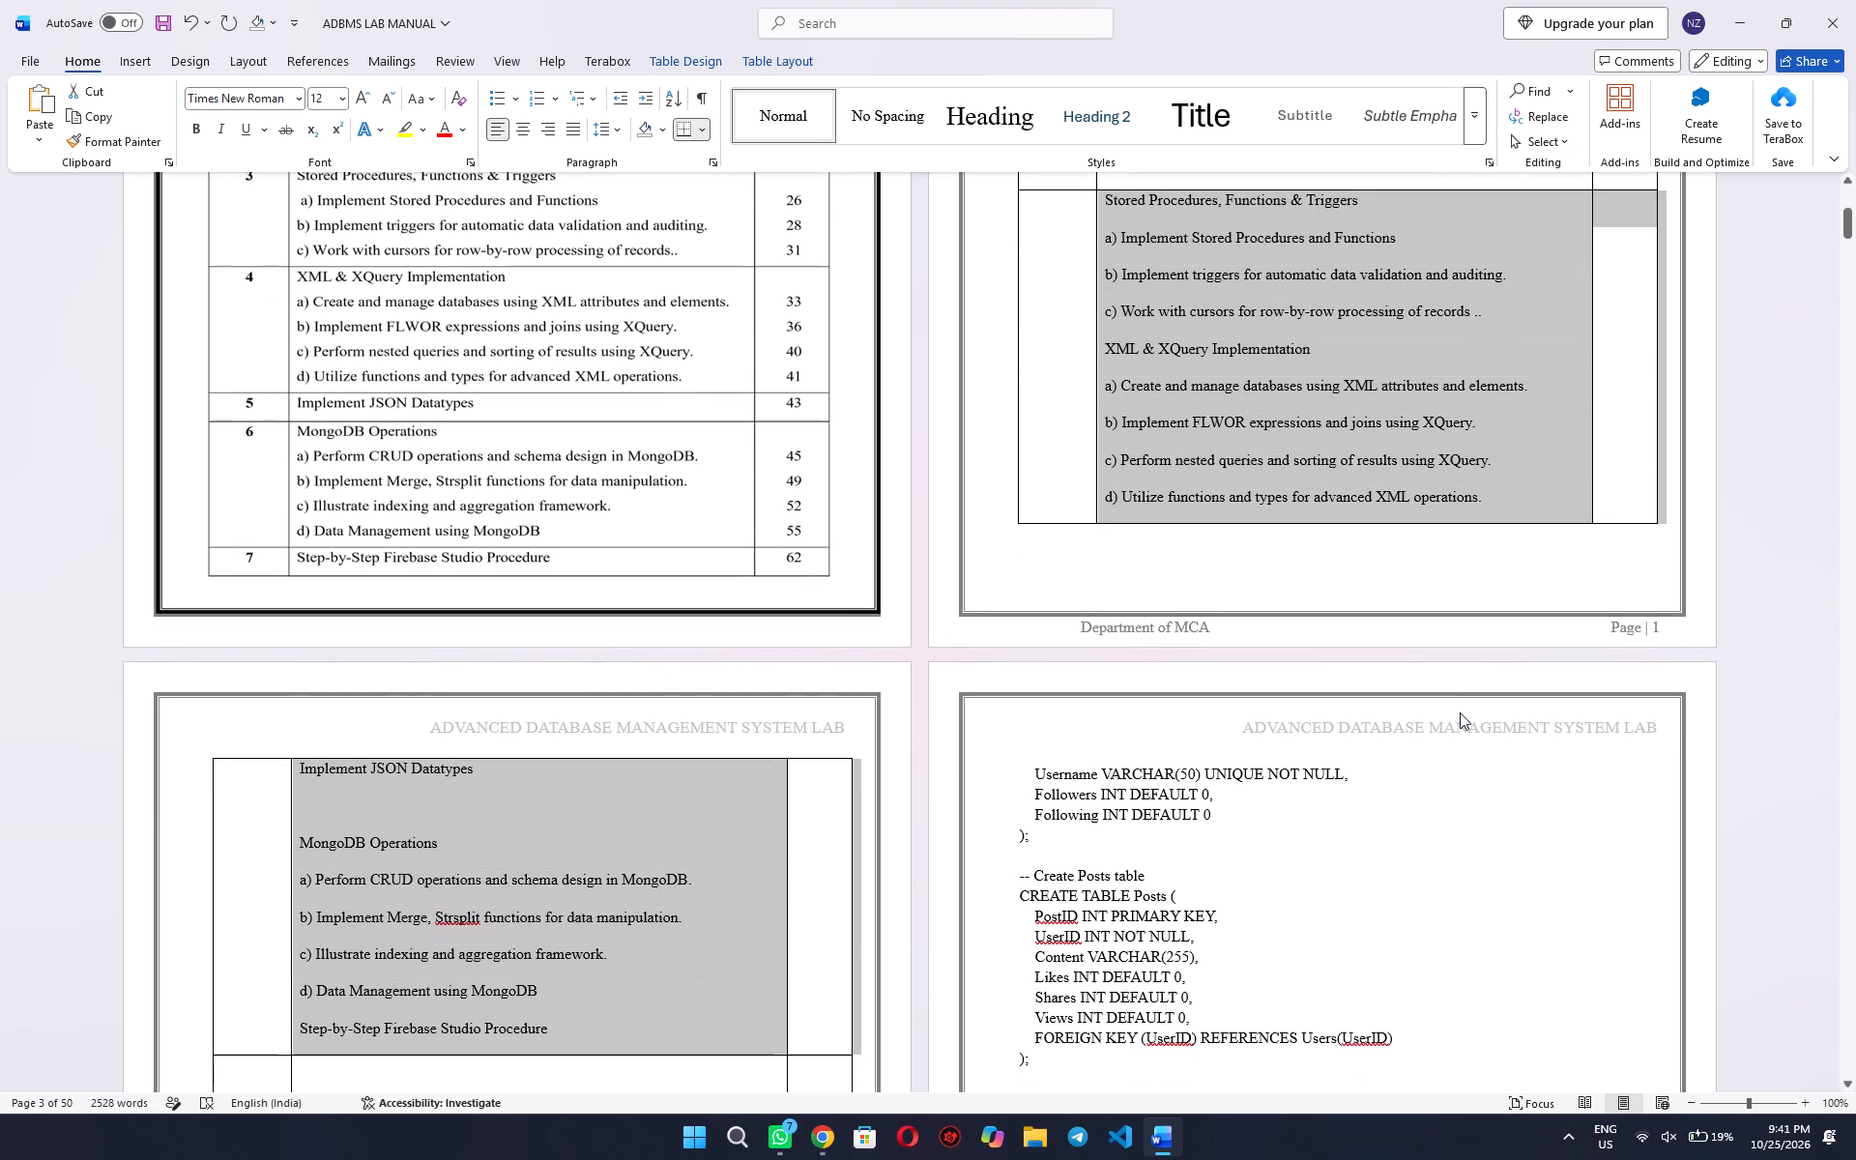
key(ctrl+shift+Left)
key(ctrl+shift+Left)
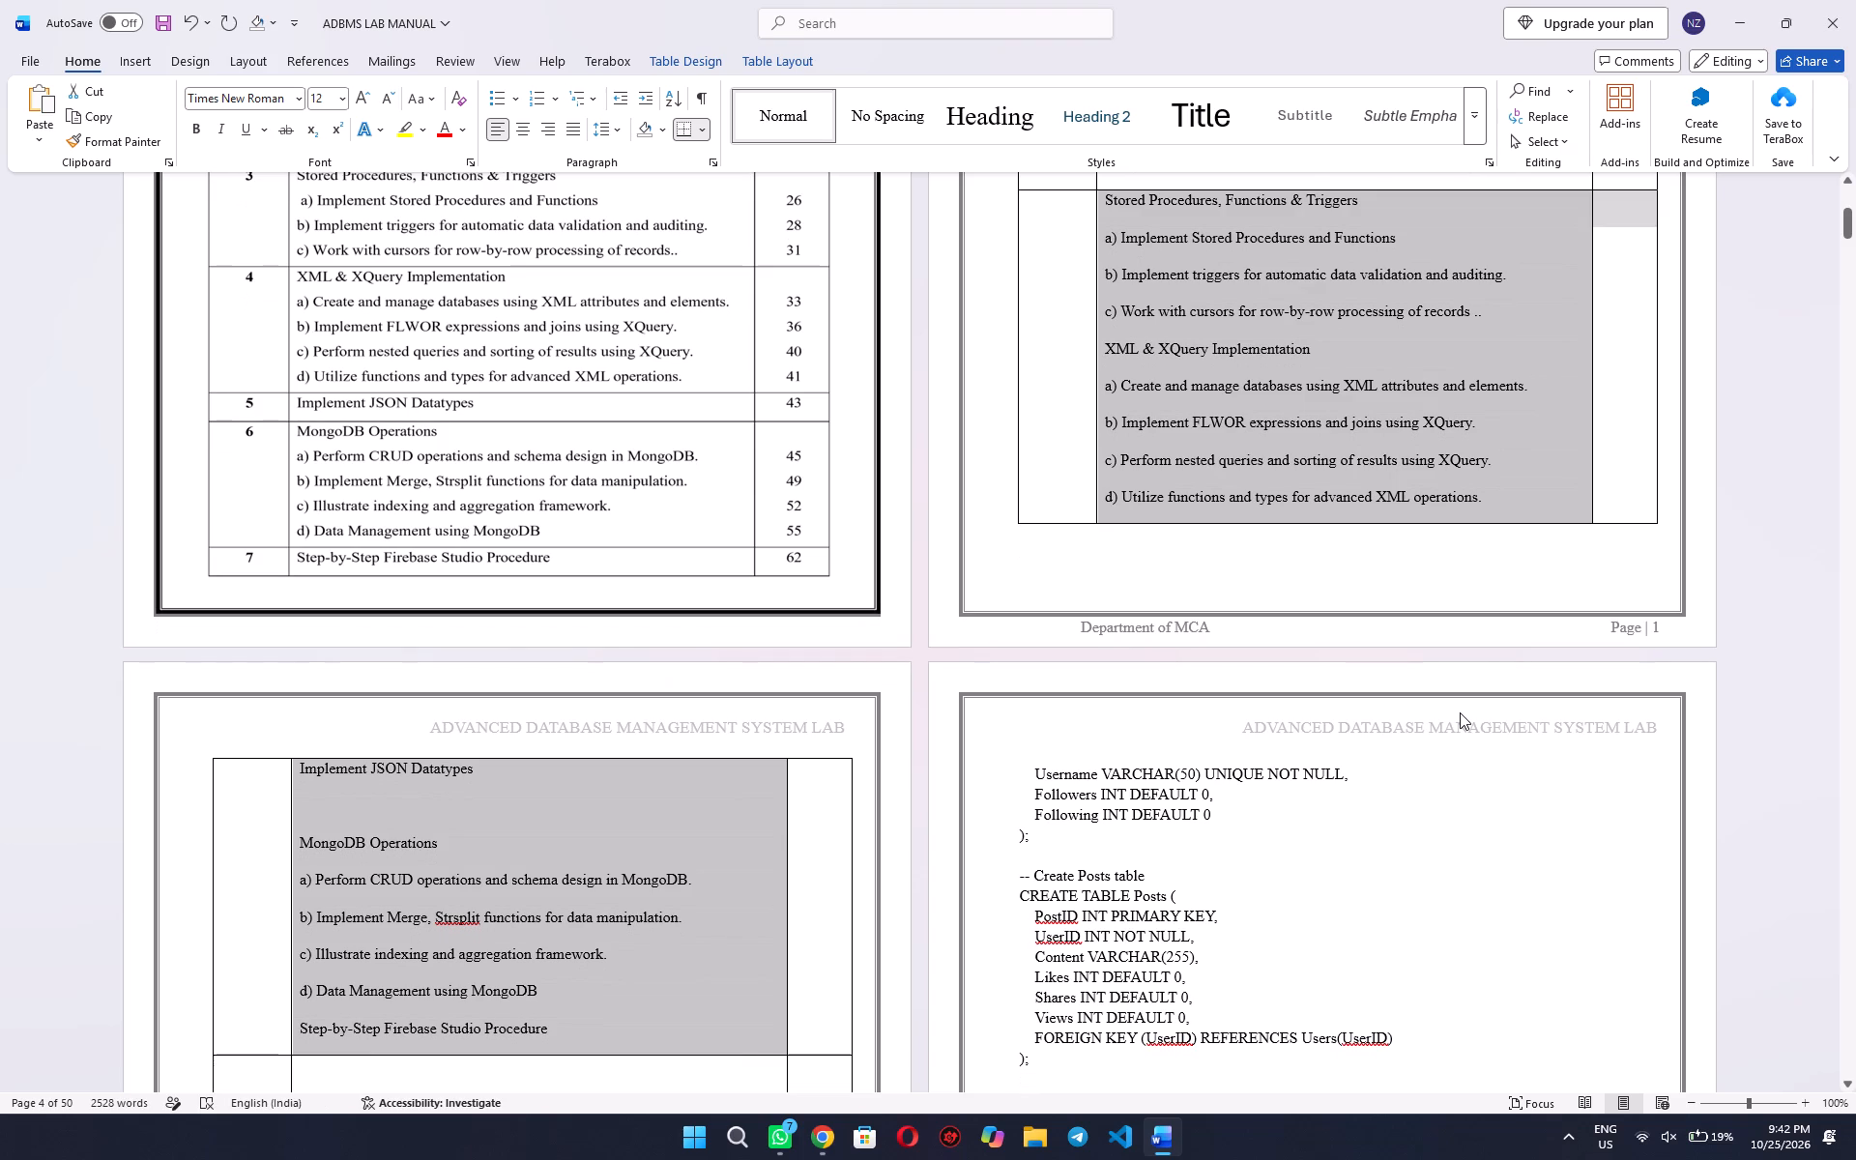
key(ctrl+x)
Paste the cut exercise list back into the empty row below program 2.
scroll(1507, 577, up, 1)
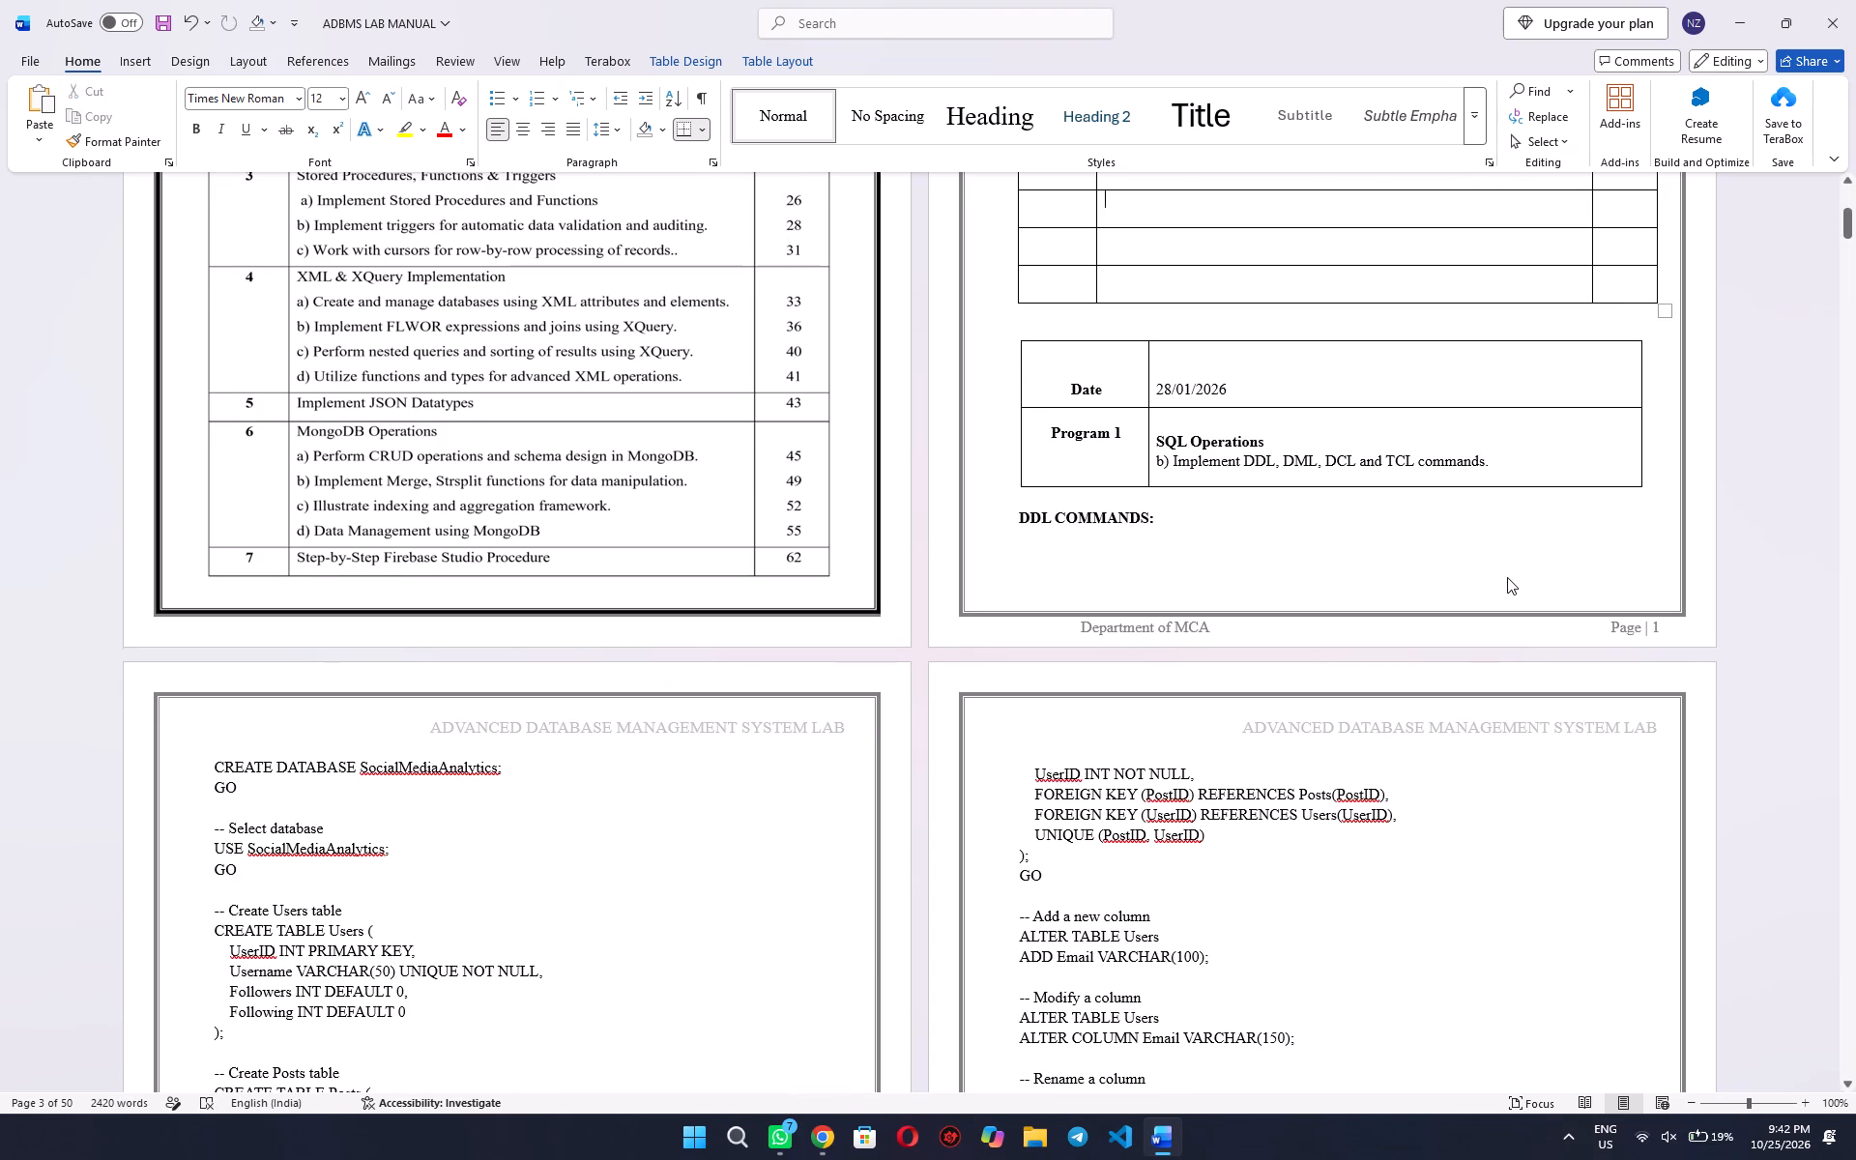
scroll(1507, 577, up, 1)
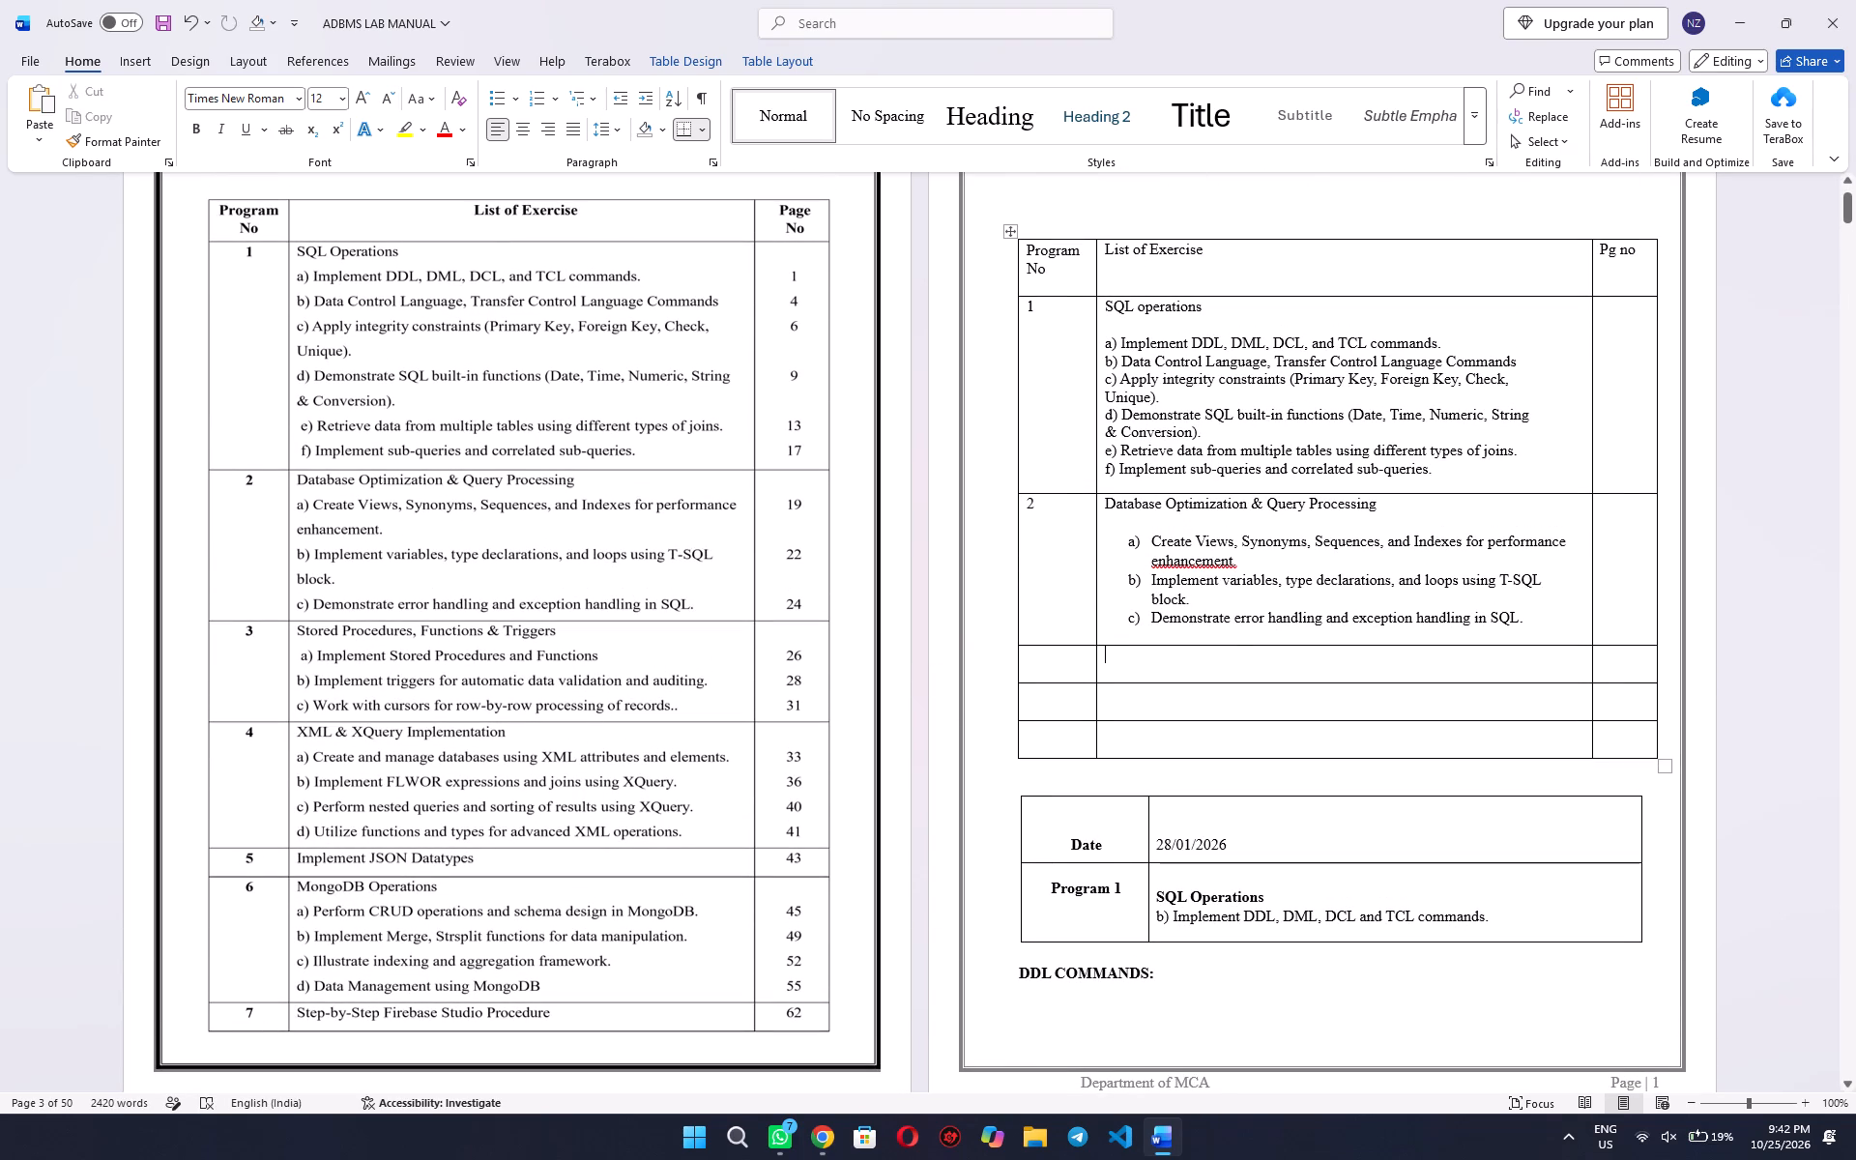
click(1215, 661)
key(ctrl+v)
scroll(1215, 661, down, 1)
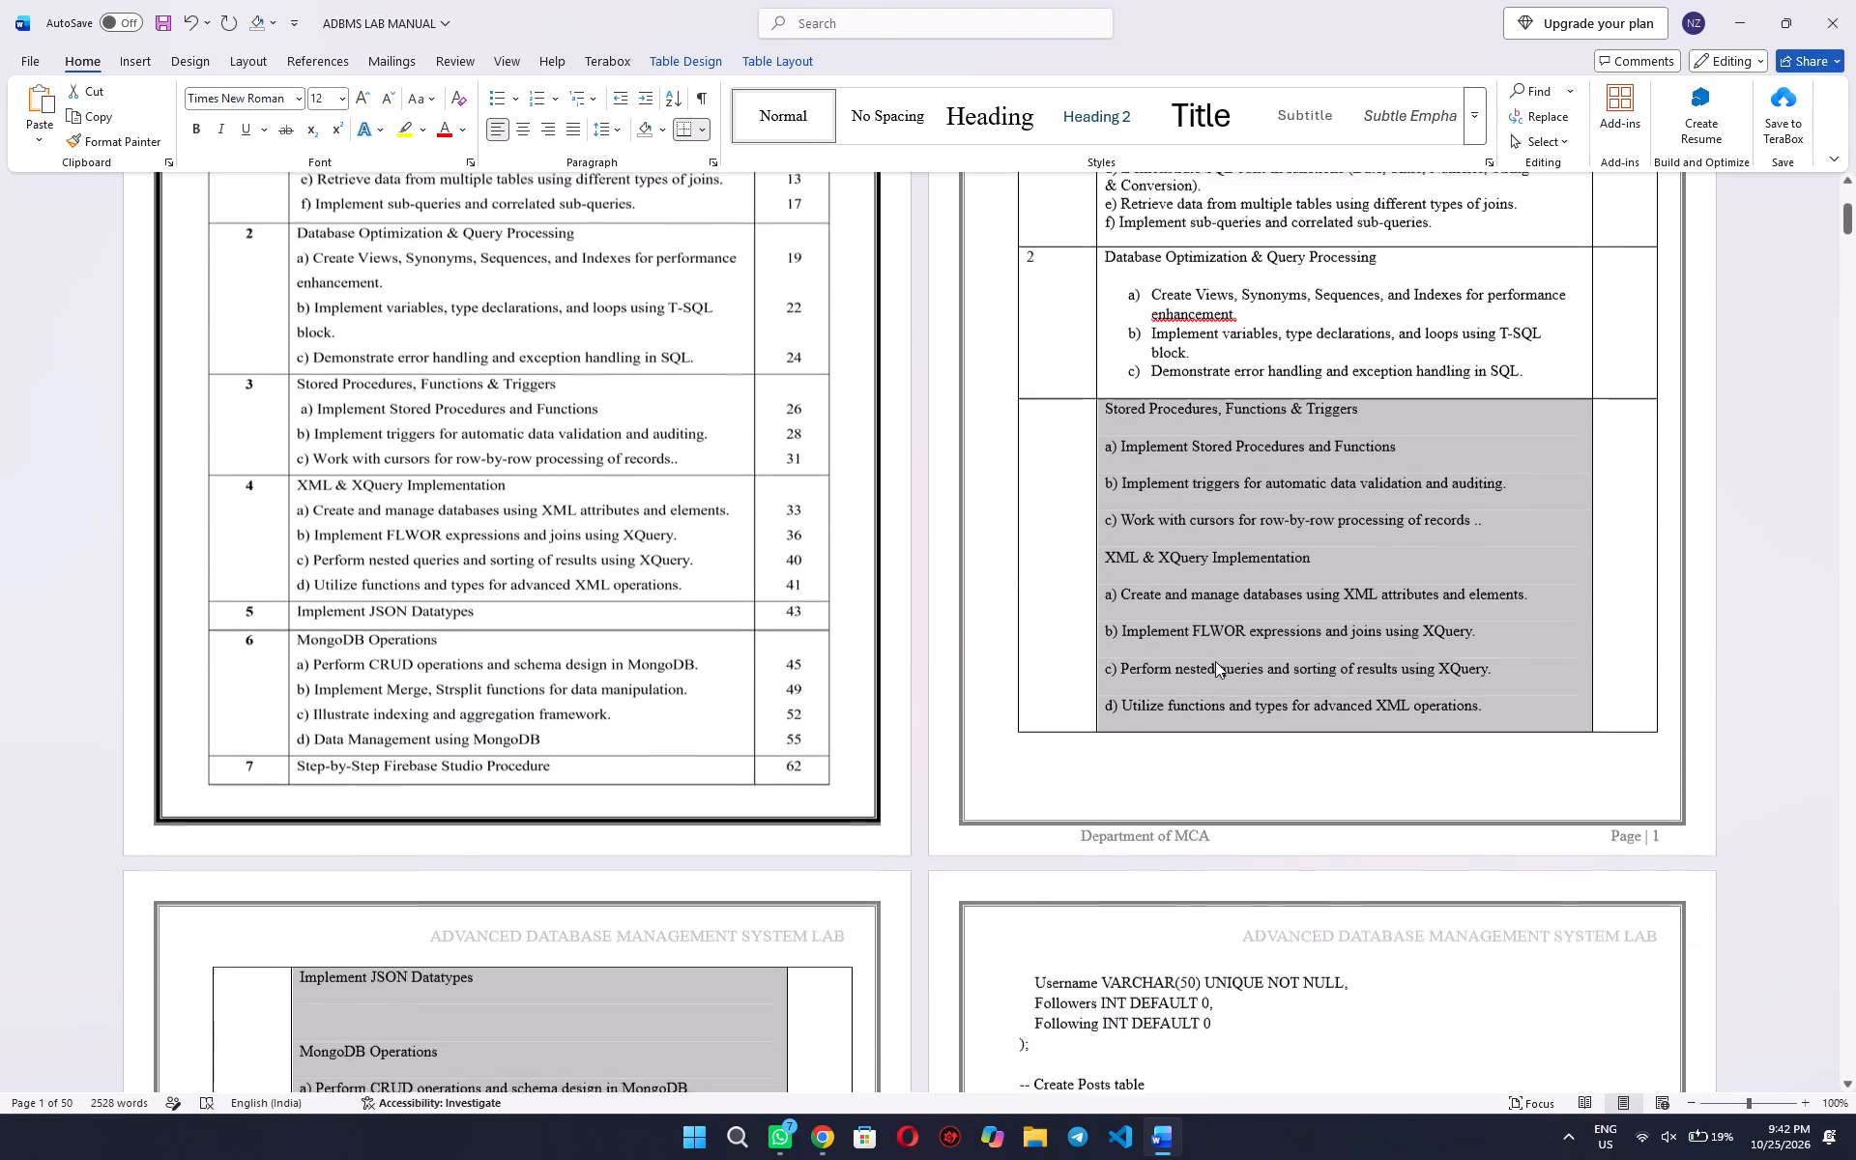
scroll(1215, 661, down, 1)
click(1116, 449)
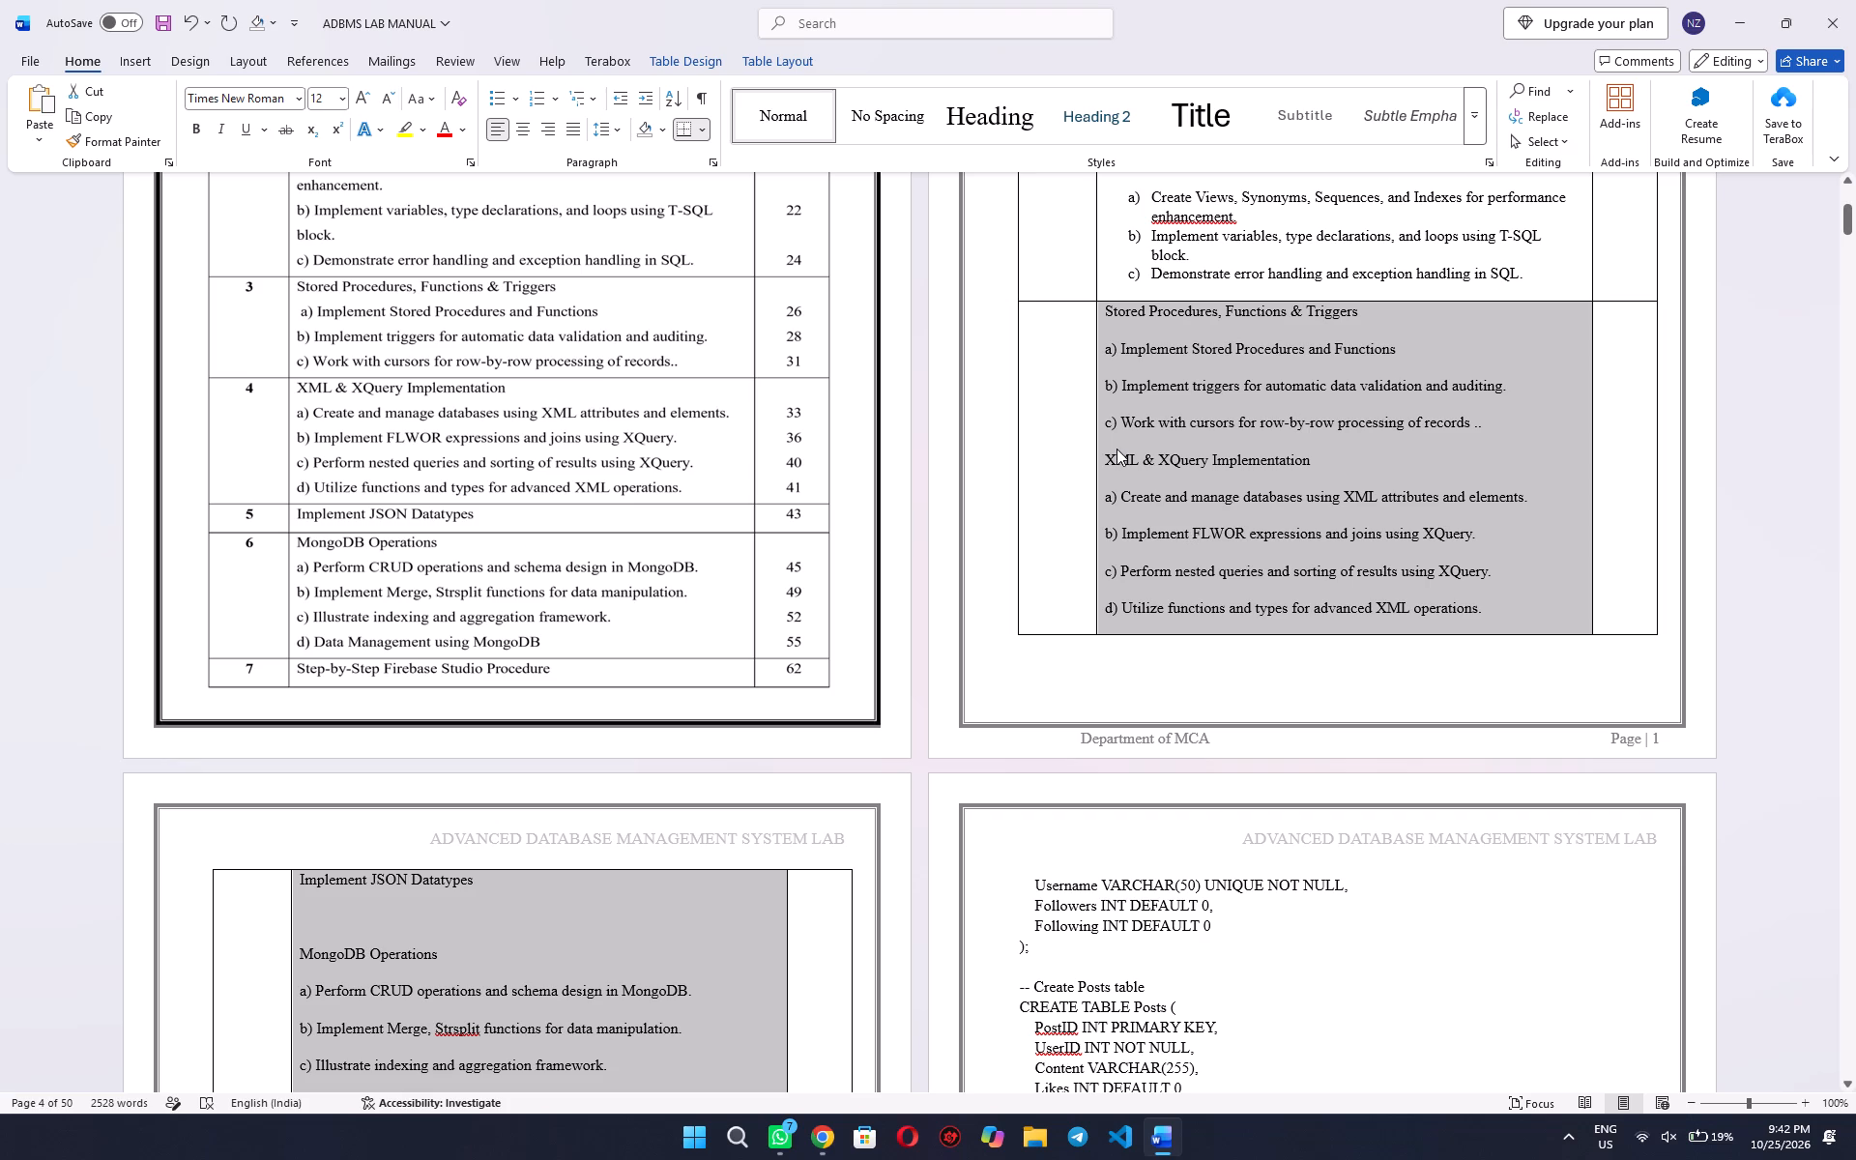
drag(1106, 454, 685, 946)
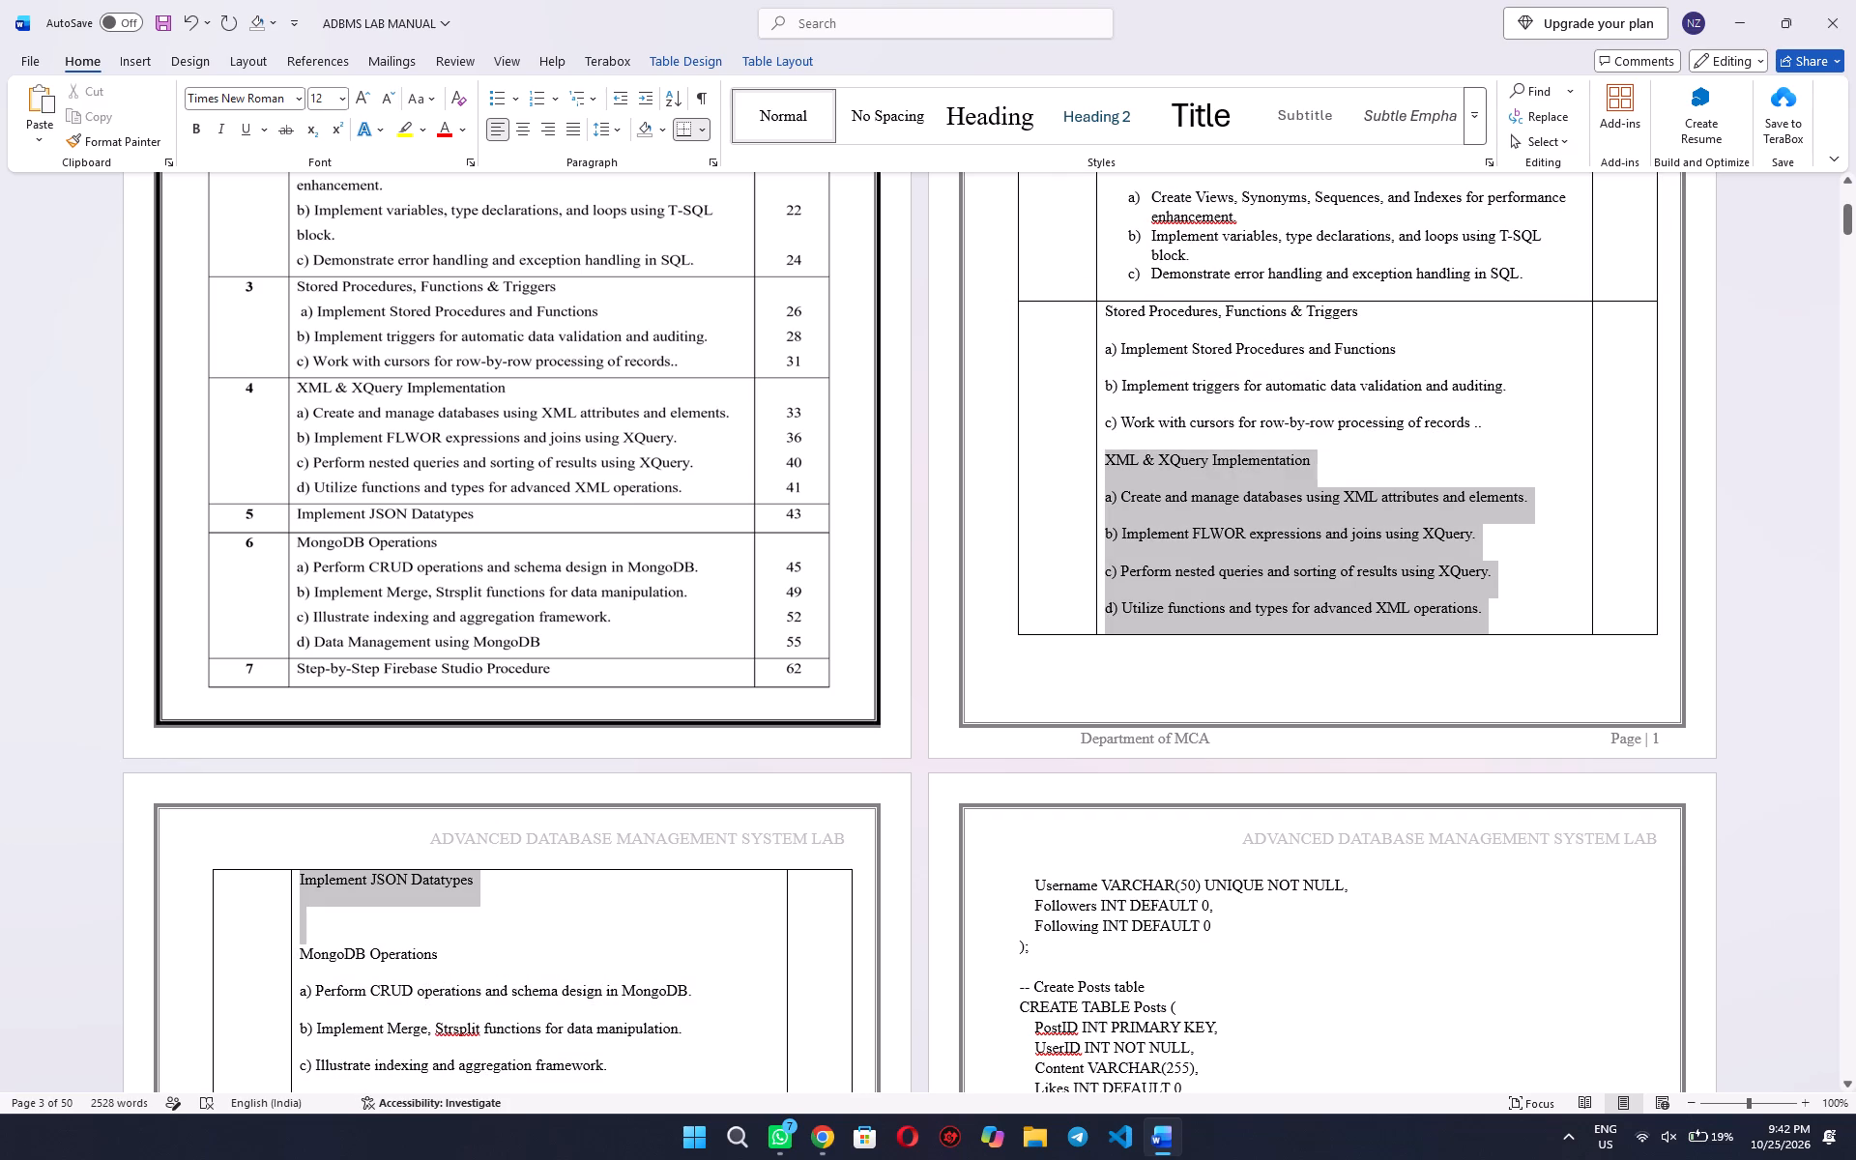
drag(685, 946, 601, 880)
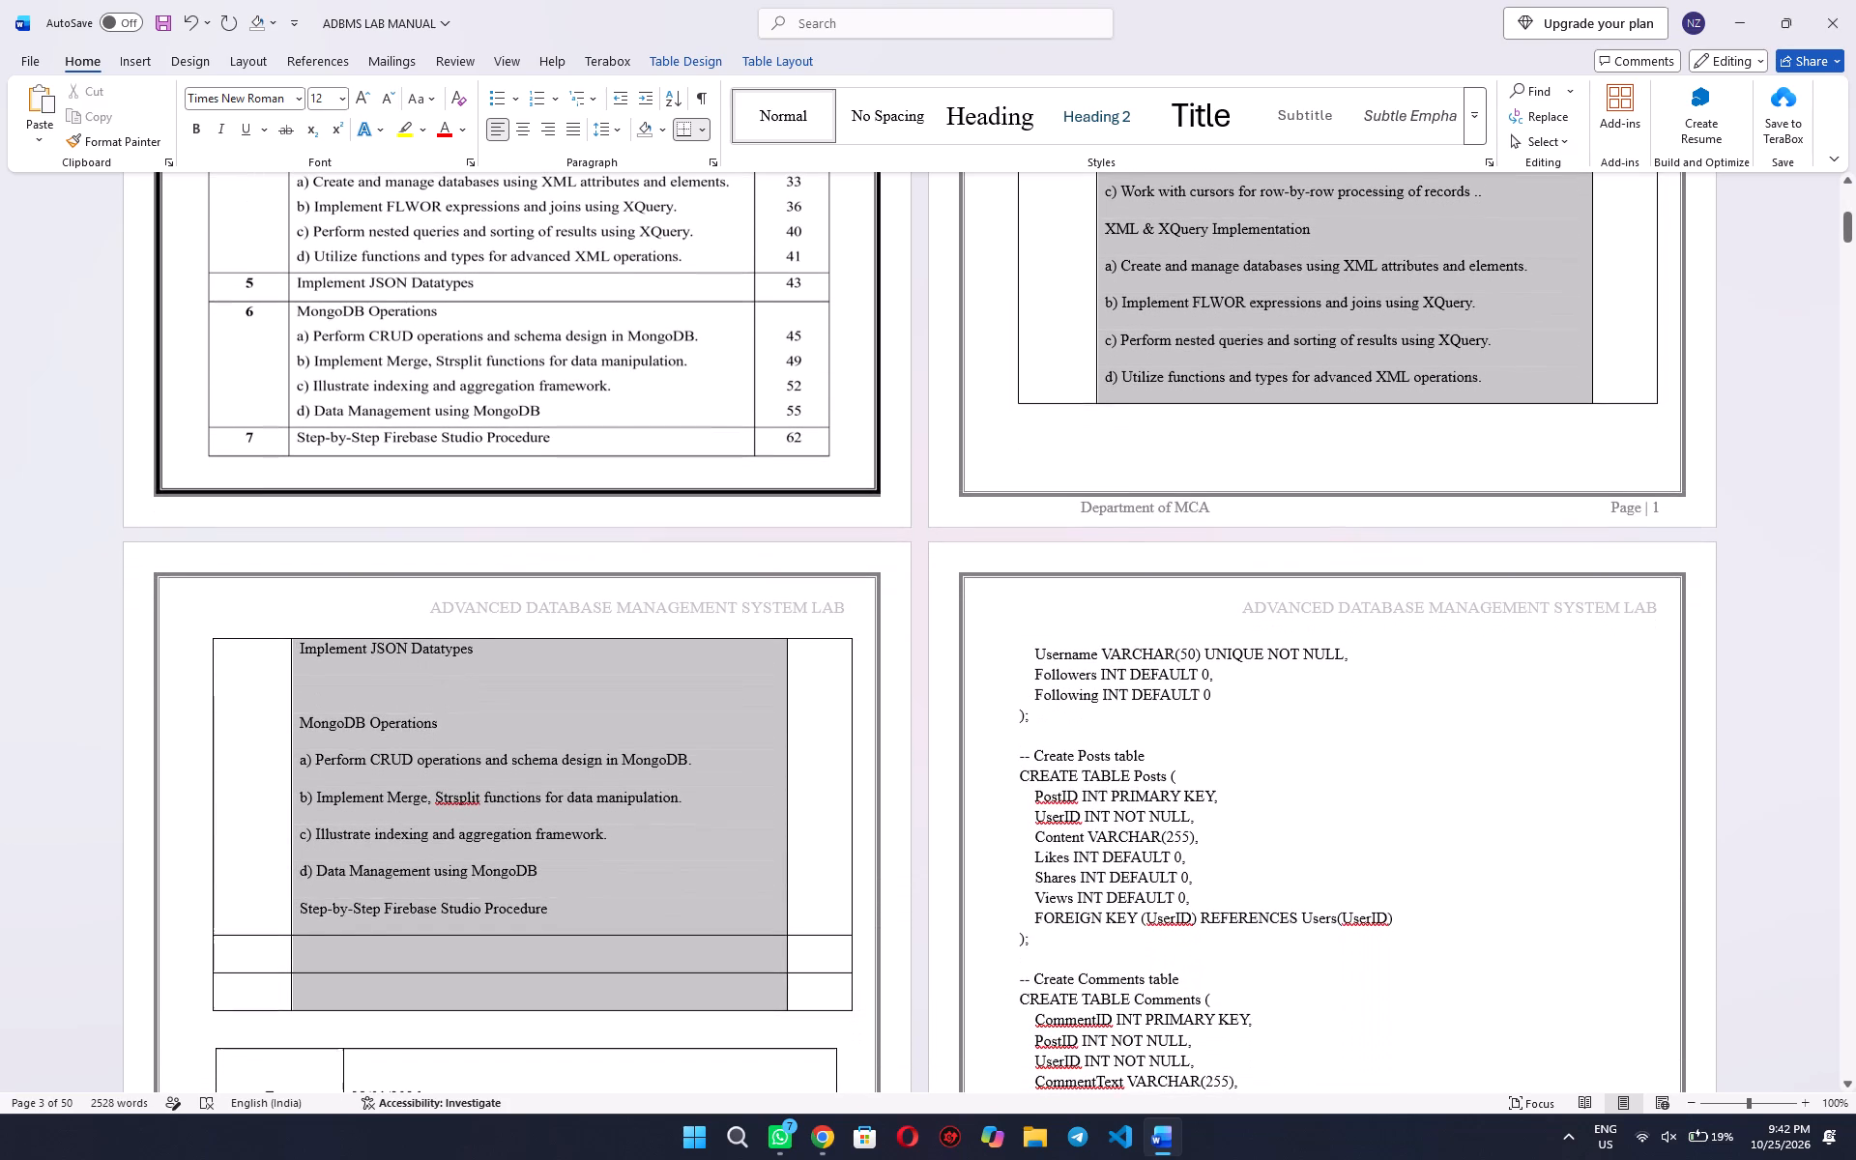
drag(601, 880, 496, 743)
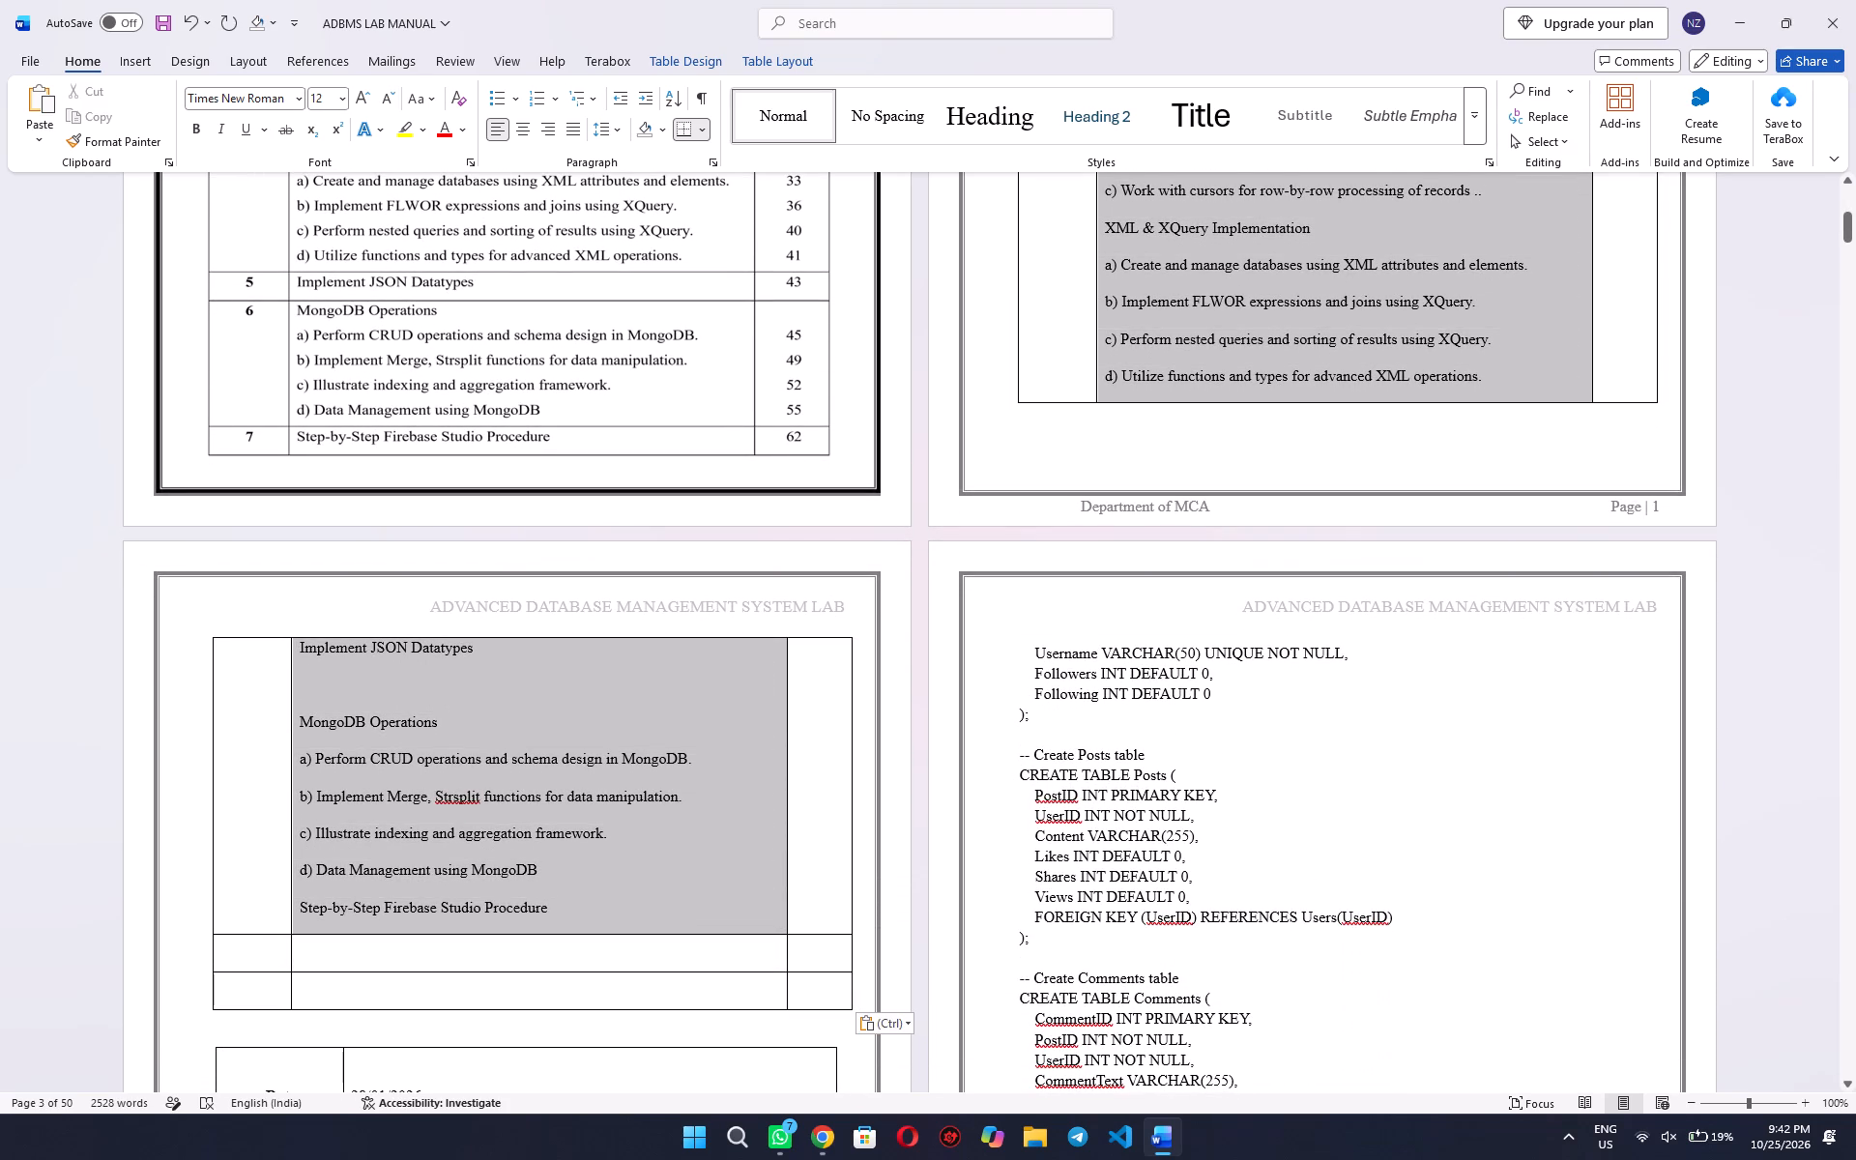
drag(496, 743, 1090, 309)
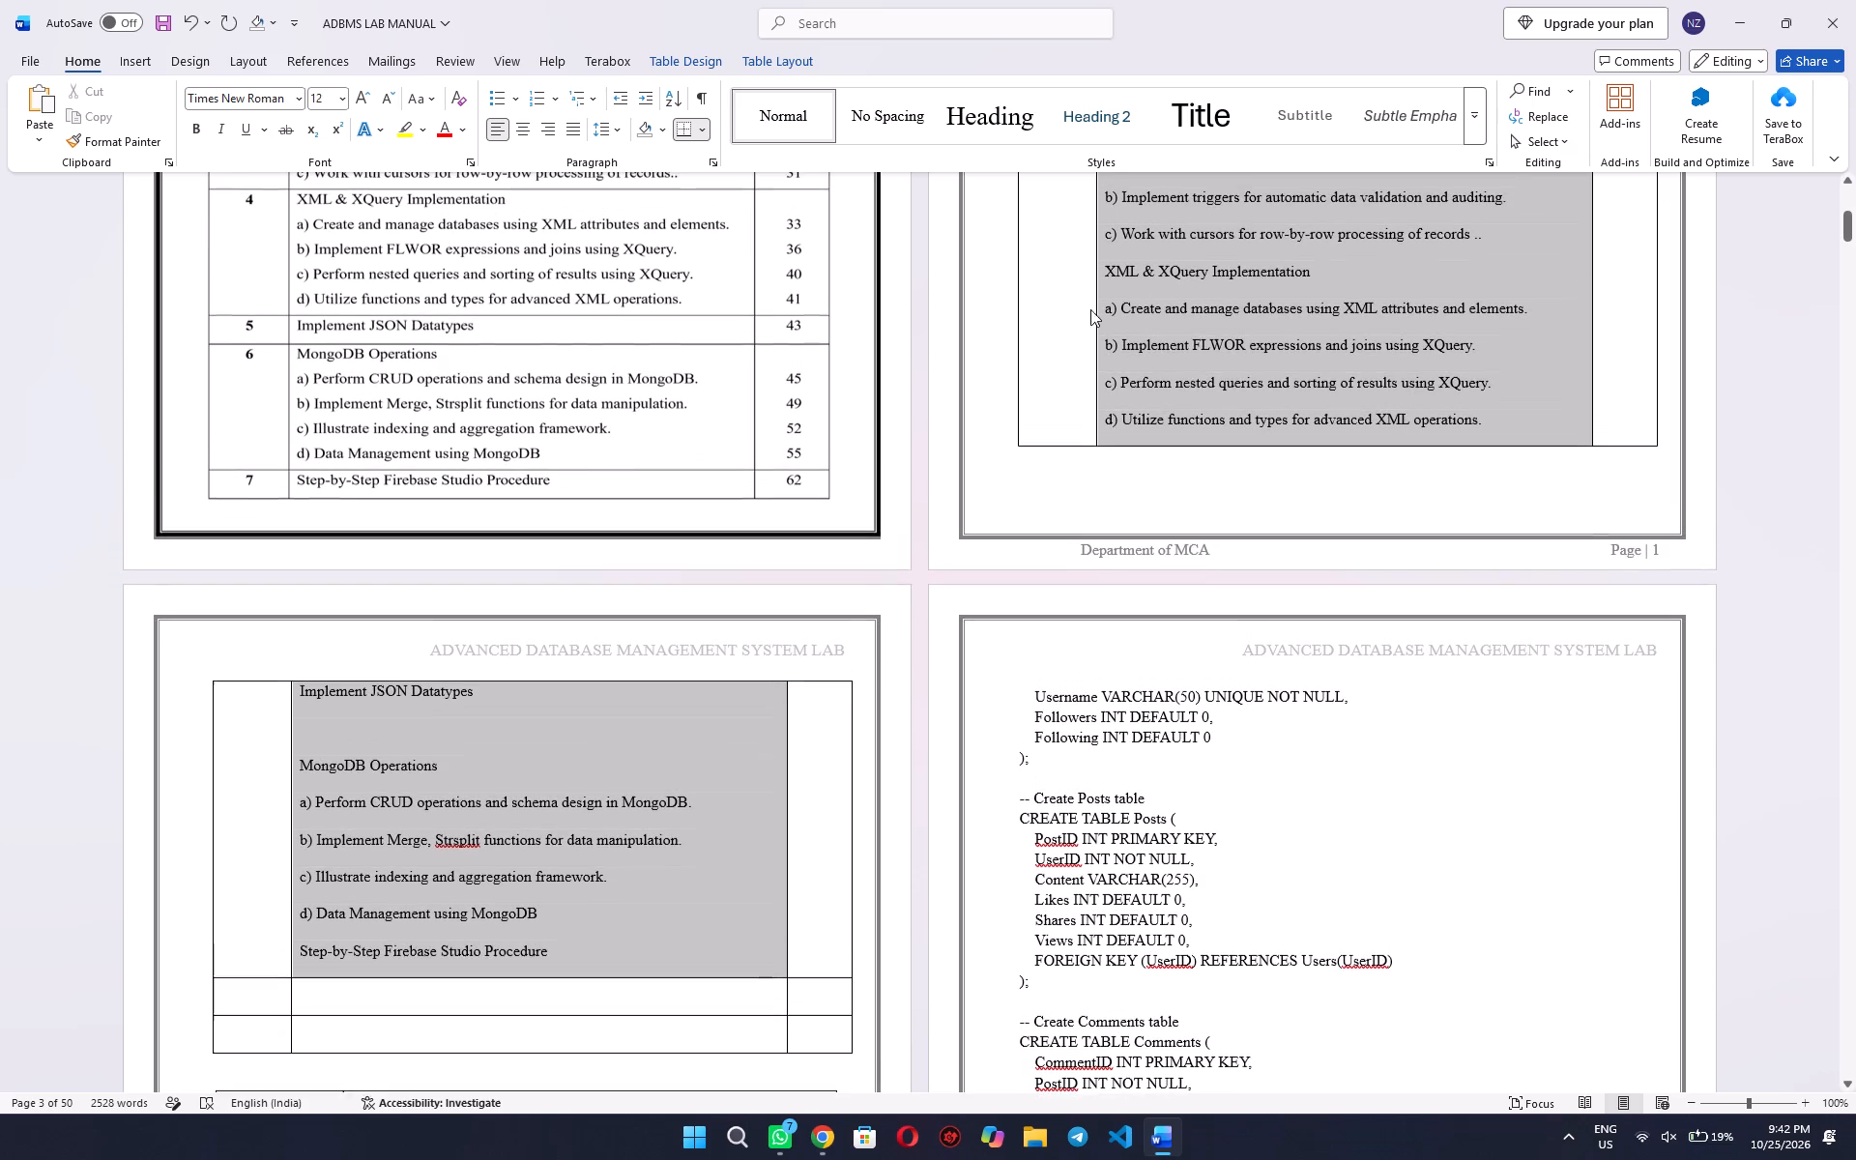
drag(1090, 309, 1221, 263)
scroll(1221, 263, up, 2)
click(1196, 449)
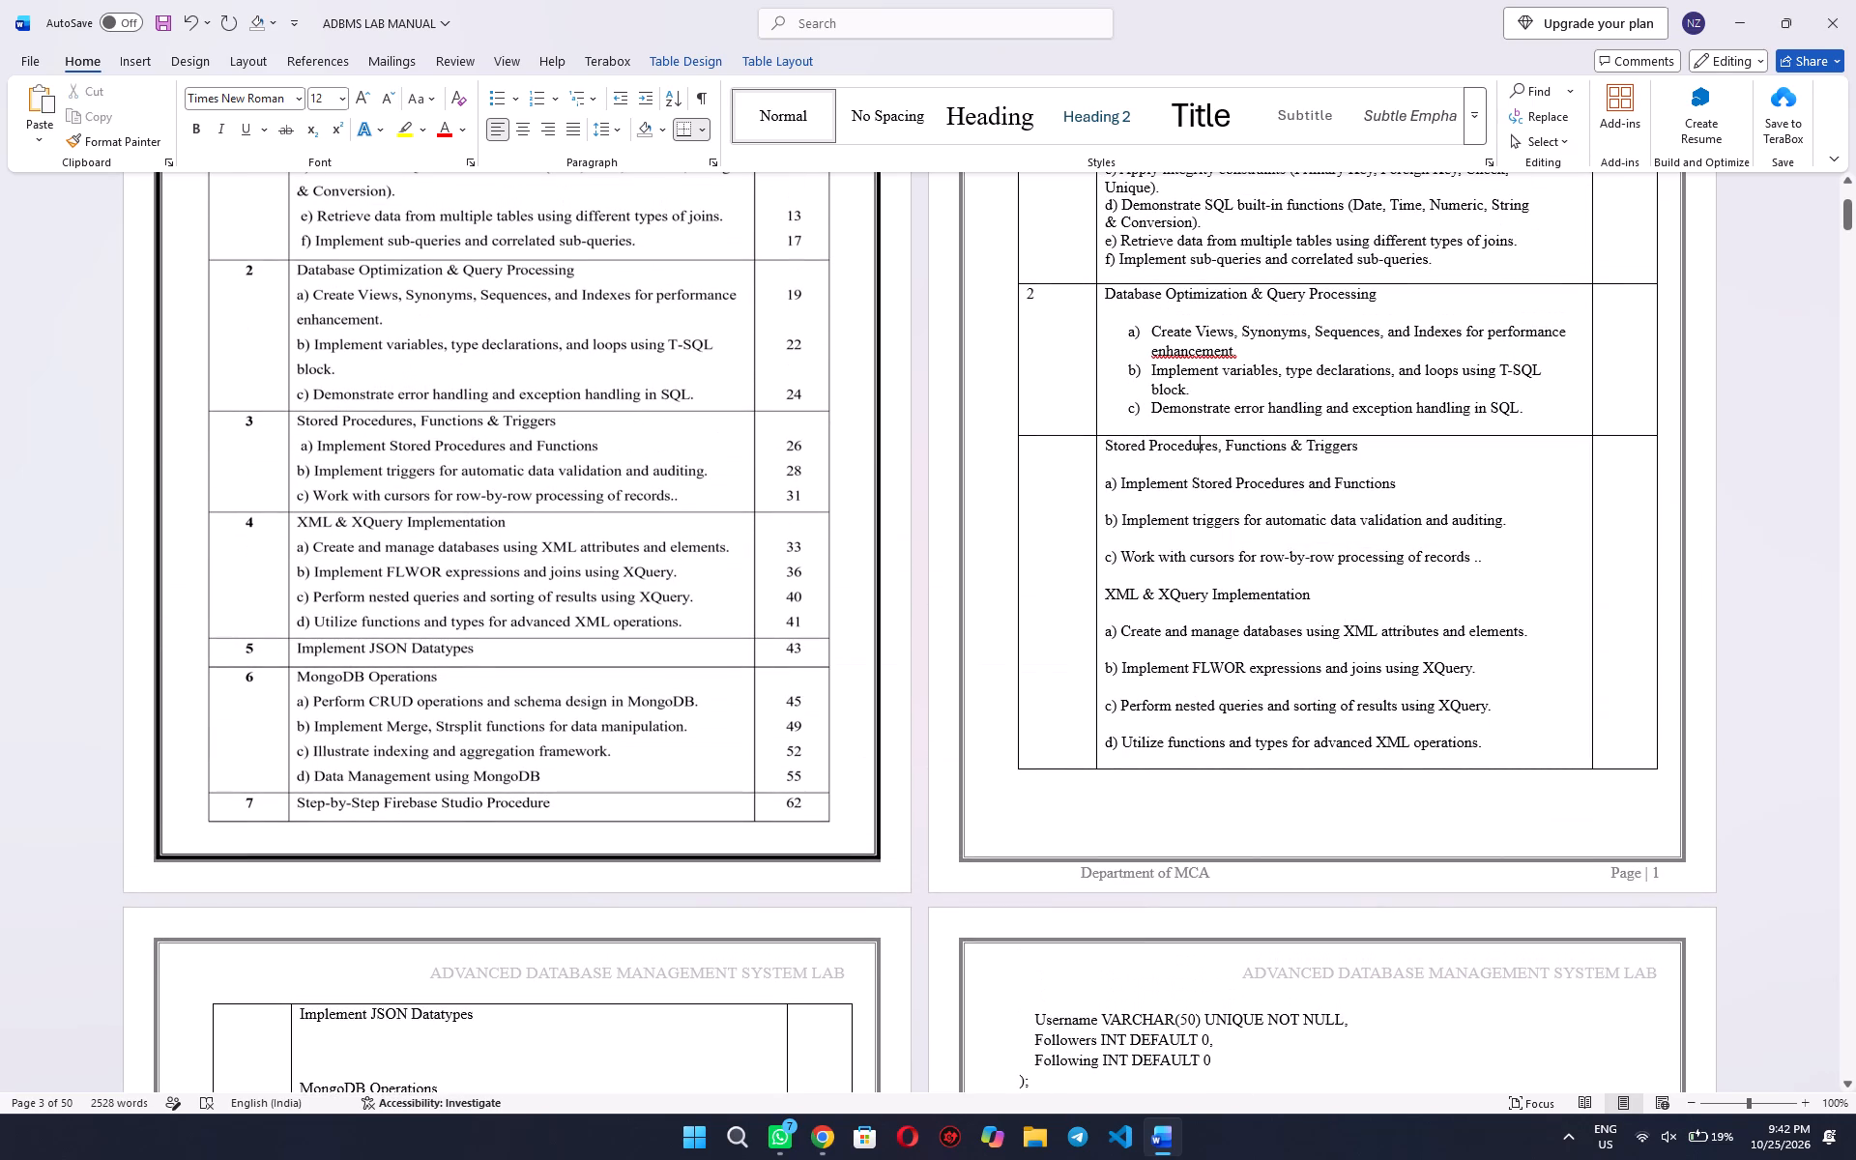
Move the text from "XML & XQuery Implementation" onward into the empty row below Stored Procedures, Functions & Triggers, removing the leftover blank line.
drag(1108, 592, 1405, 723)
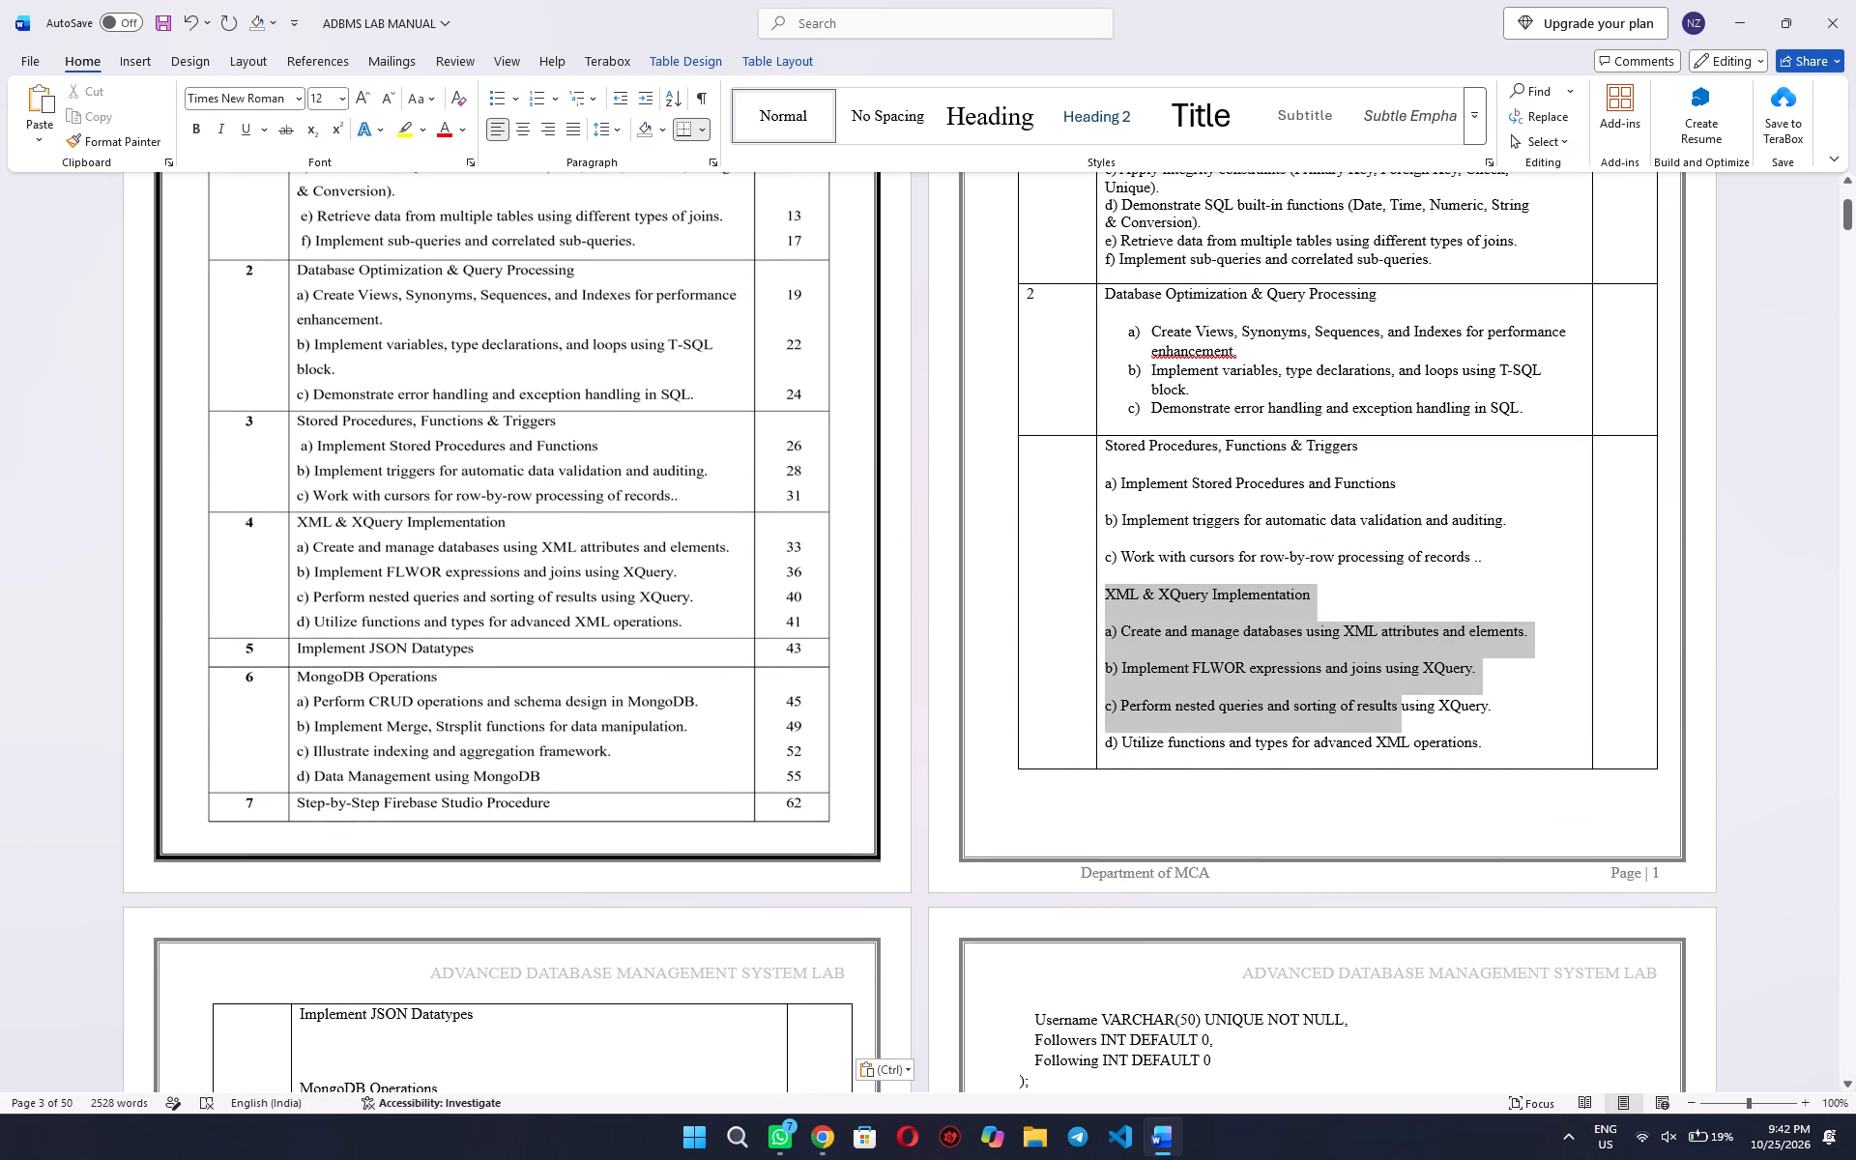
drag(1405, 723, 1480, 749)
key(ctrl+shift+Right)
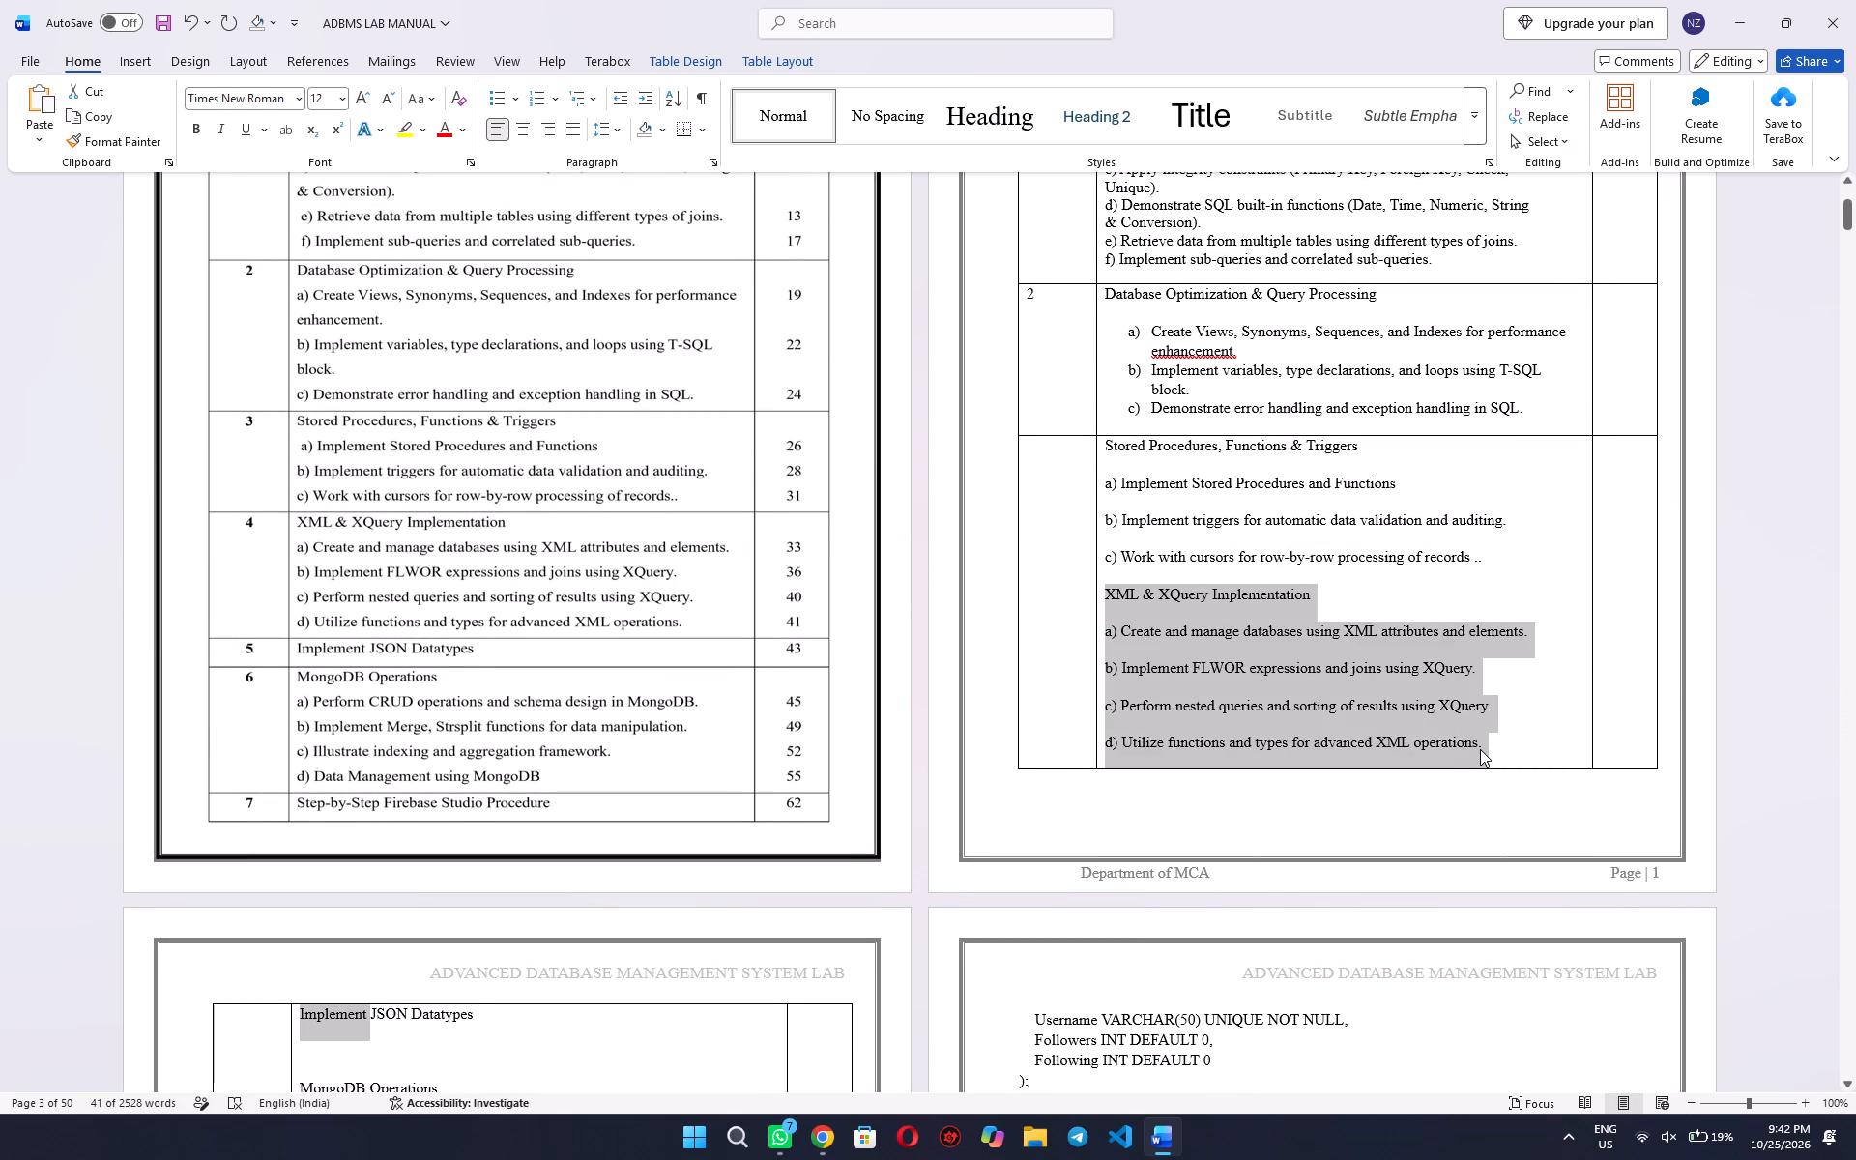
key(ctrl+shift+Right)
key(ctrl+shift+Right)
key(ctrl+shift+Right)
key(ctrl+shift+Right)
key(ctrl+shift+Right)
key(ctrl+shift+Right)
key(ctrl+shift+Right)
key(ctrl+shift+Right)
key(ctrl+shift+Right)
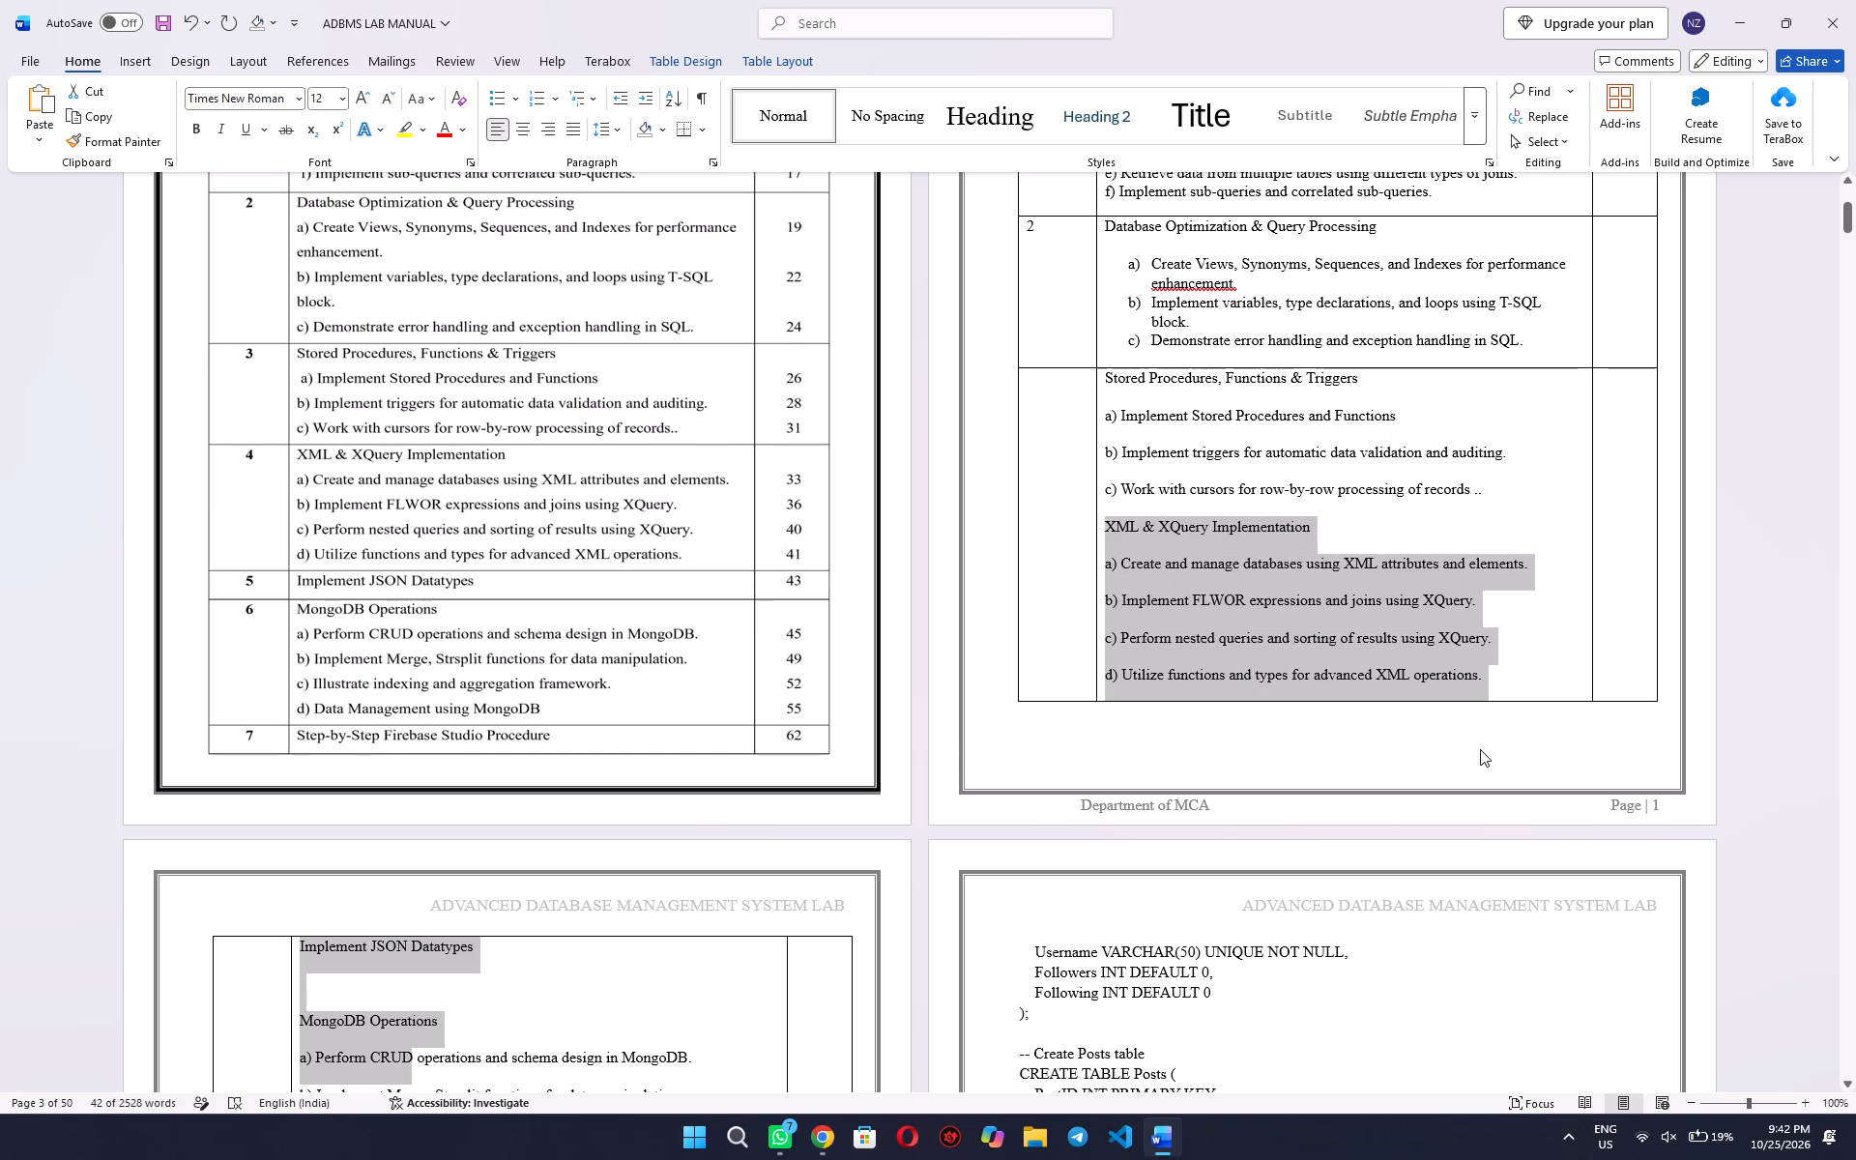
key(ctrl+shift+Right)
key(ctrl+shift+Right)
key(ctrl+shift+Right)
key(ctrl+shift+Right)
key(ctrl+shift+Right)
key(ctrl+shift+Right)
key(ctrl+shift+Right)
key(ctrl+shift+Right)
key(ctrl+shift+Right)
key(ctrl+shift+Right)
key(ctrl+shift+Right)
key(ctrl+shift+Right)
key(ctrl+shift+Right)
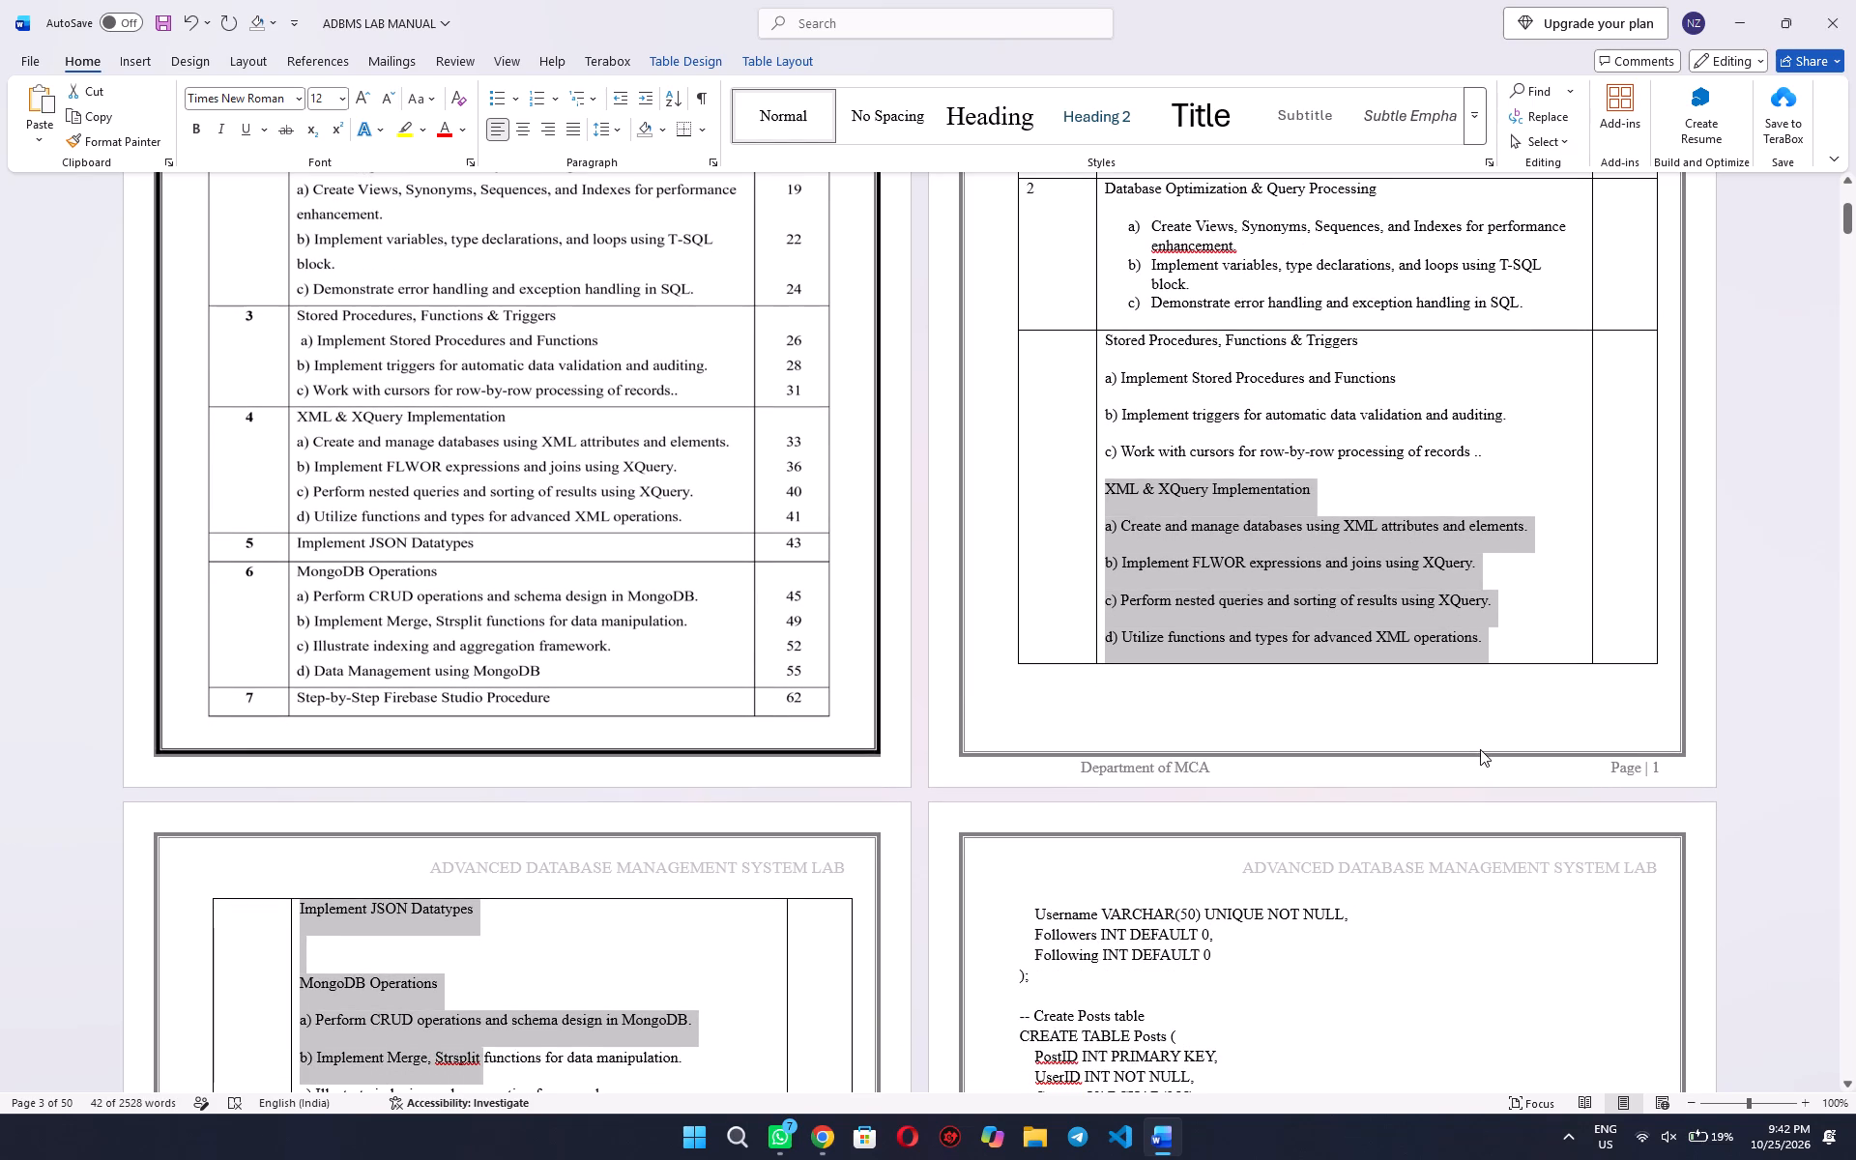
key(ctrl+shift+Right)
key(ctrl+shift+Right)
key(ctrl+shift+Right)
key(ctrl+shift+Right)
key(ctrl+shift+Right)
key(ctrl+shift+Right)
key(ctrl+shift+Right)
key(ctrl+shift+Right)
key(ctrl+shift+Right)
key(ctrl+shift+Right)
key(ctrl+shift+Right)
key(ctrl+shift+Right)
key(ctrl+shift+Right)
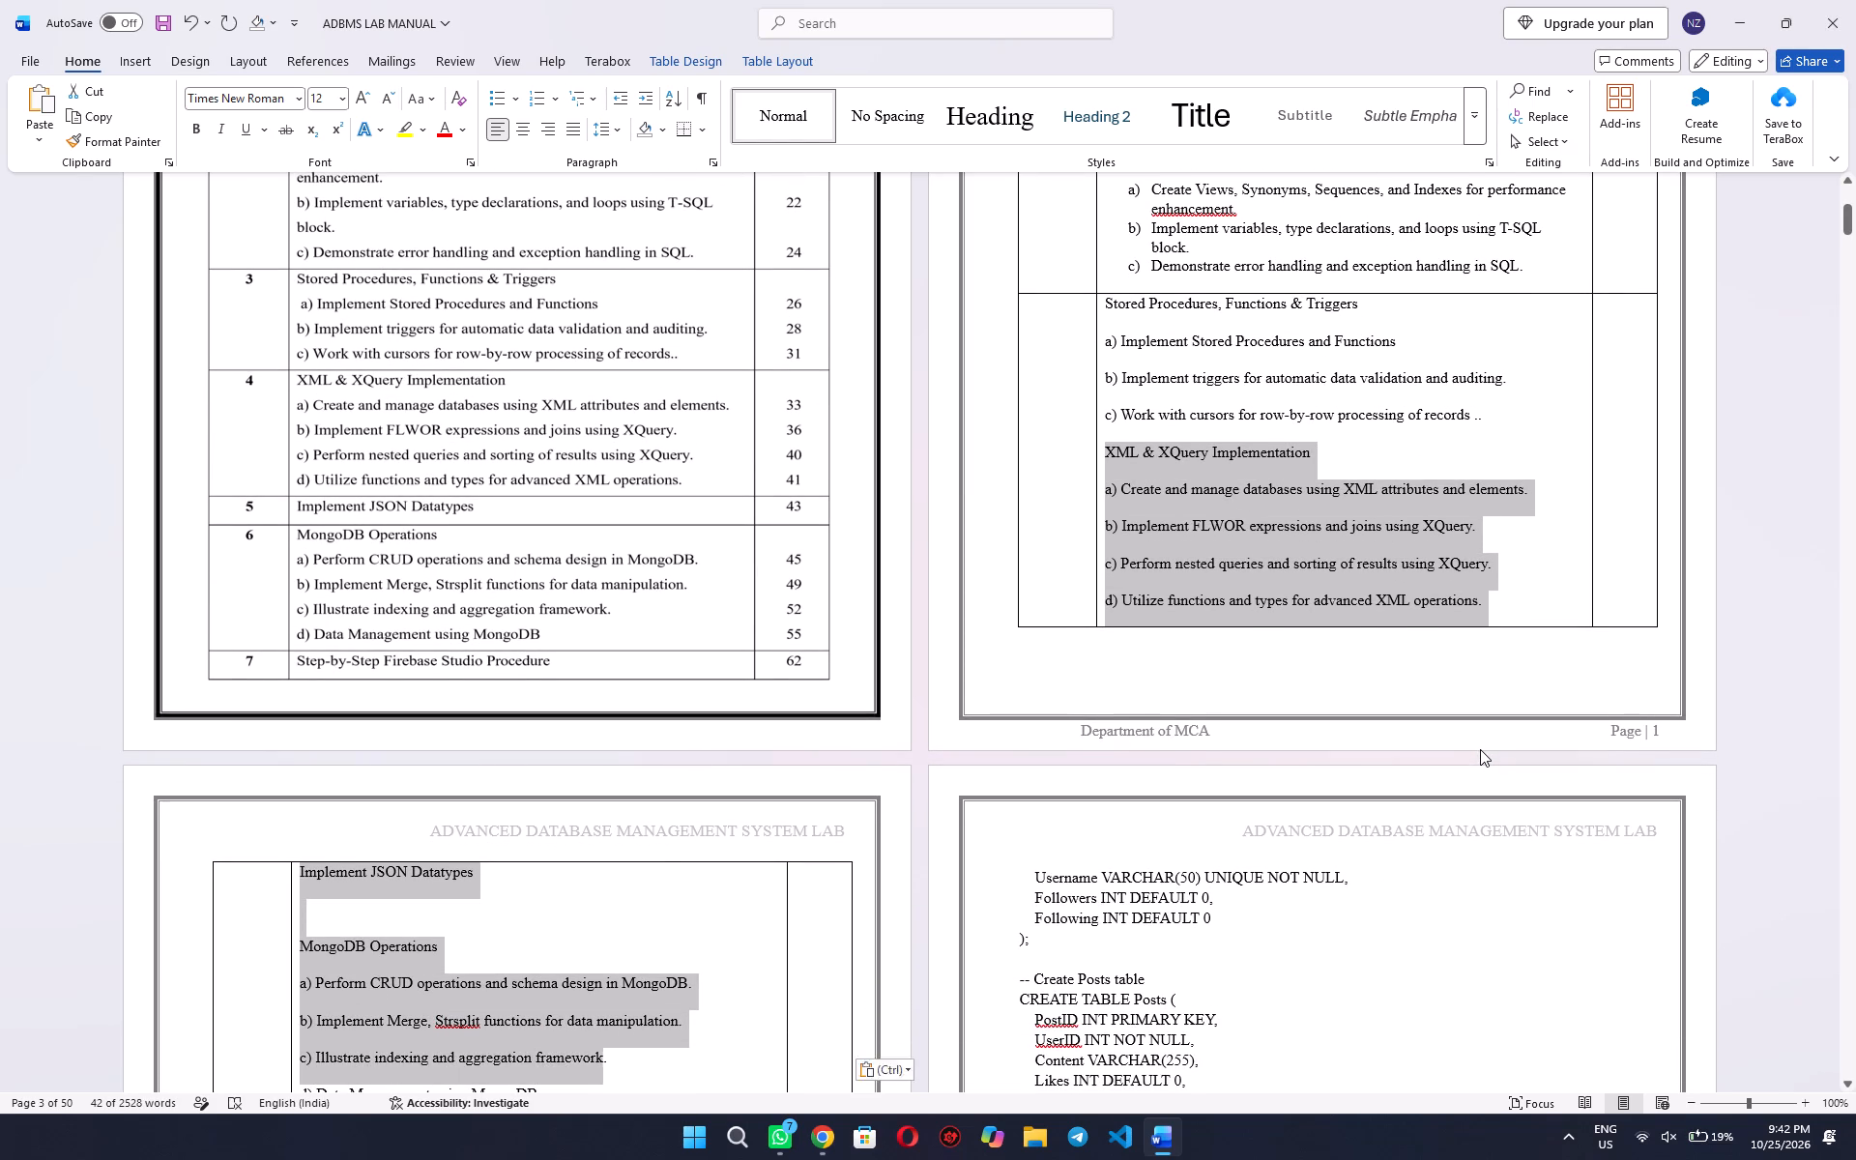
key(ctrl+shift+Right)
key(ctrl+shift+Right)
key(ctrl+shift+Right)
key(ctrl+shift+Right)
key(ctrl+shift+Right)
key(ctrl+shift+Right)
key(ctrl+shift+Right)
key(ctrl+shift+Right)
key(ctrl+shift+Right)
key(ctrl+shift+Right)
key(ctrl+shift+Right)
key(ctrl+shift+Right)
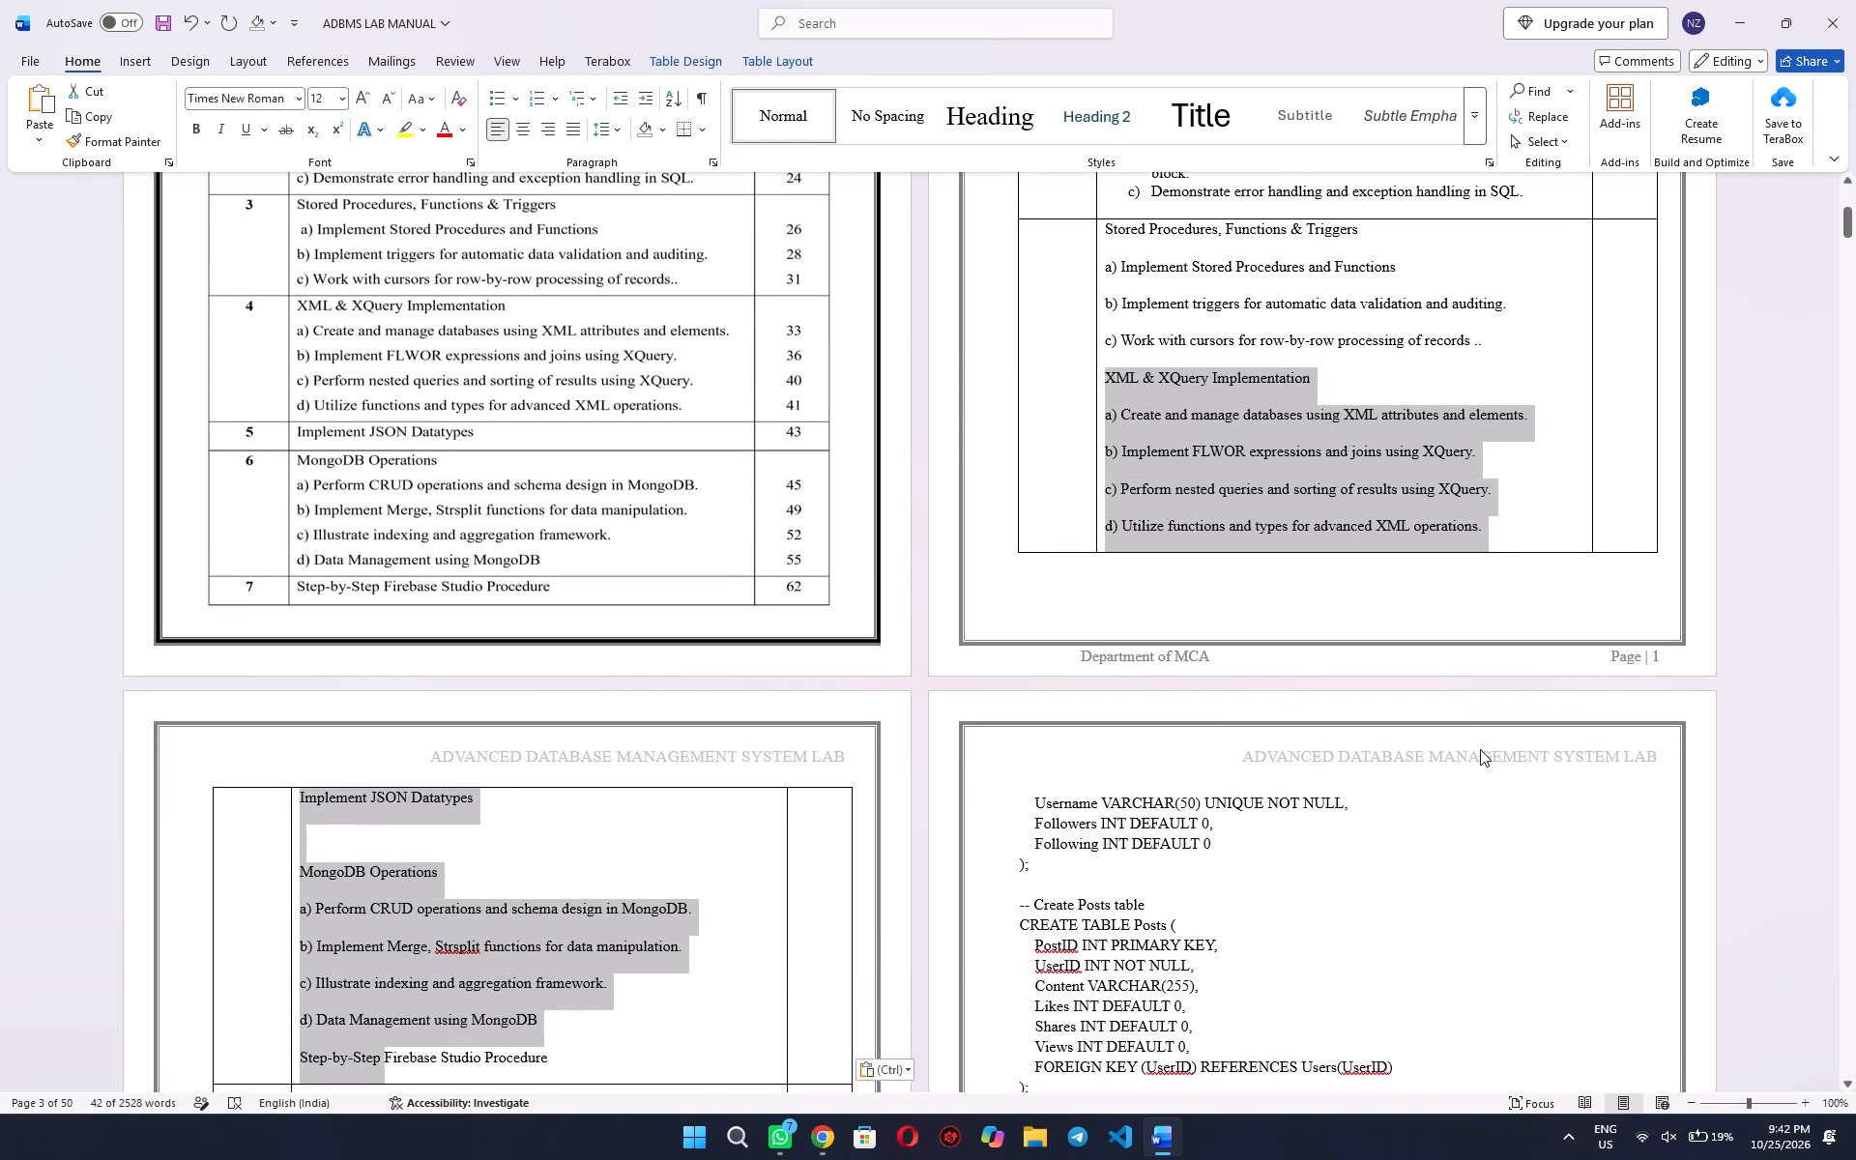
key(ctrl+shift+Right)
key(ctrl+shift+Right)
key(ctrl+x)
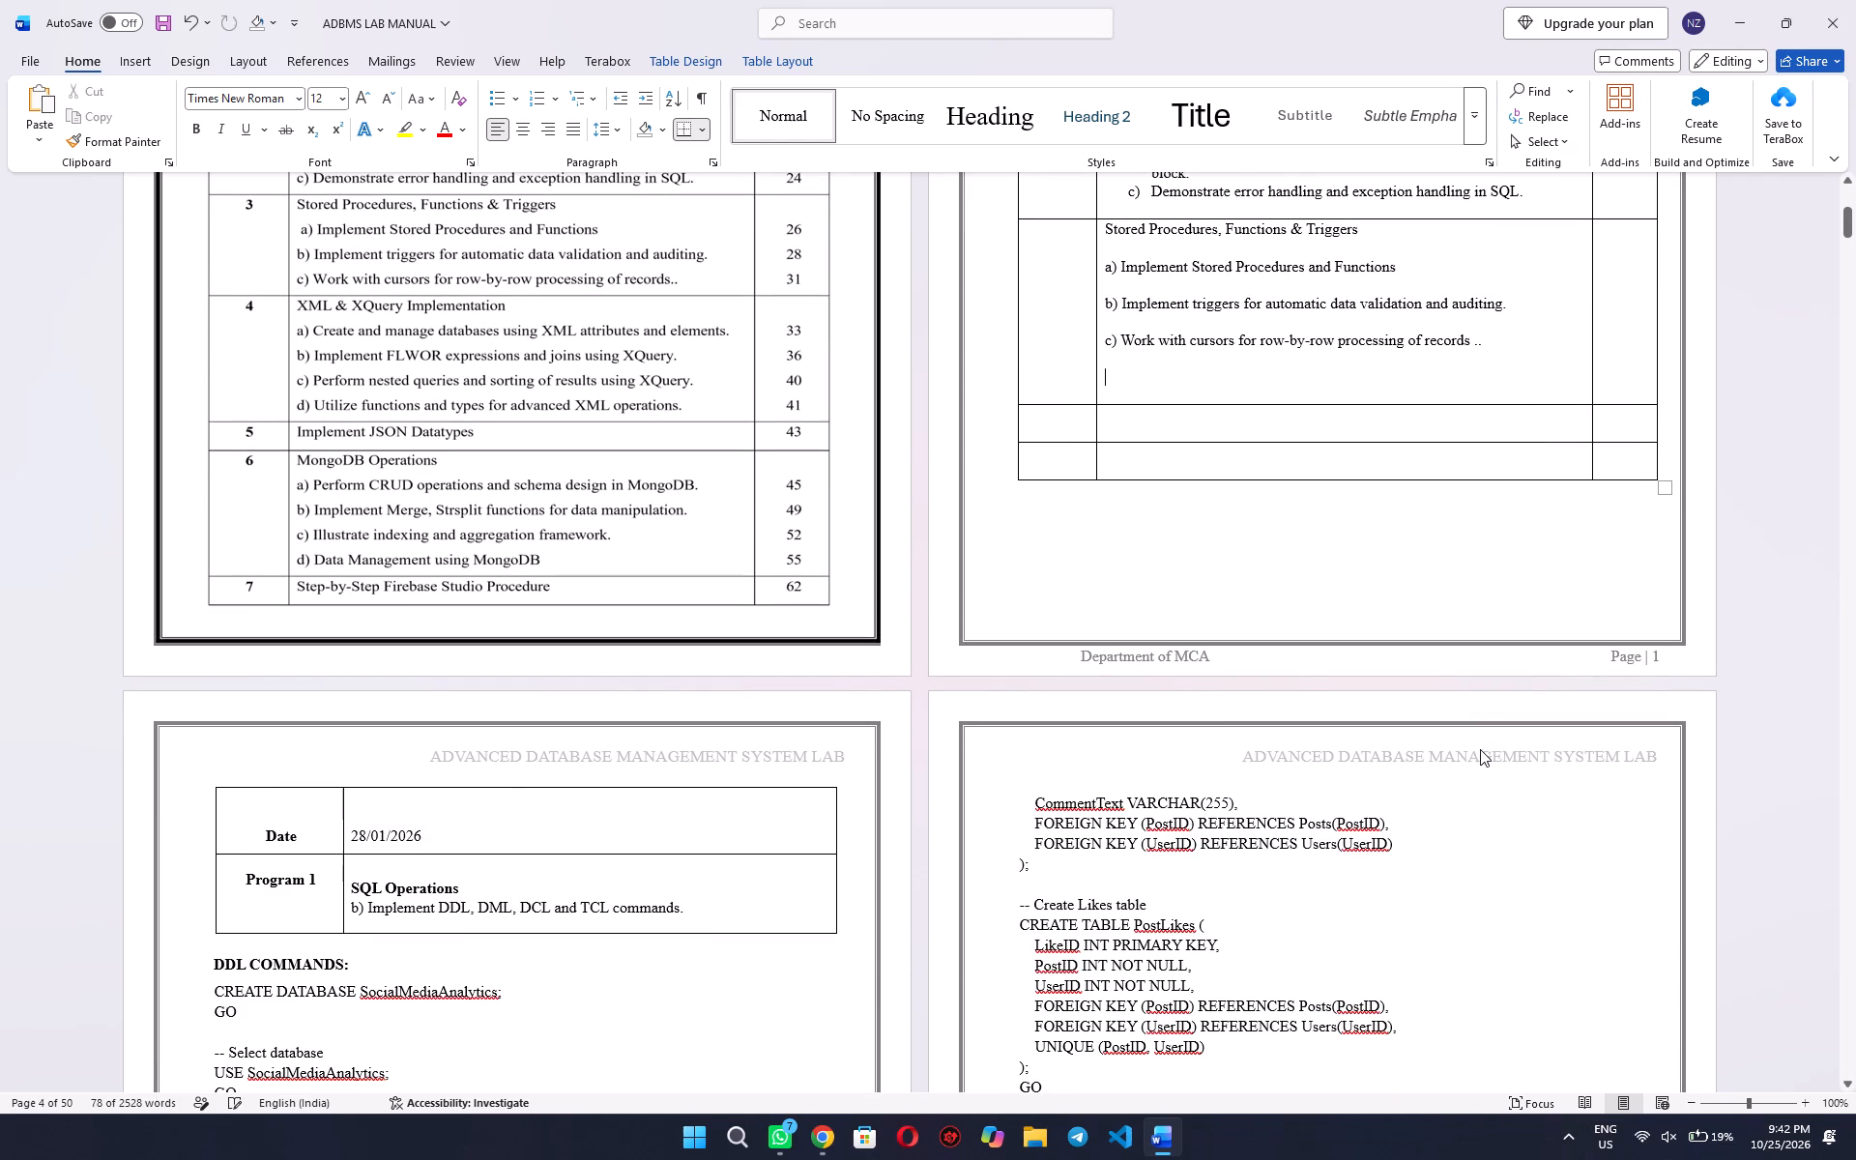
key(BackSpace)
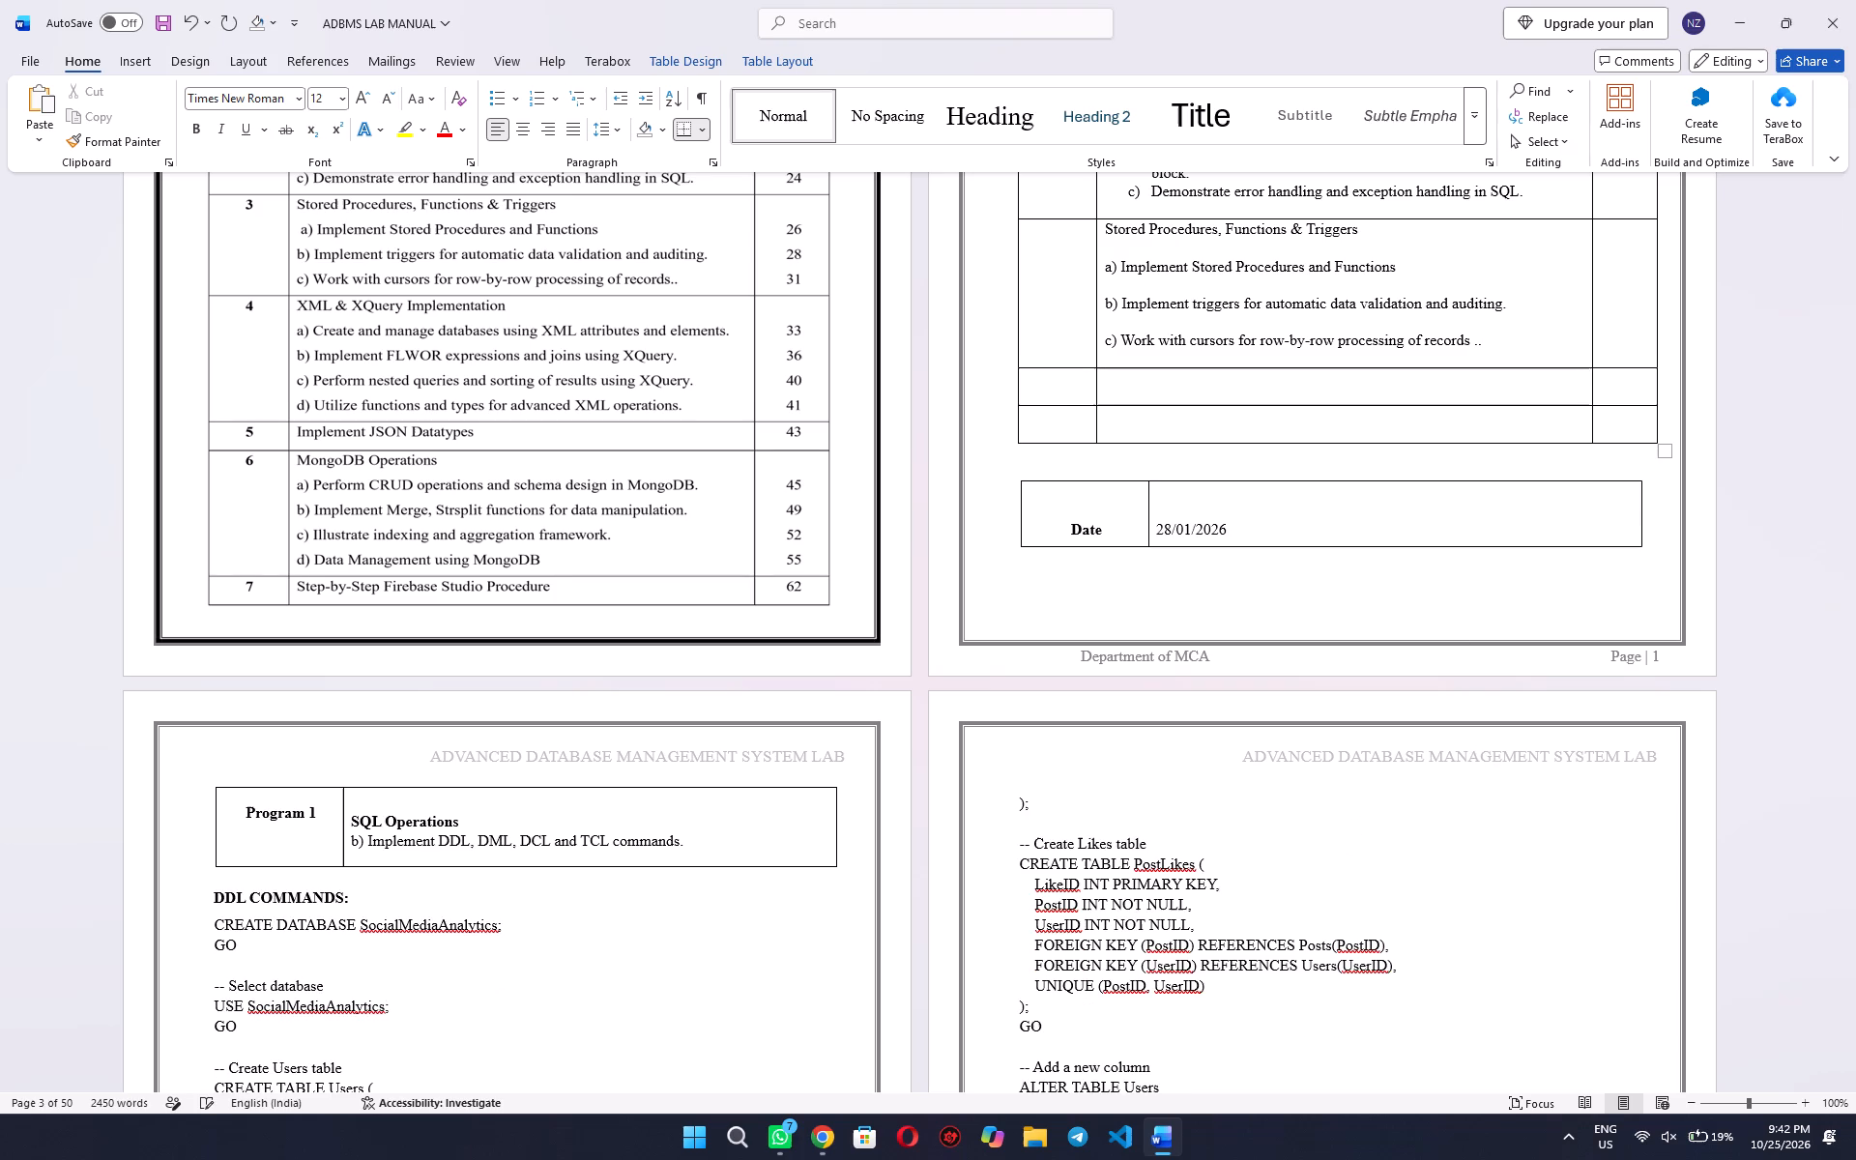
key(Down)
key(ctrl+v)
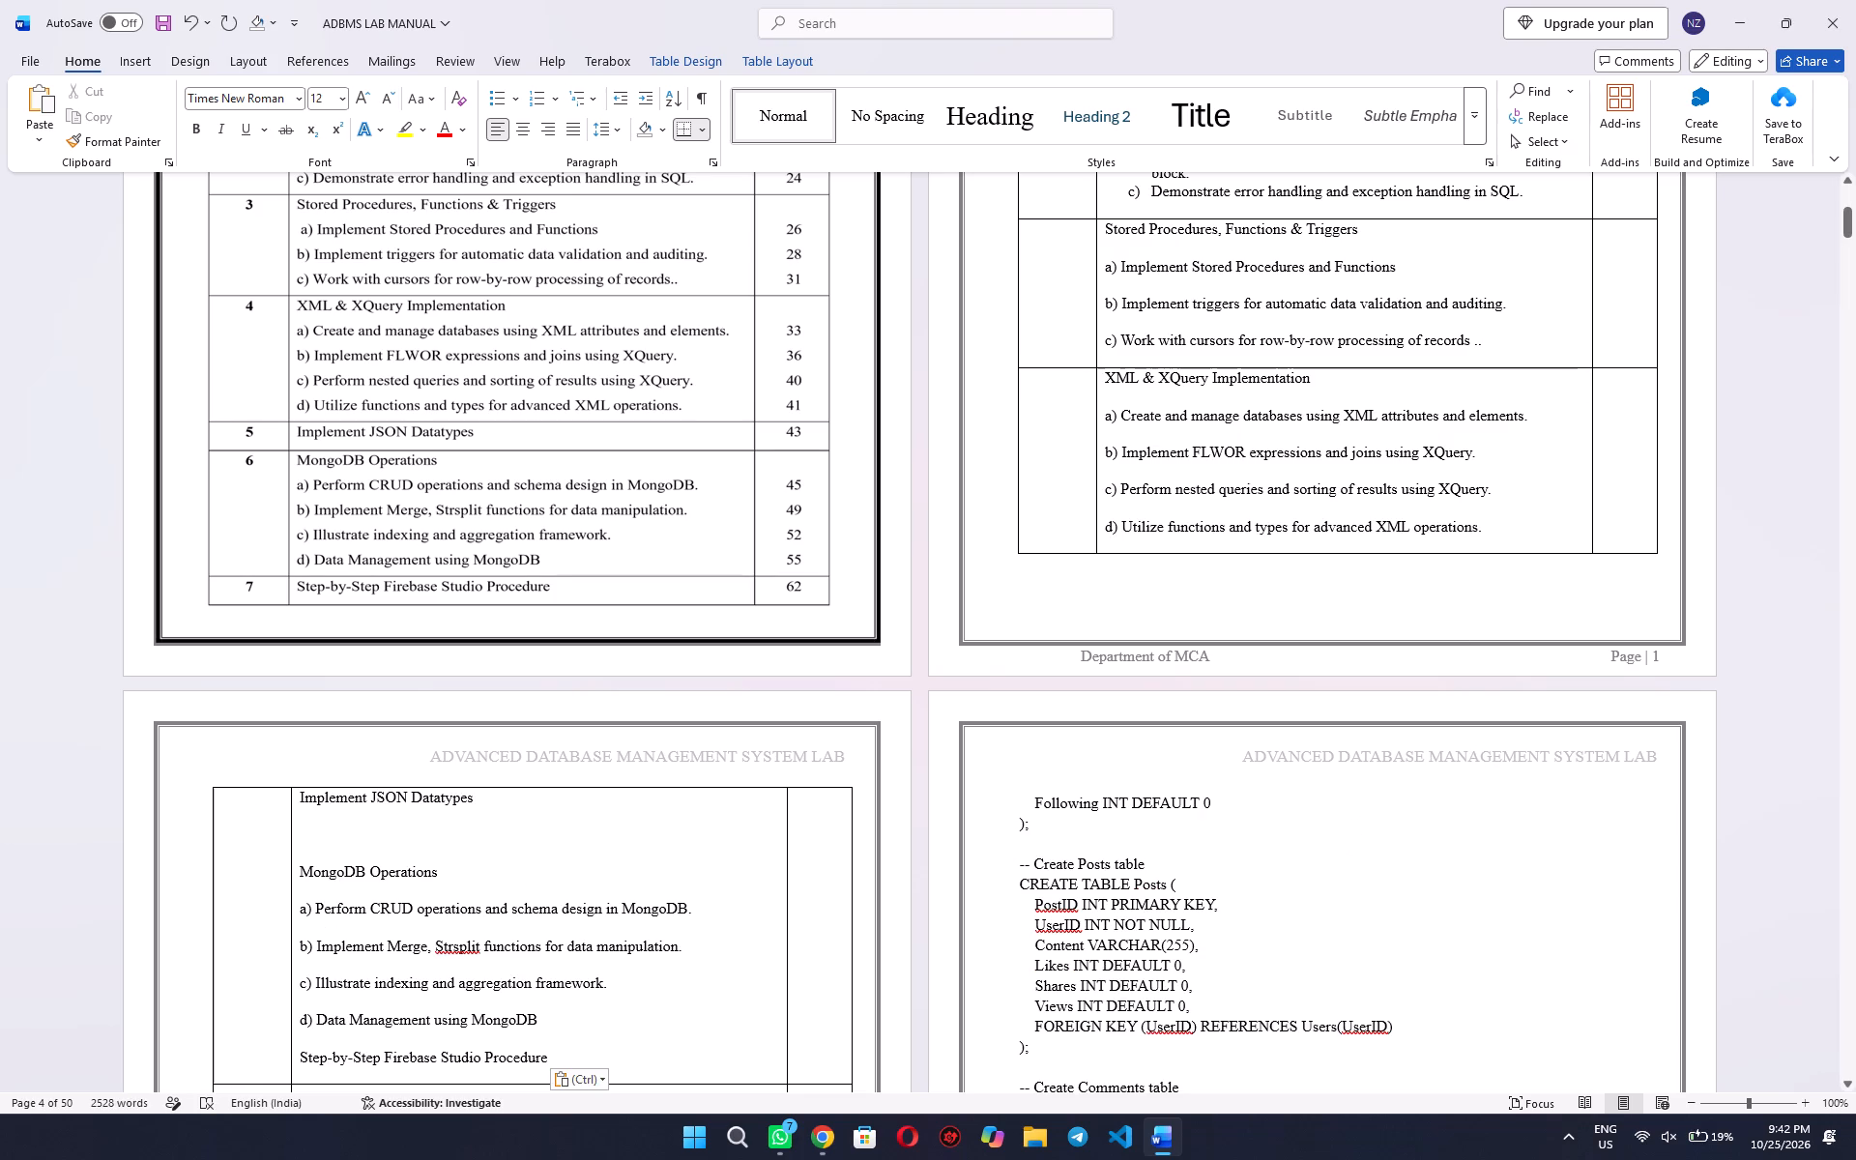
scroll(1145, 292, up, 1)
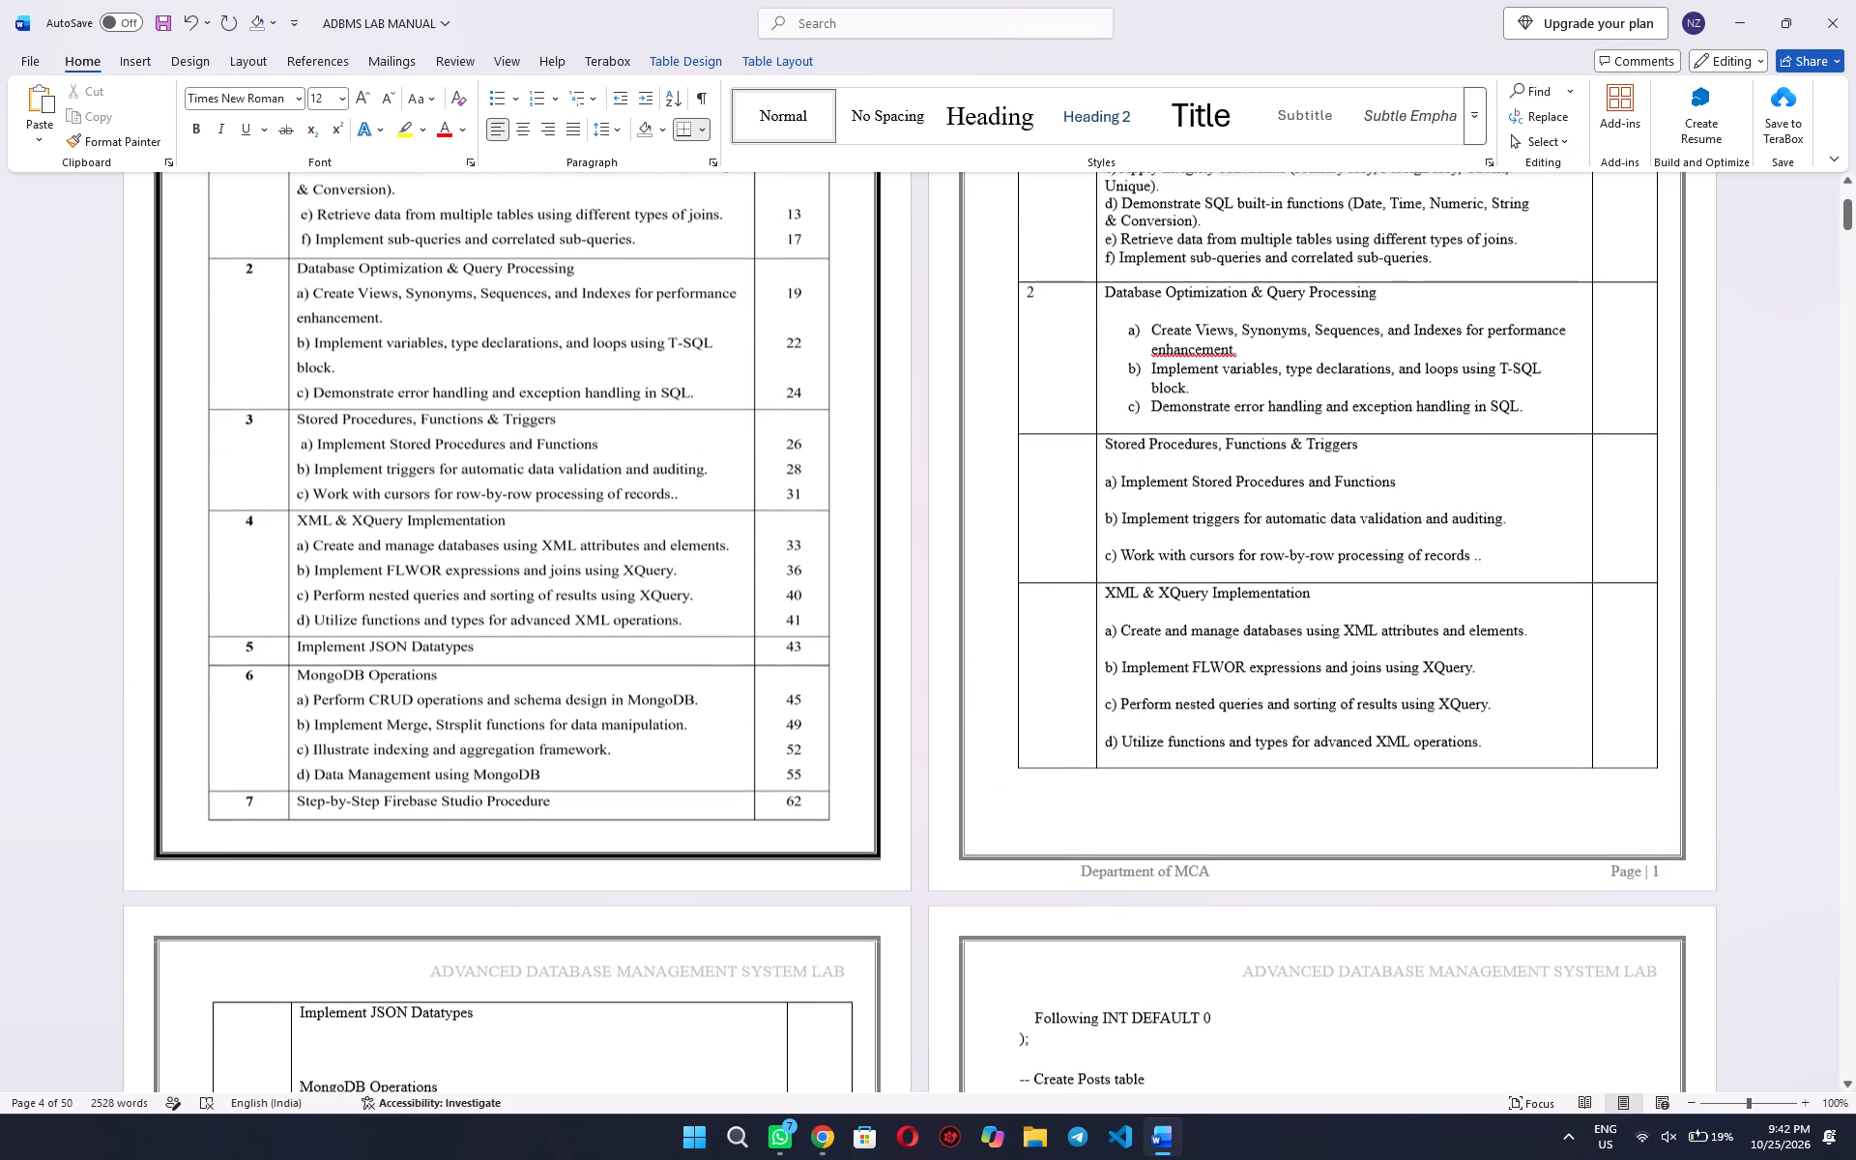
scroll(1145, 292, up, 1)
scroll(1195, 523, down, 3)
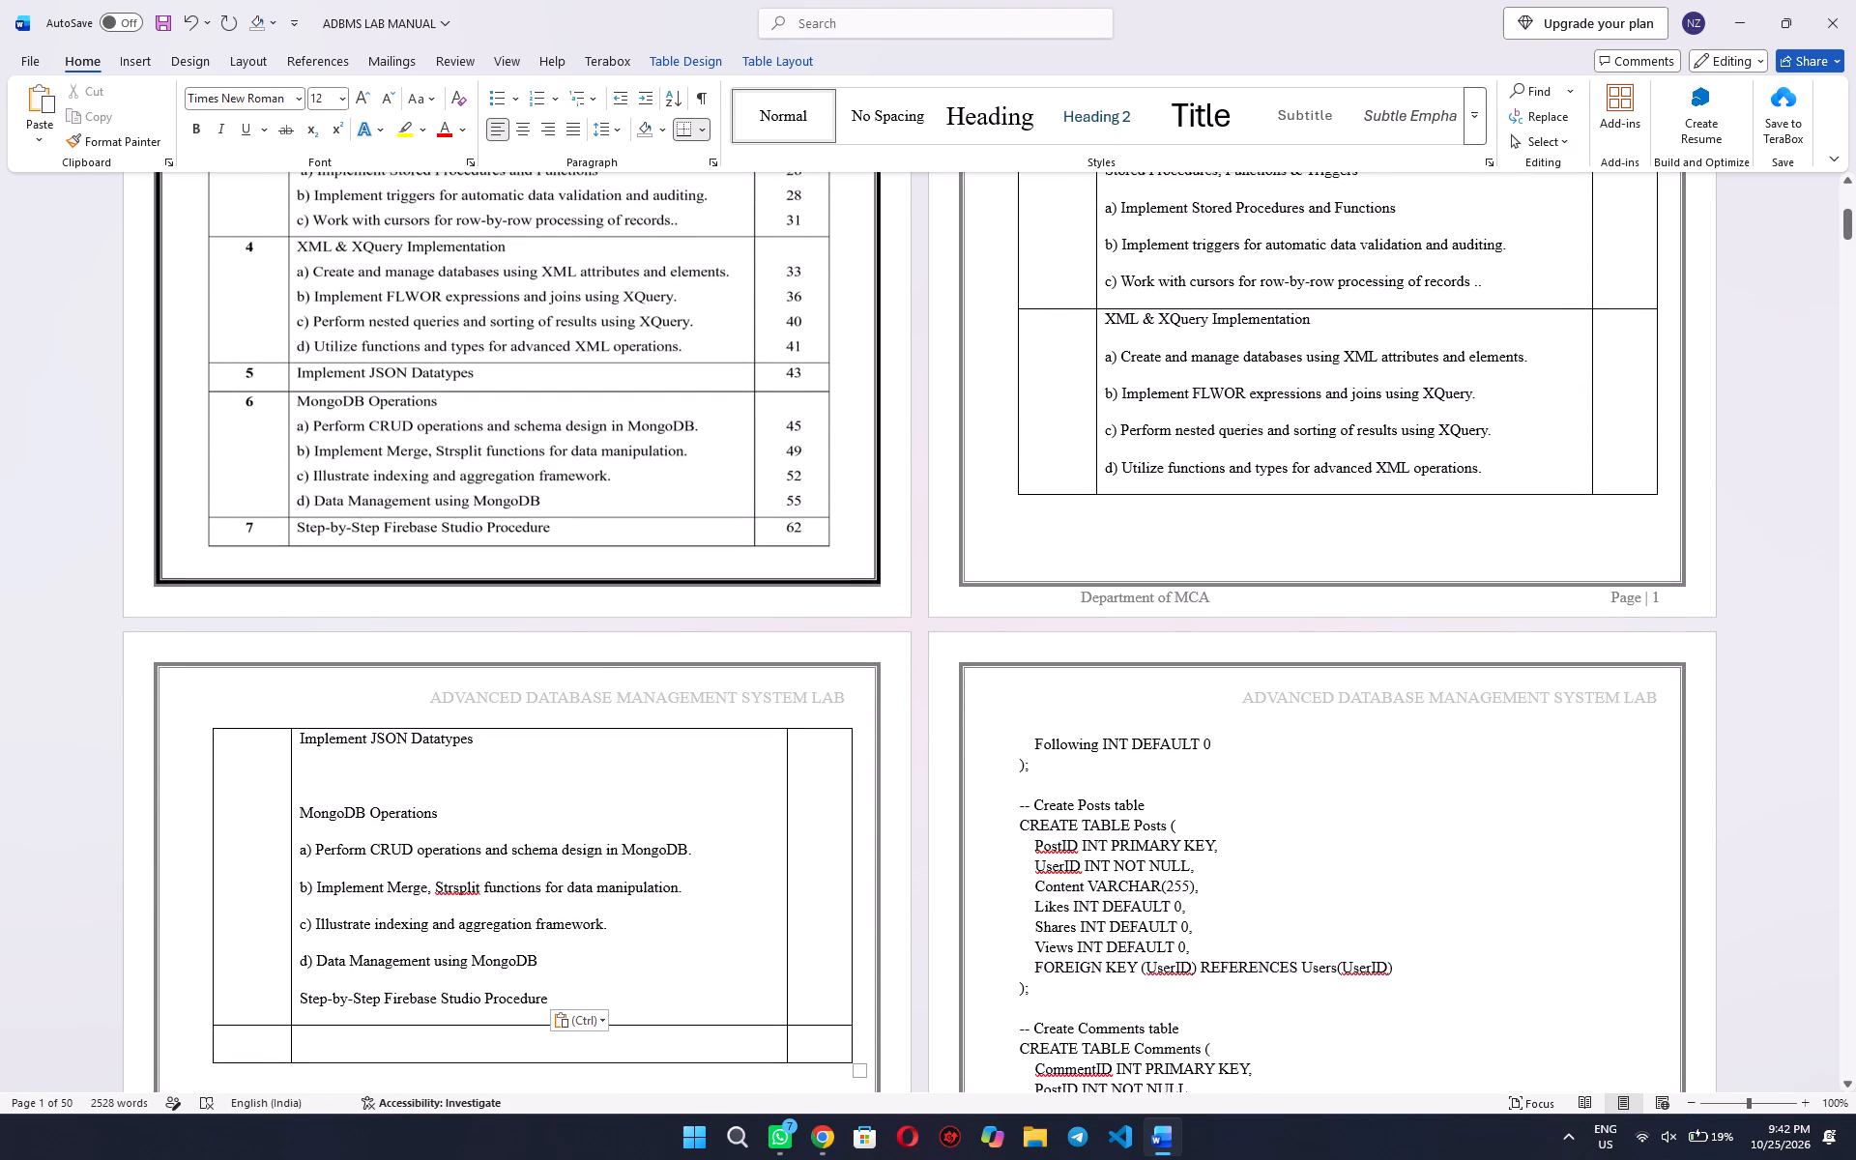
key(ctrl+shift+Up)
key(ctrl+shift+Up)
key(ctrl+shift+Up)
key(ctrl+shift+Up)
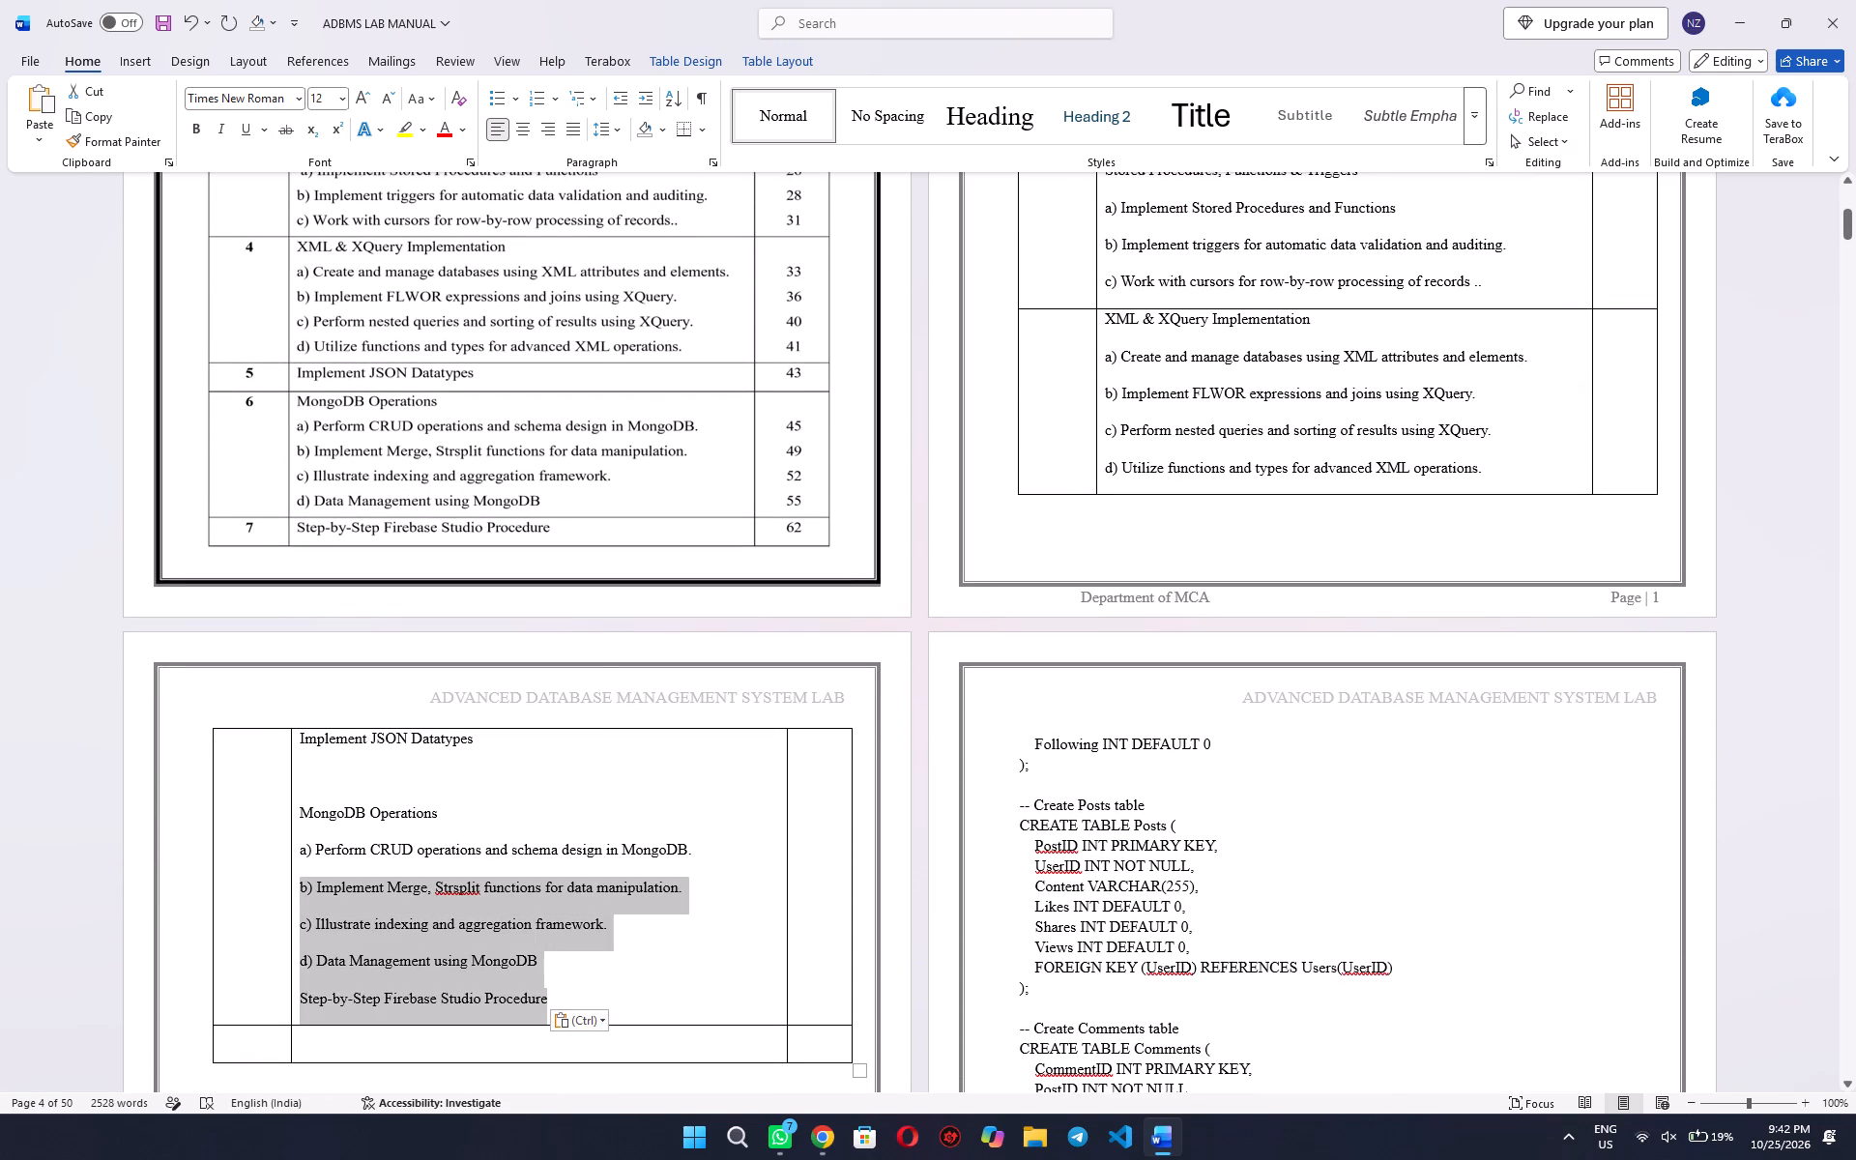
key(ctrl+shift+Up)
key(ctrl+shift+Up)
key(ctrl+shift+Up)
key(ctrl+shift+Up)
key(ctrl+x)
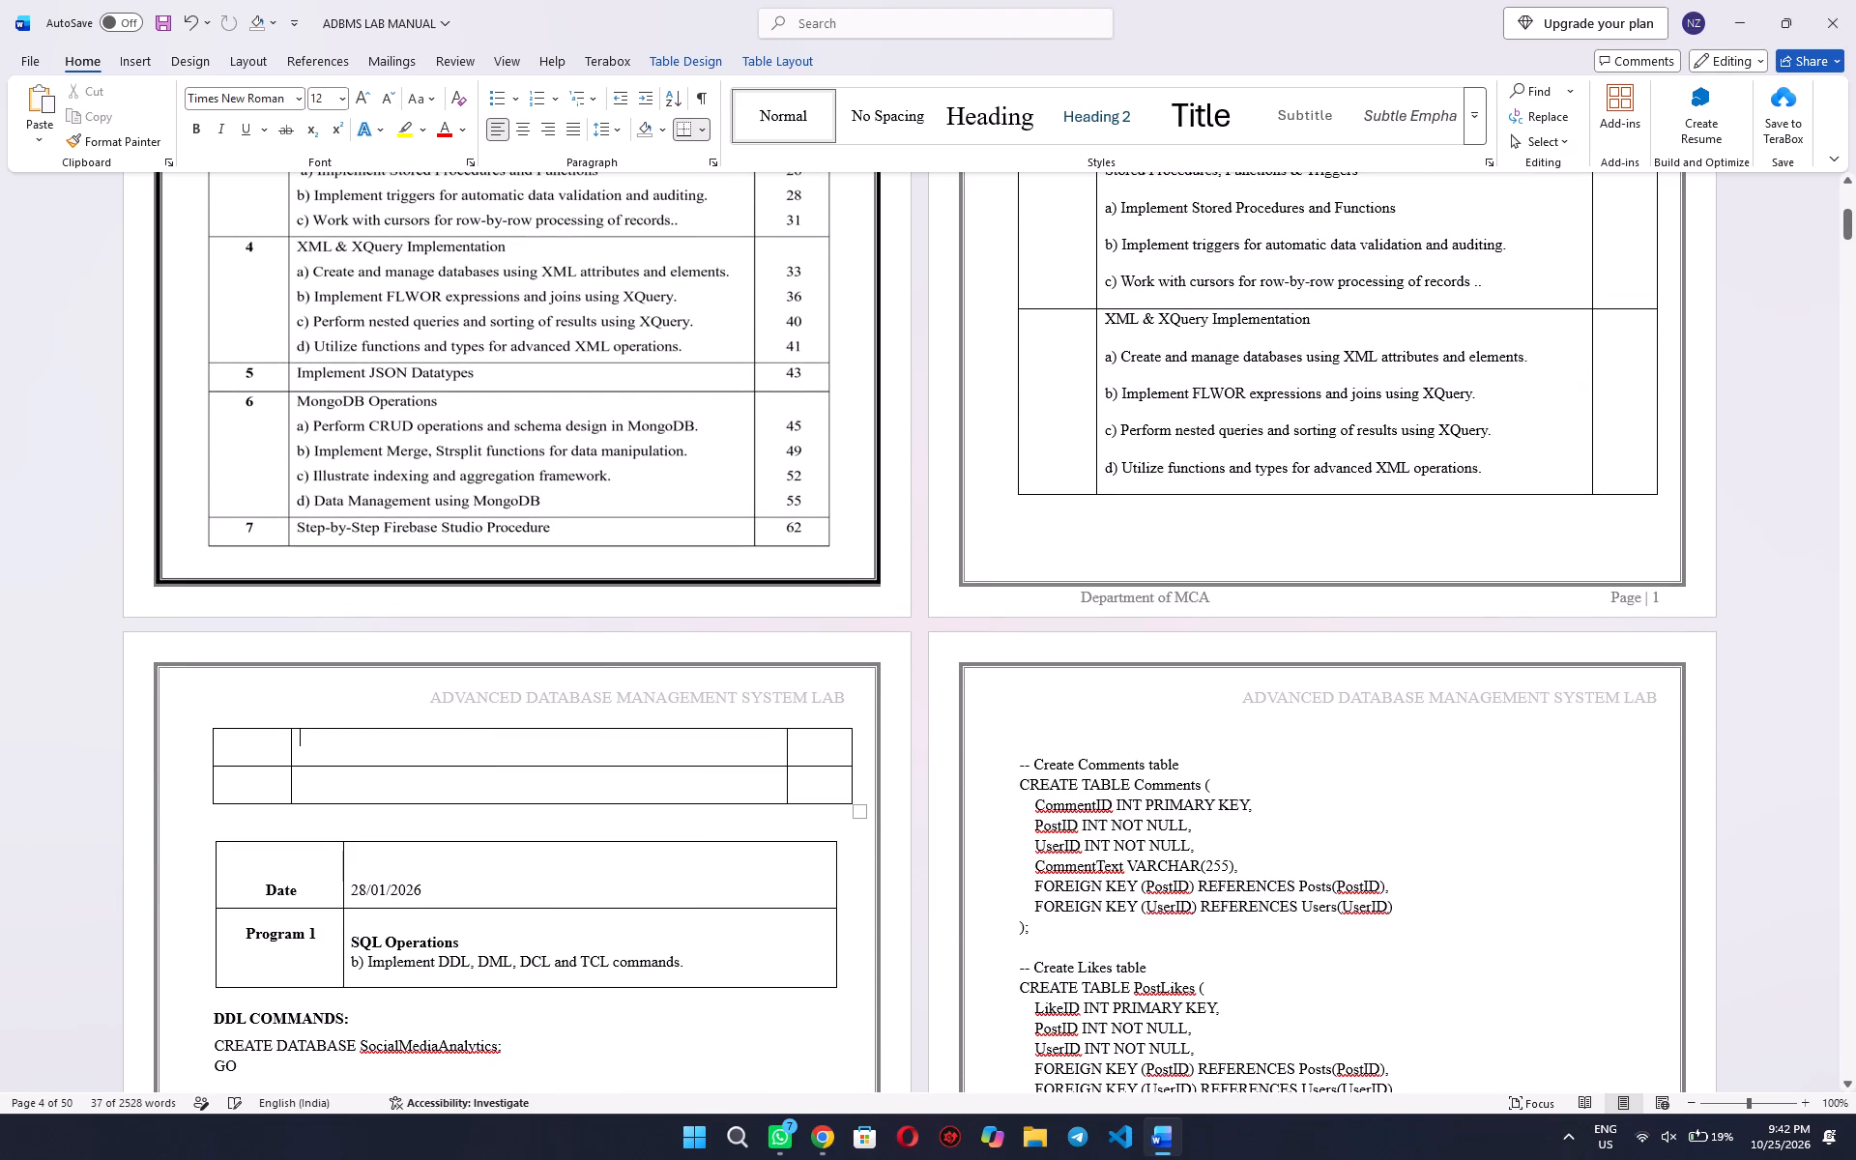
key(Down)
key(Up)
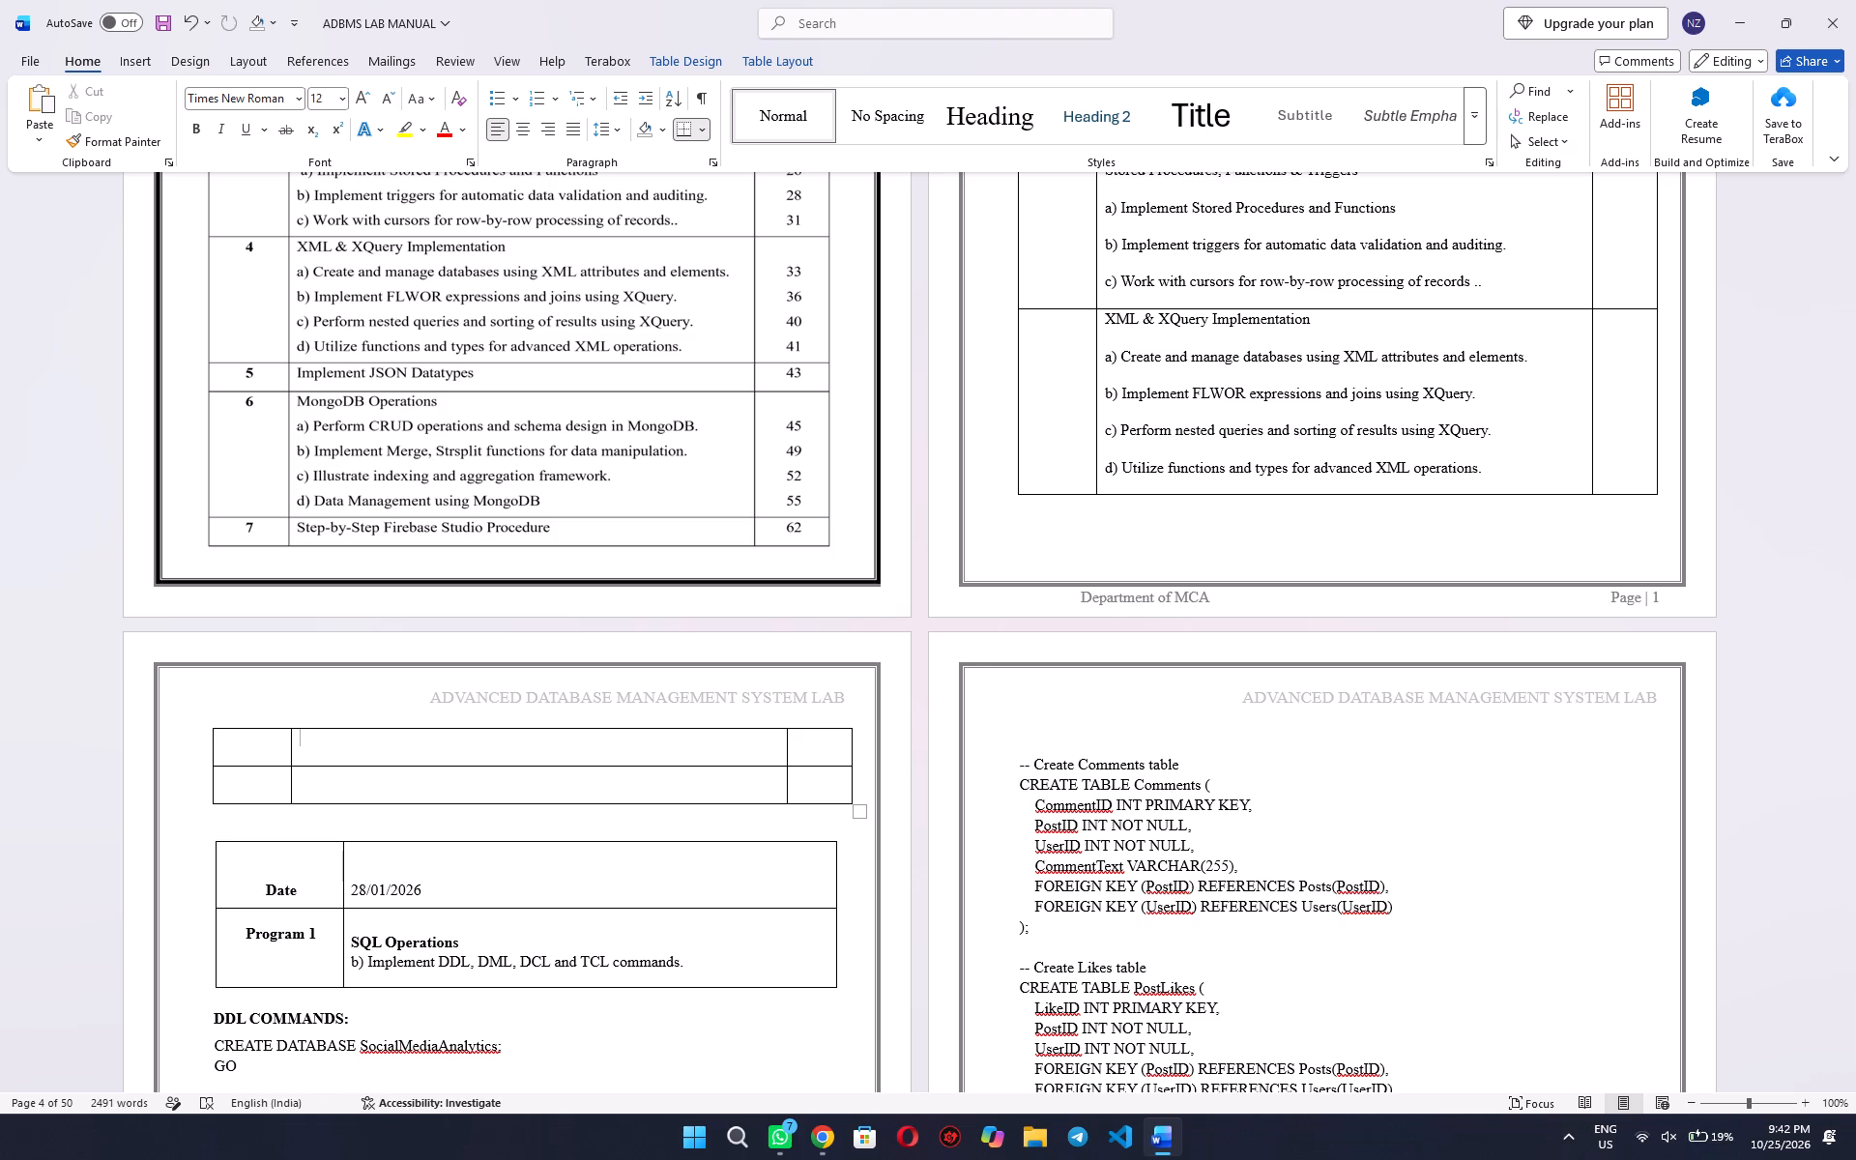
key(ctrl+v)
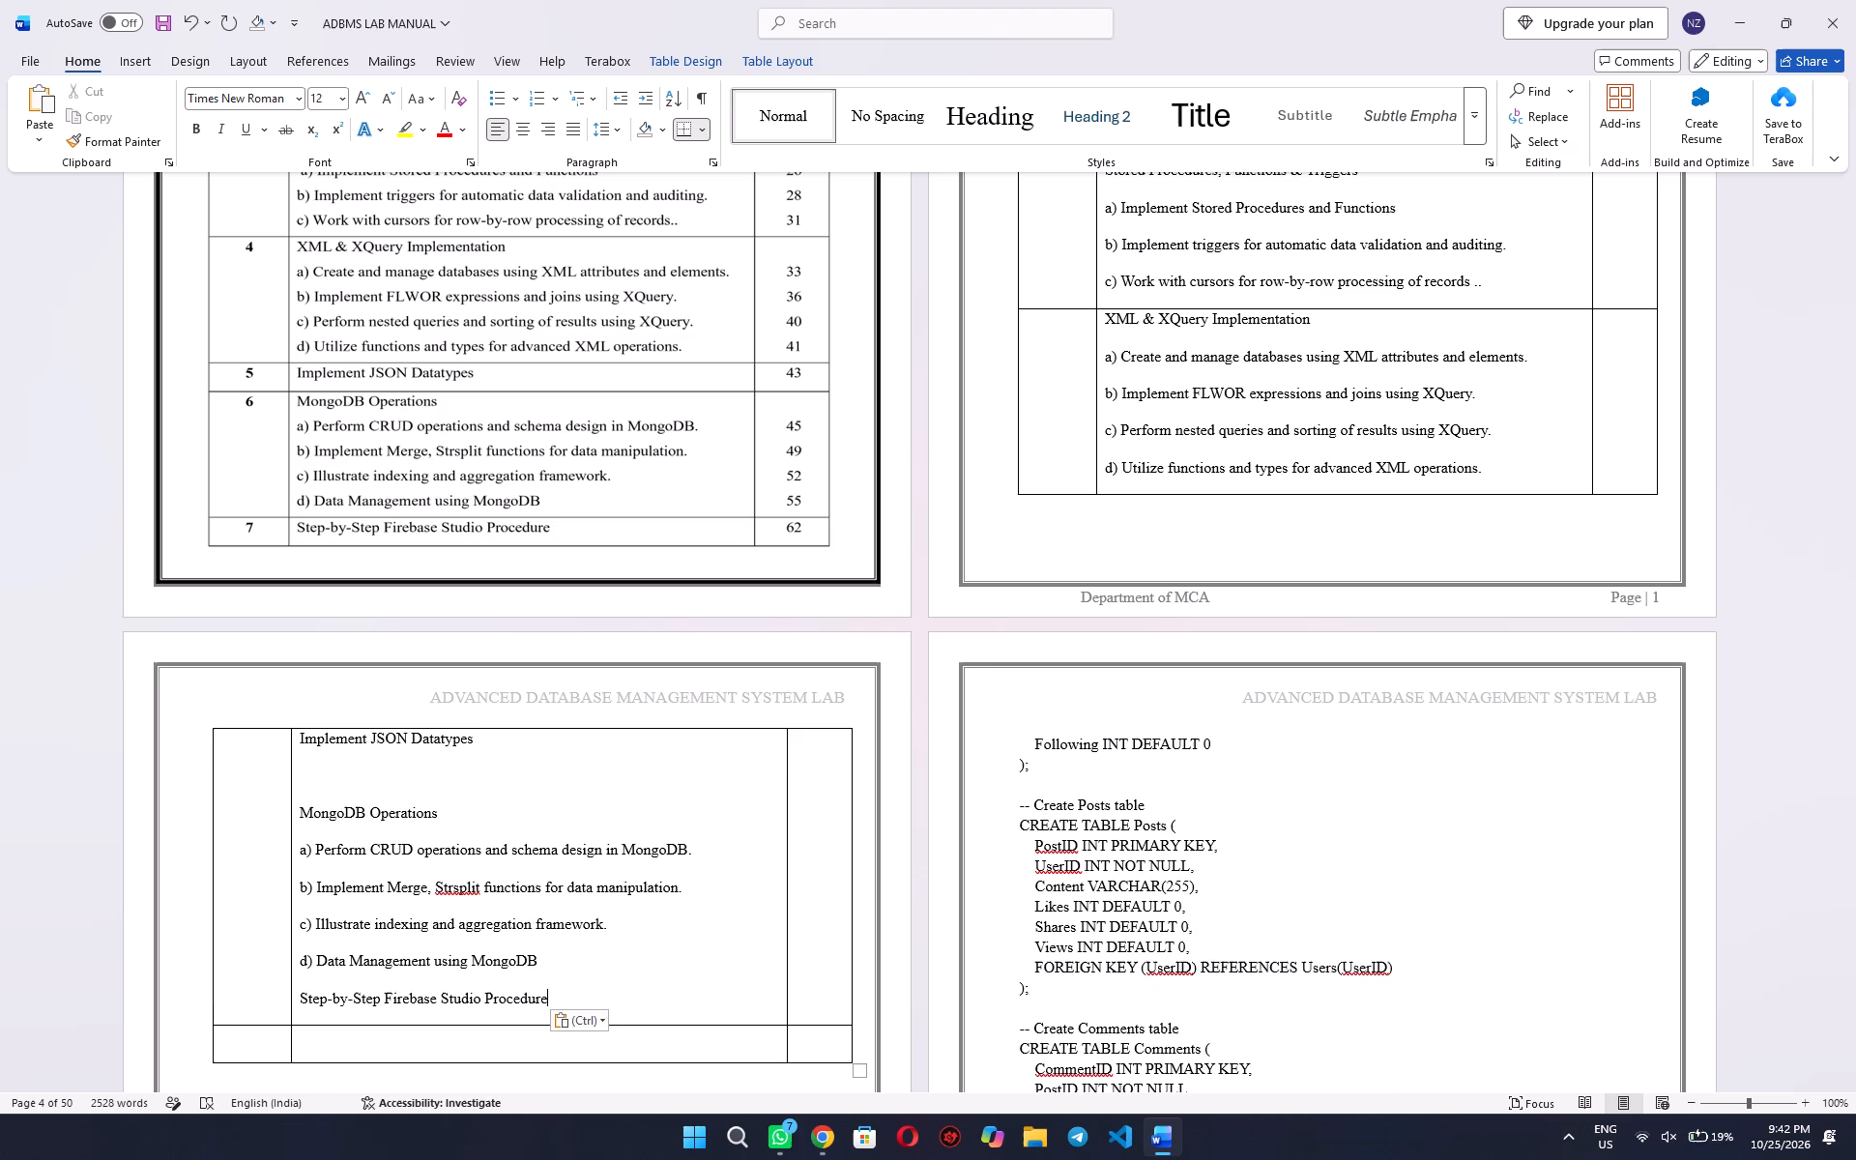
Move the text from "MongoDB Operations" onward into the empty row below Implement JSON Datatypes, removing the leftover blank lines.
key(ctrl+shift+Up)
key(ctrl+shift+Up)
key(ctrl+shift+Up)
key(ctrl+shift+Up)
key(ctrl+shift+Up)
key(ctrl+shift+Up)
key(ctrl+x)
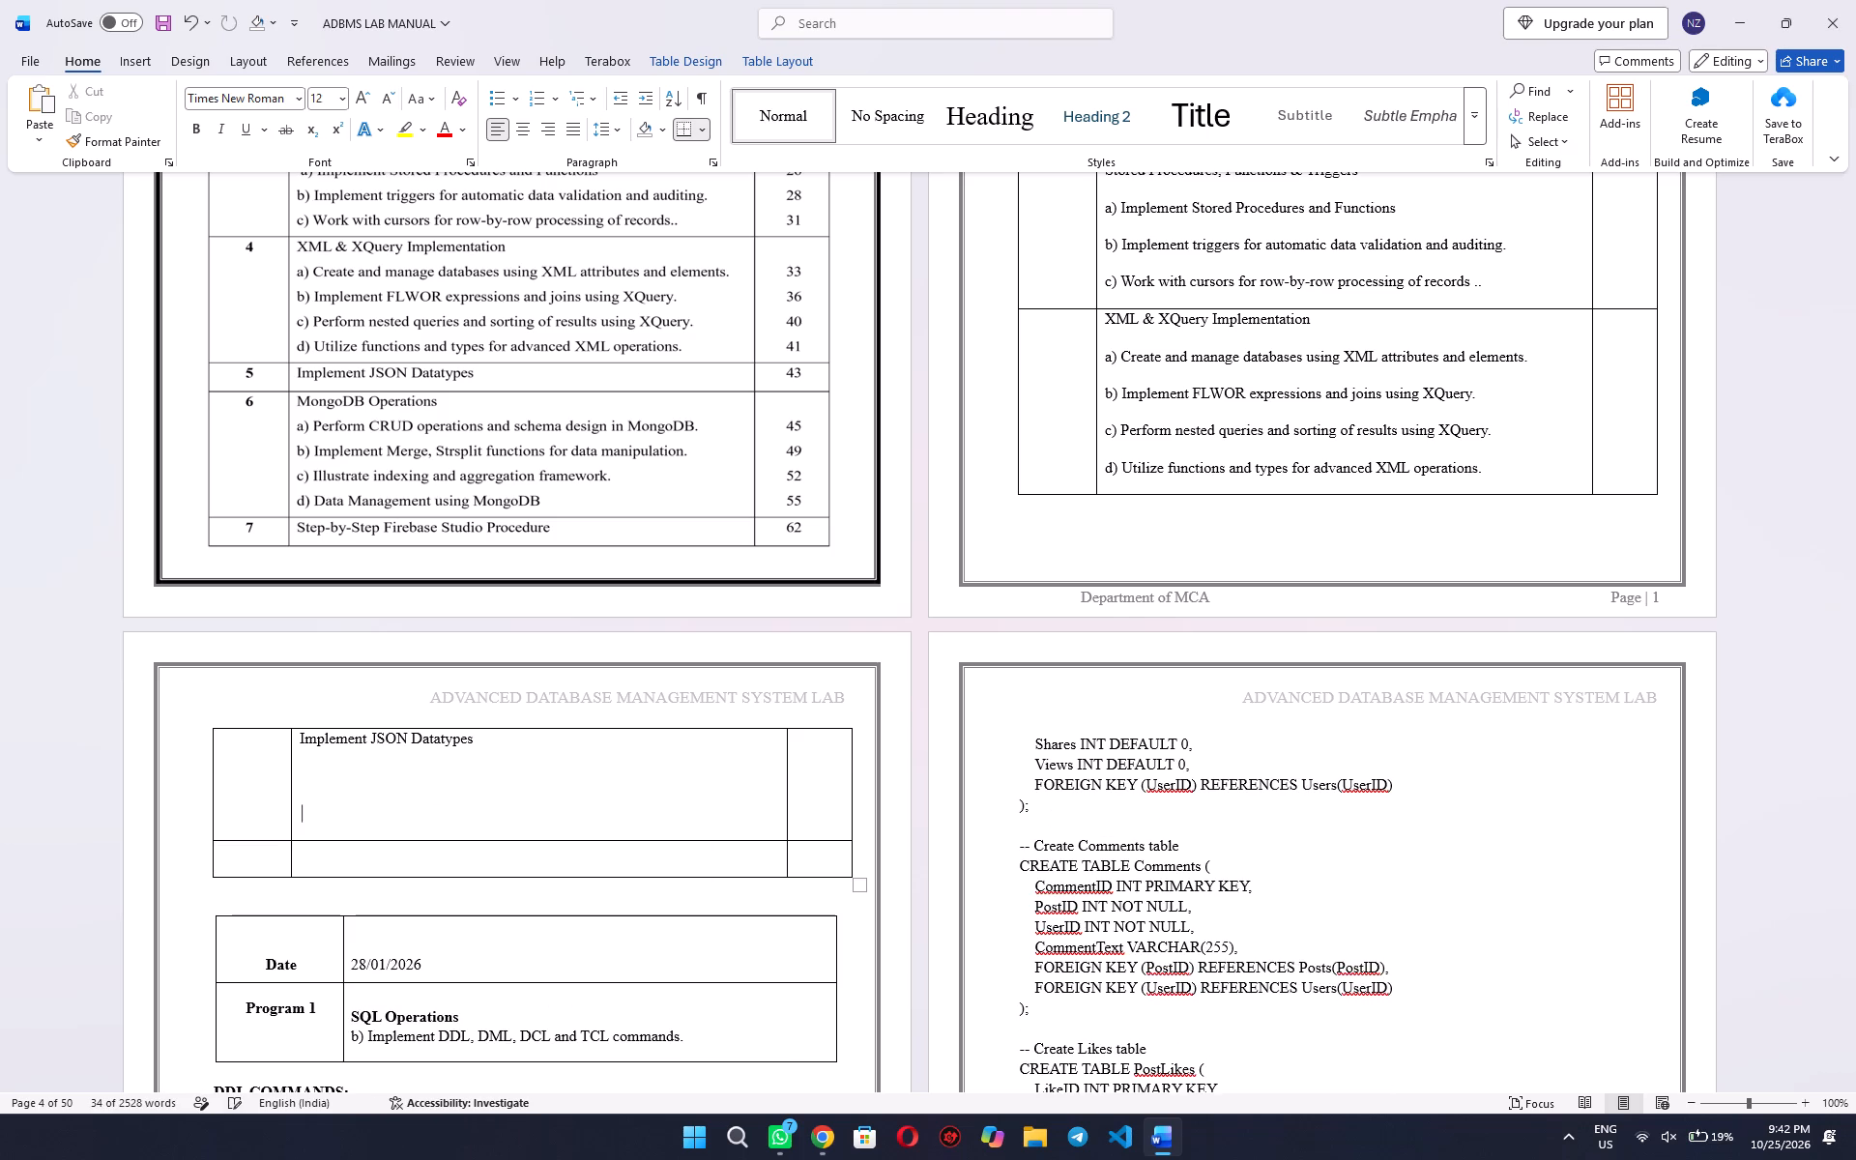
key(BackSpace)
key(BackSpace)
key(Down)
key(Up)
key(Down)
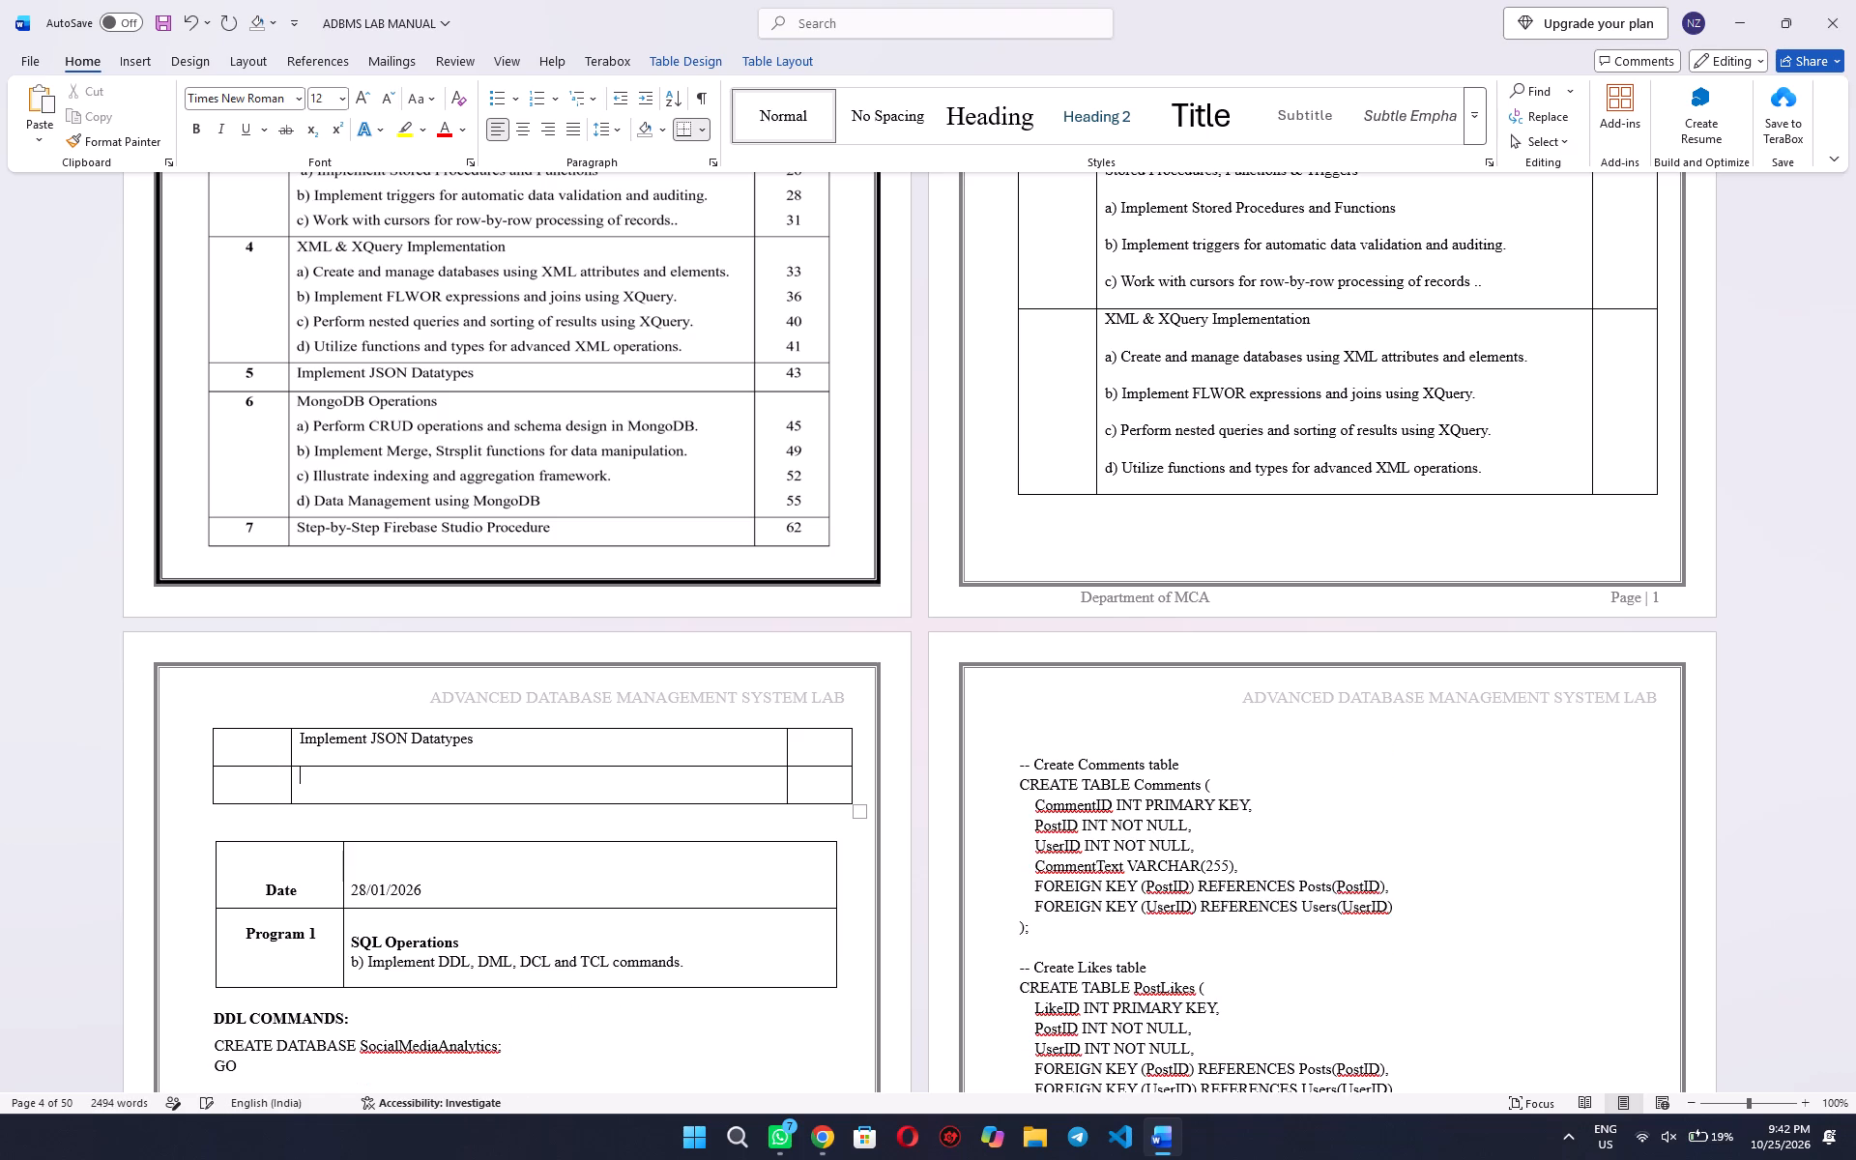
key(ctrl+v)
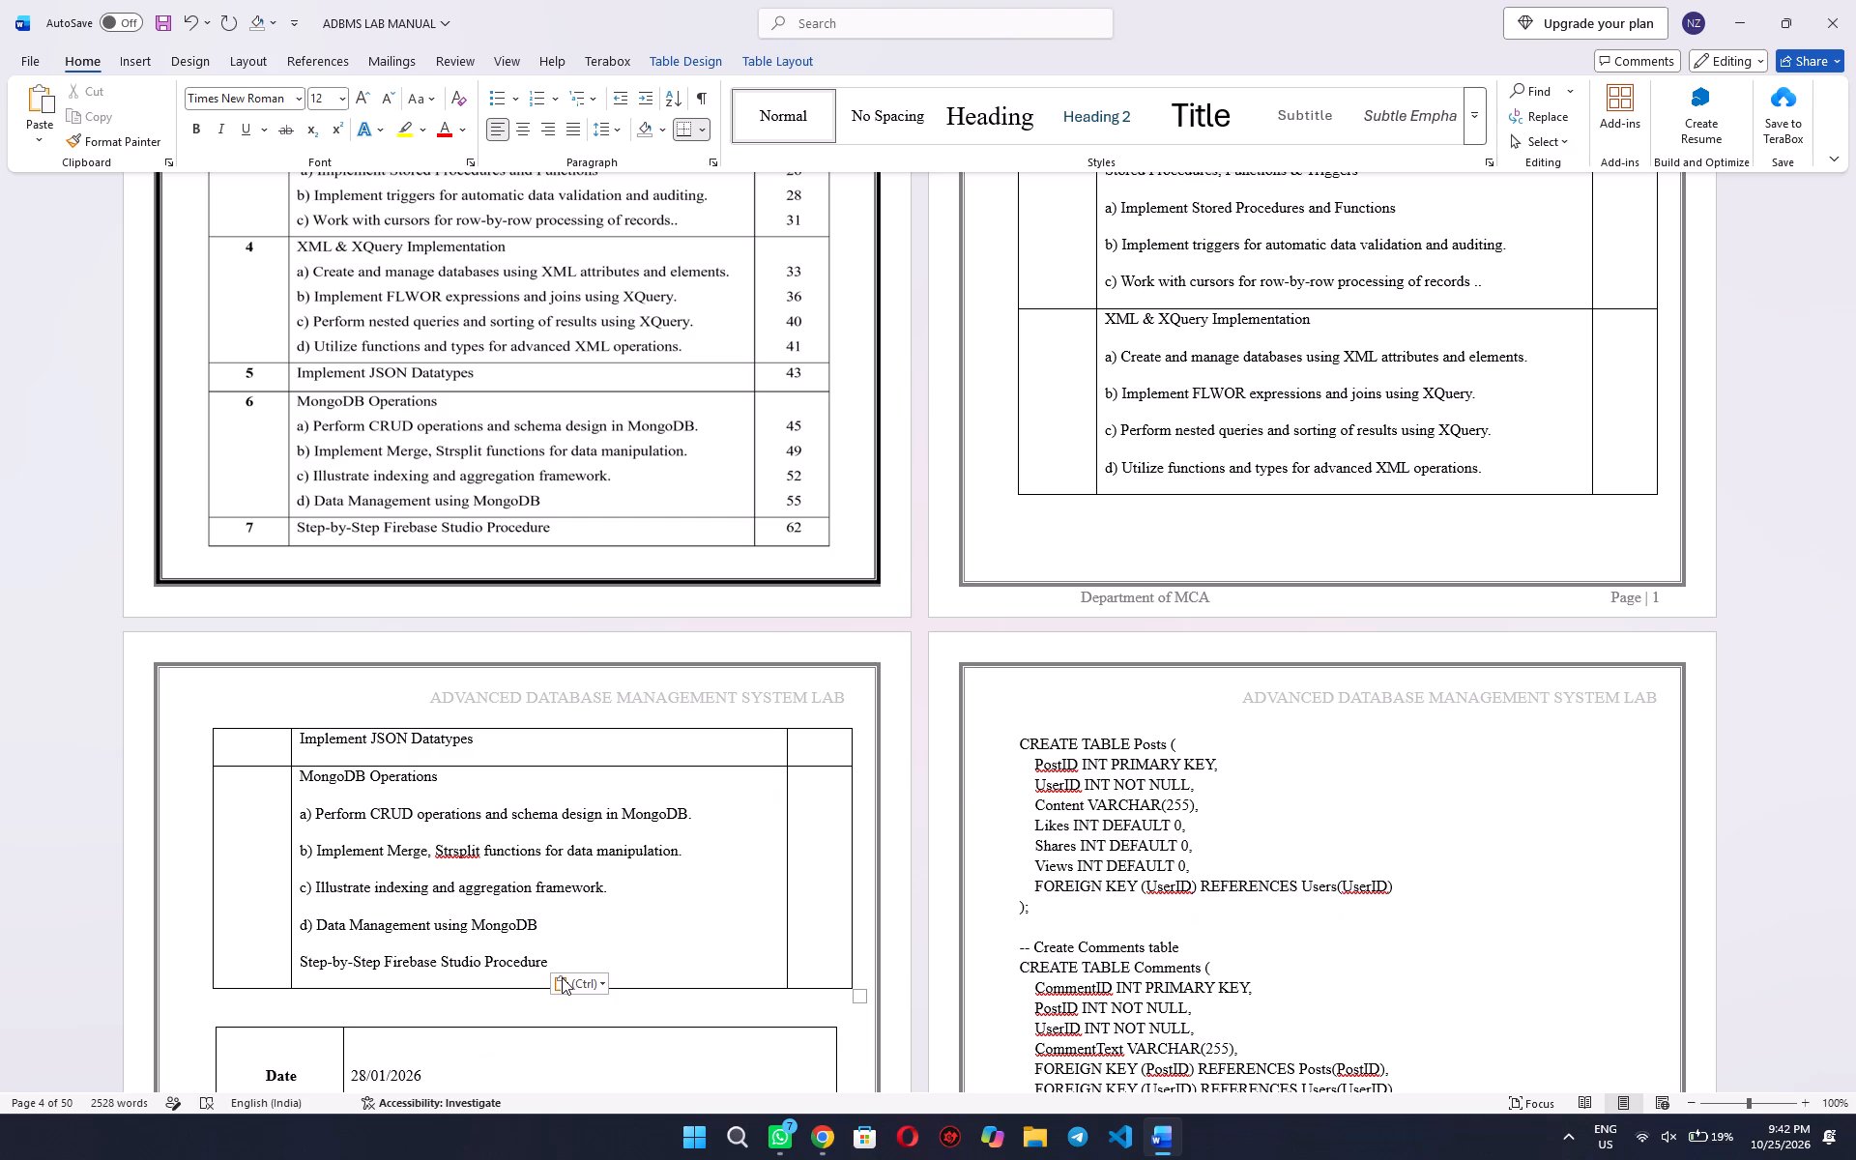
Move "Step-by-Step Firebase Studio Procedure" out of the MongoDB Operations row into a new row added at the table's end.
key(ctrl+shift+Left)
key(ctrl+shift+Left)
key(ctrl+shift+Left)
key(ctrl+shift+Left)
key(ctrl+shift+Left)
key(ctrl+shift+Left)
key(ctrl+shift+Left)
key(ctrl+shift+Left)
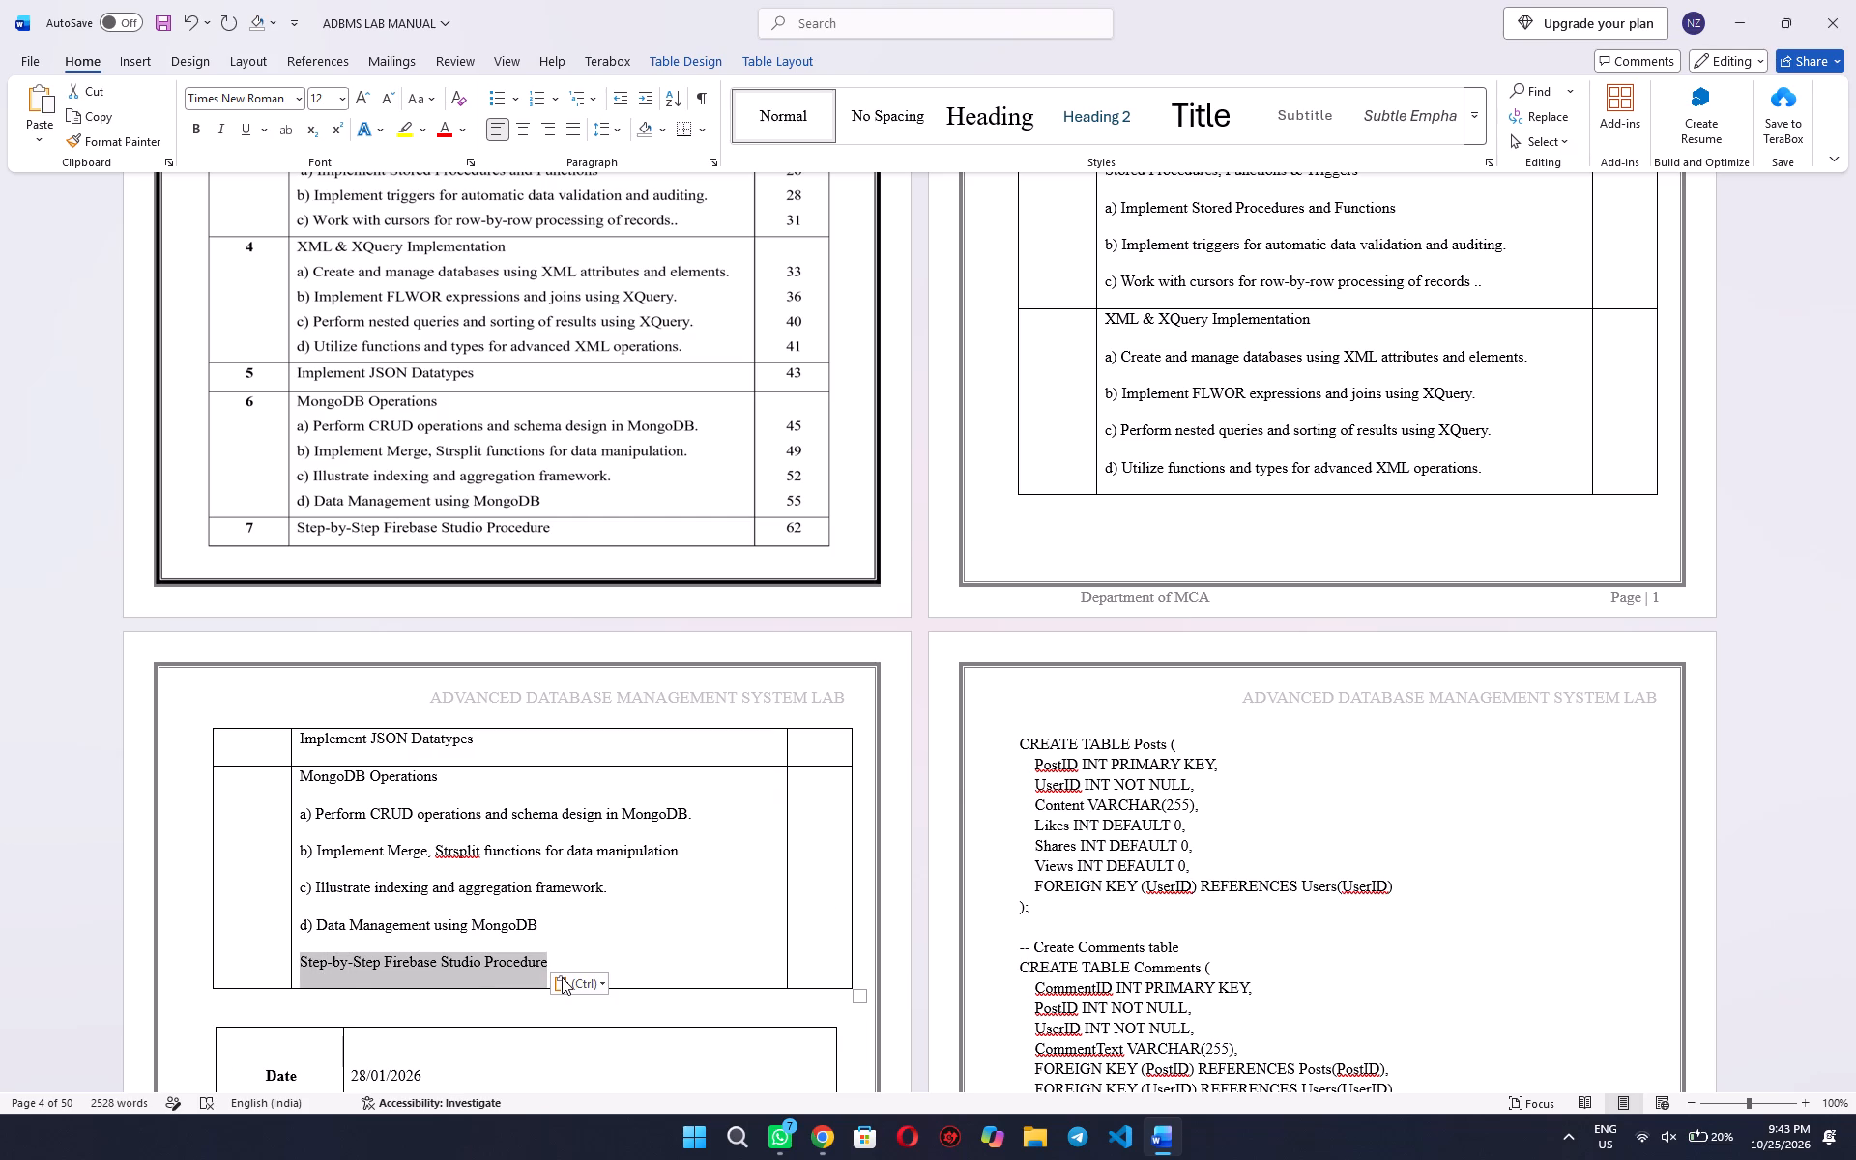
key(ctrl+shift+Left)
key(ctrl+shift+Right)
key(ctrl+x)
key(BackSpace)
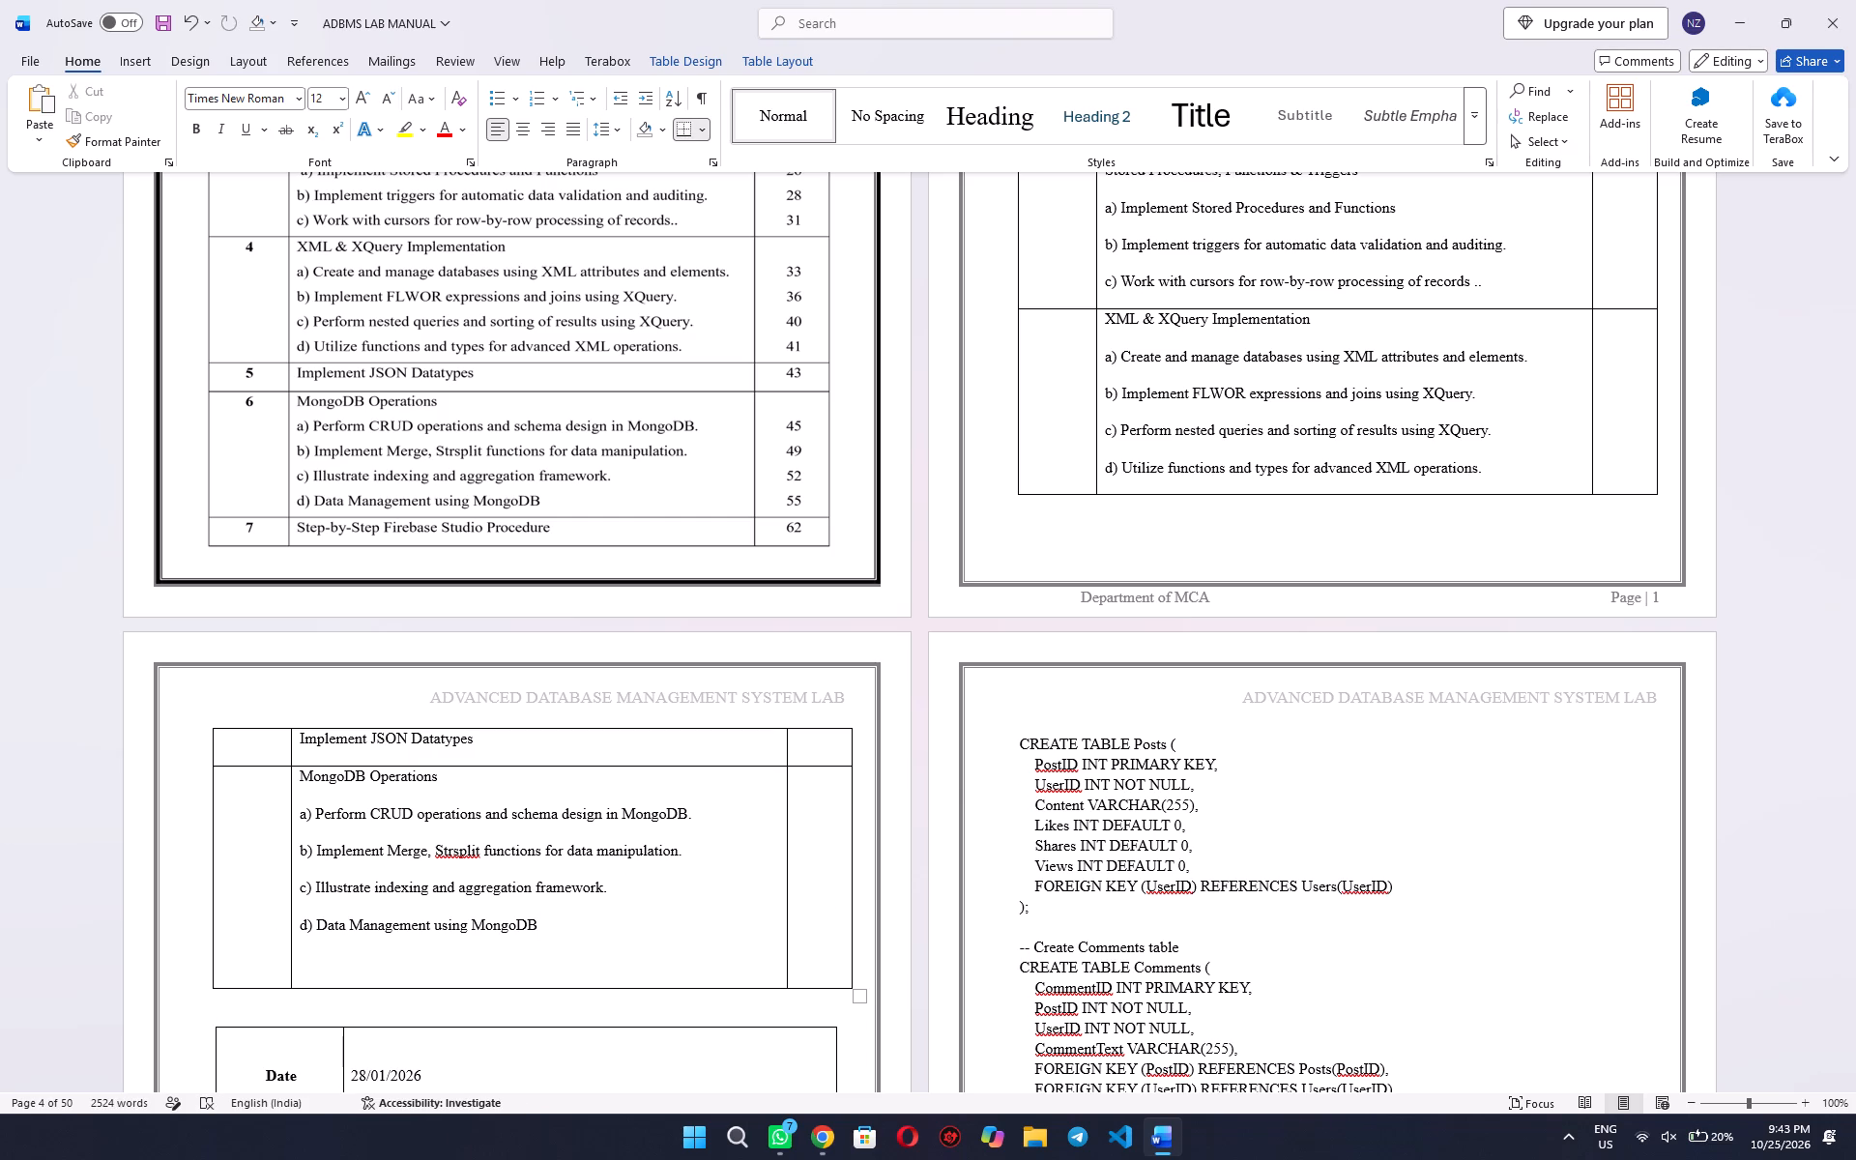
key(ctrl+Right)
key(ctrl+Right)
key(ctrl+Right)
key(Left)
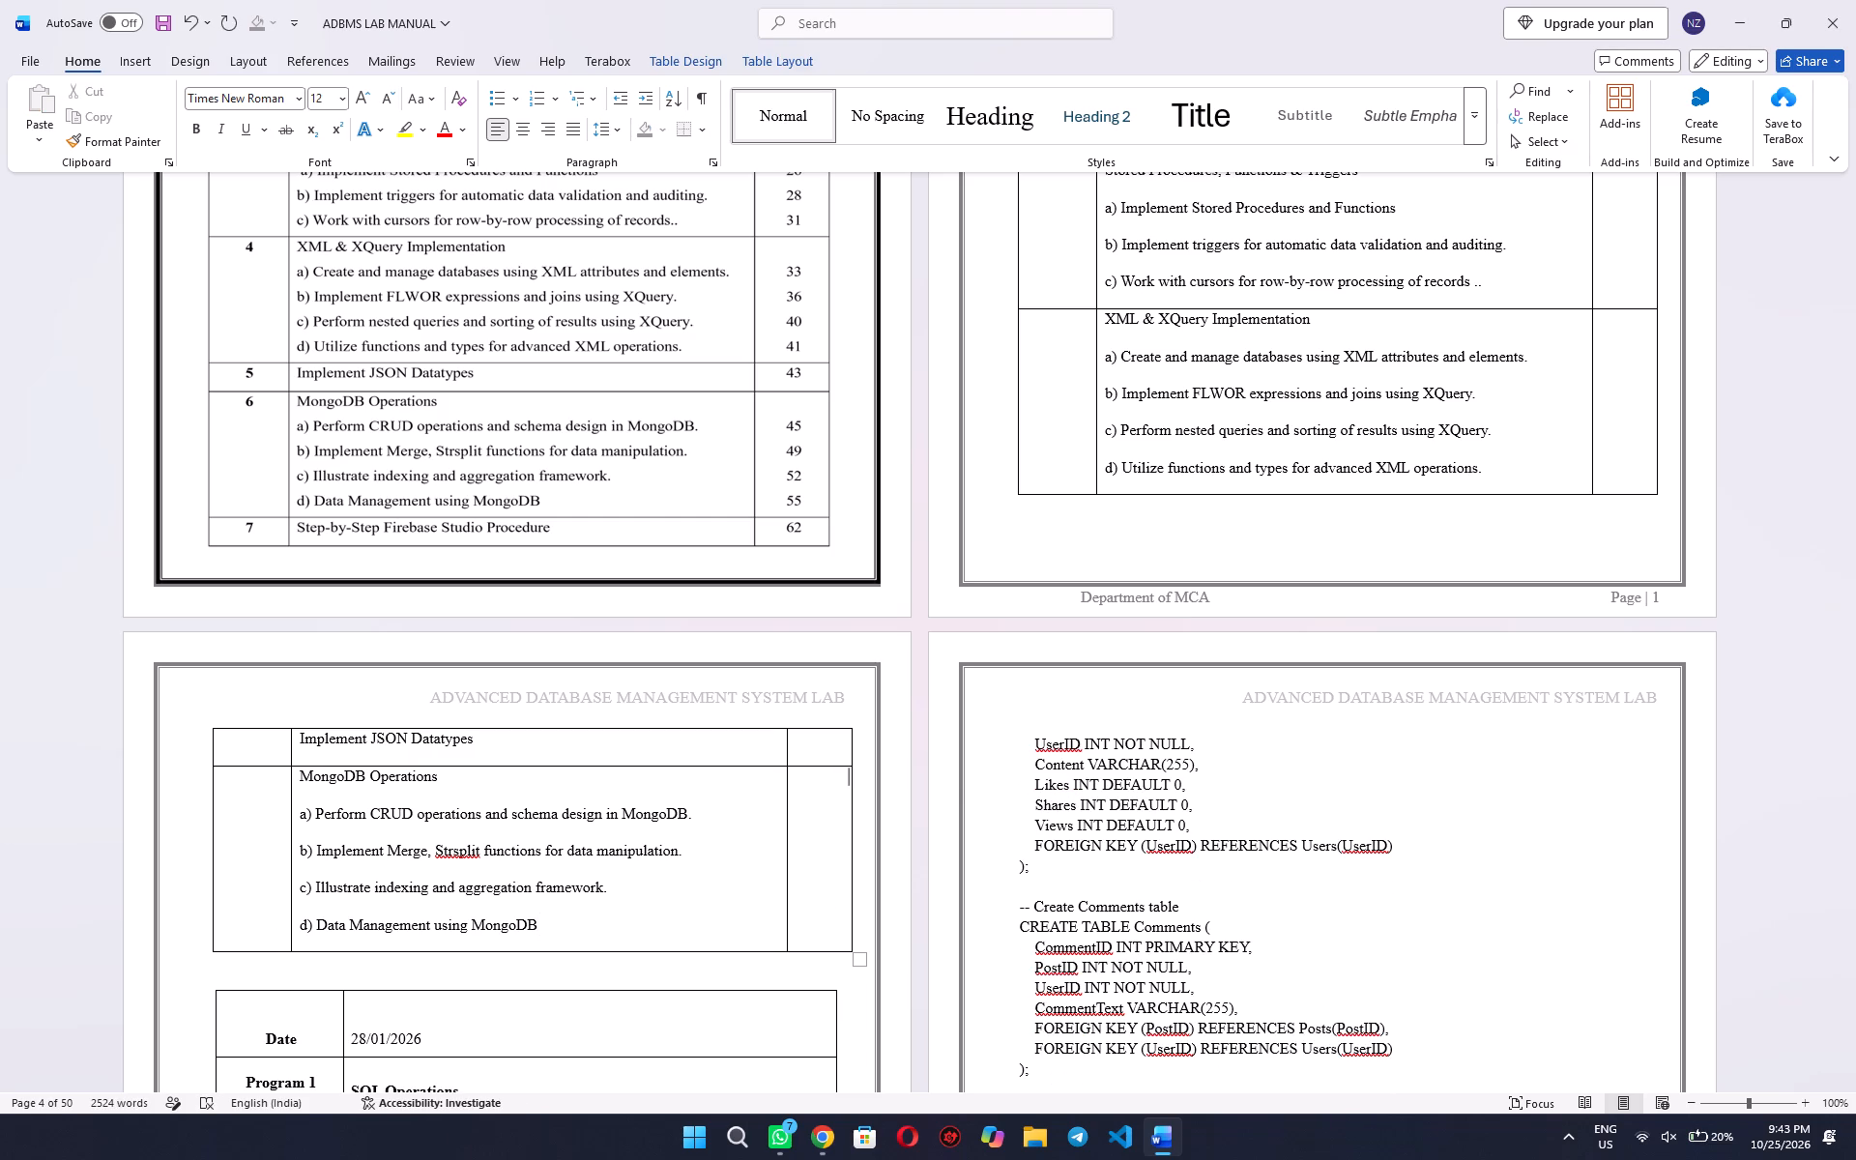
key(Return)
key(ctrl+Right)
key(ctrl+v)
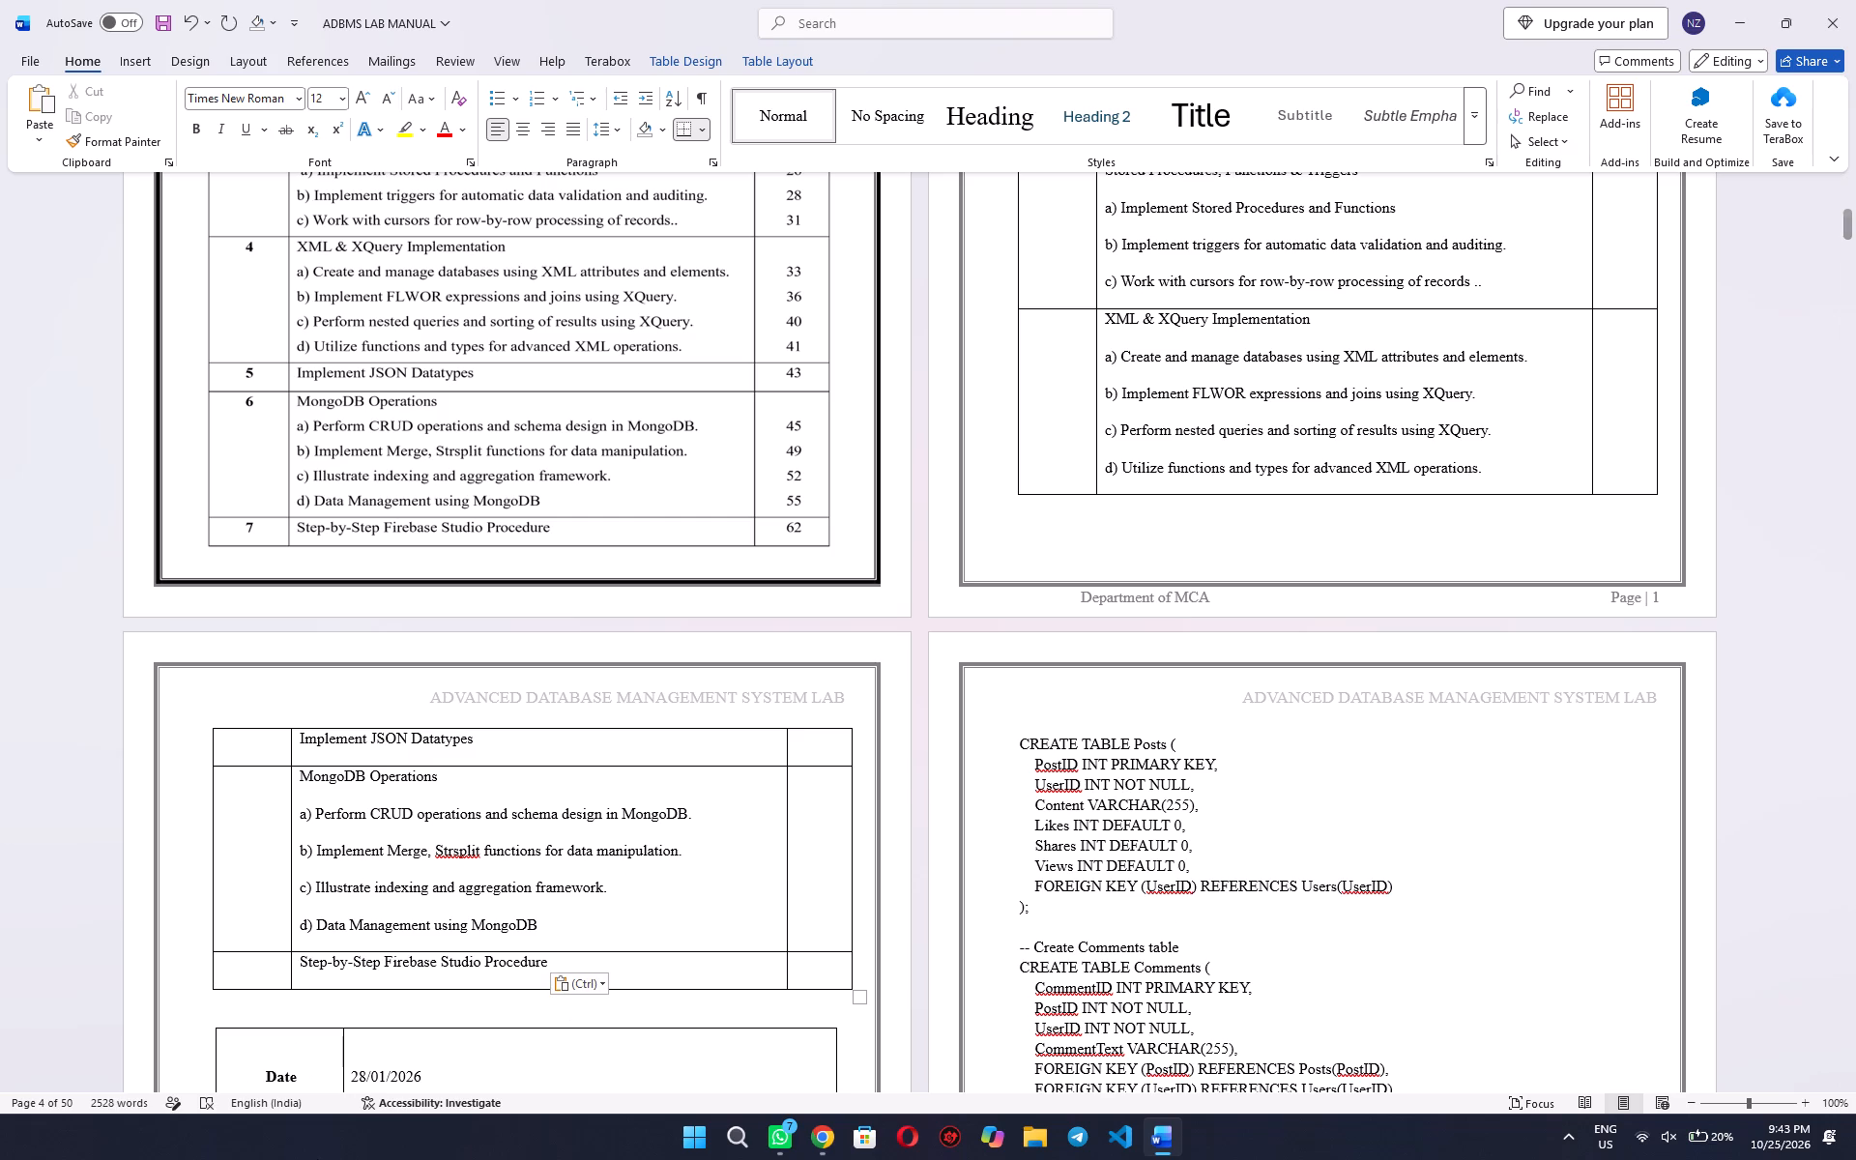
Make "Data Control Language, Transfer Control Language Commands" automatic list item b under SQL operations, removing its manually entered letter.
scroll(533, 857, up, 1)
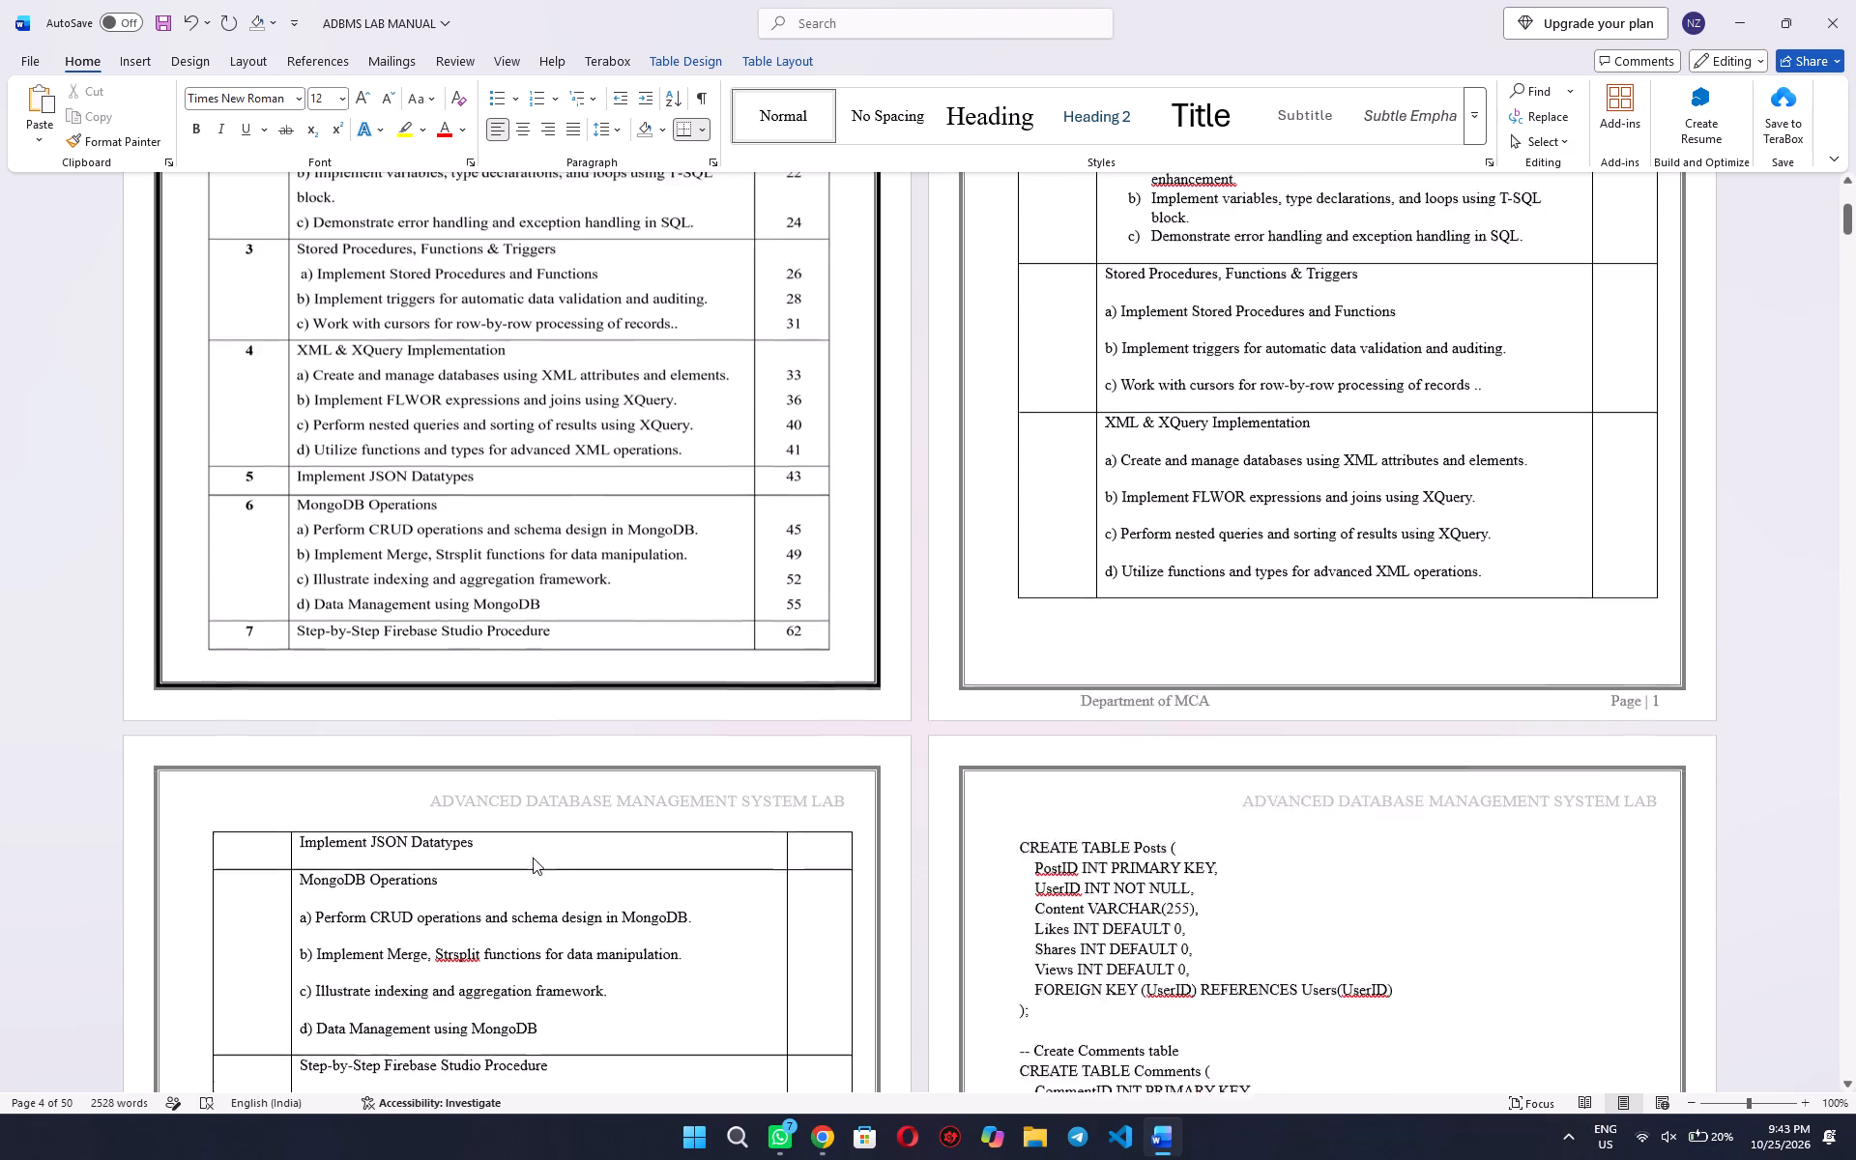
scroll(533, 857, up, 2)
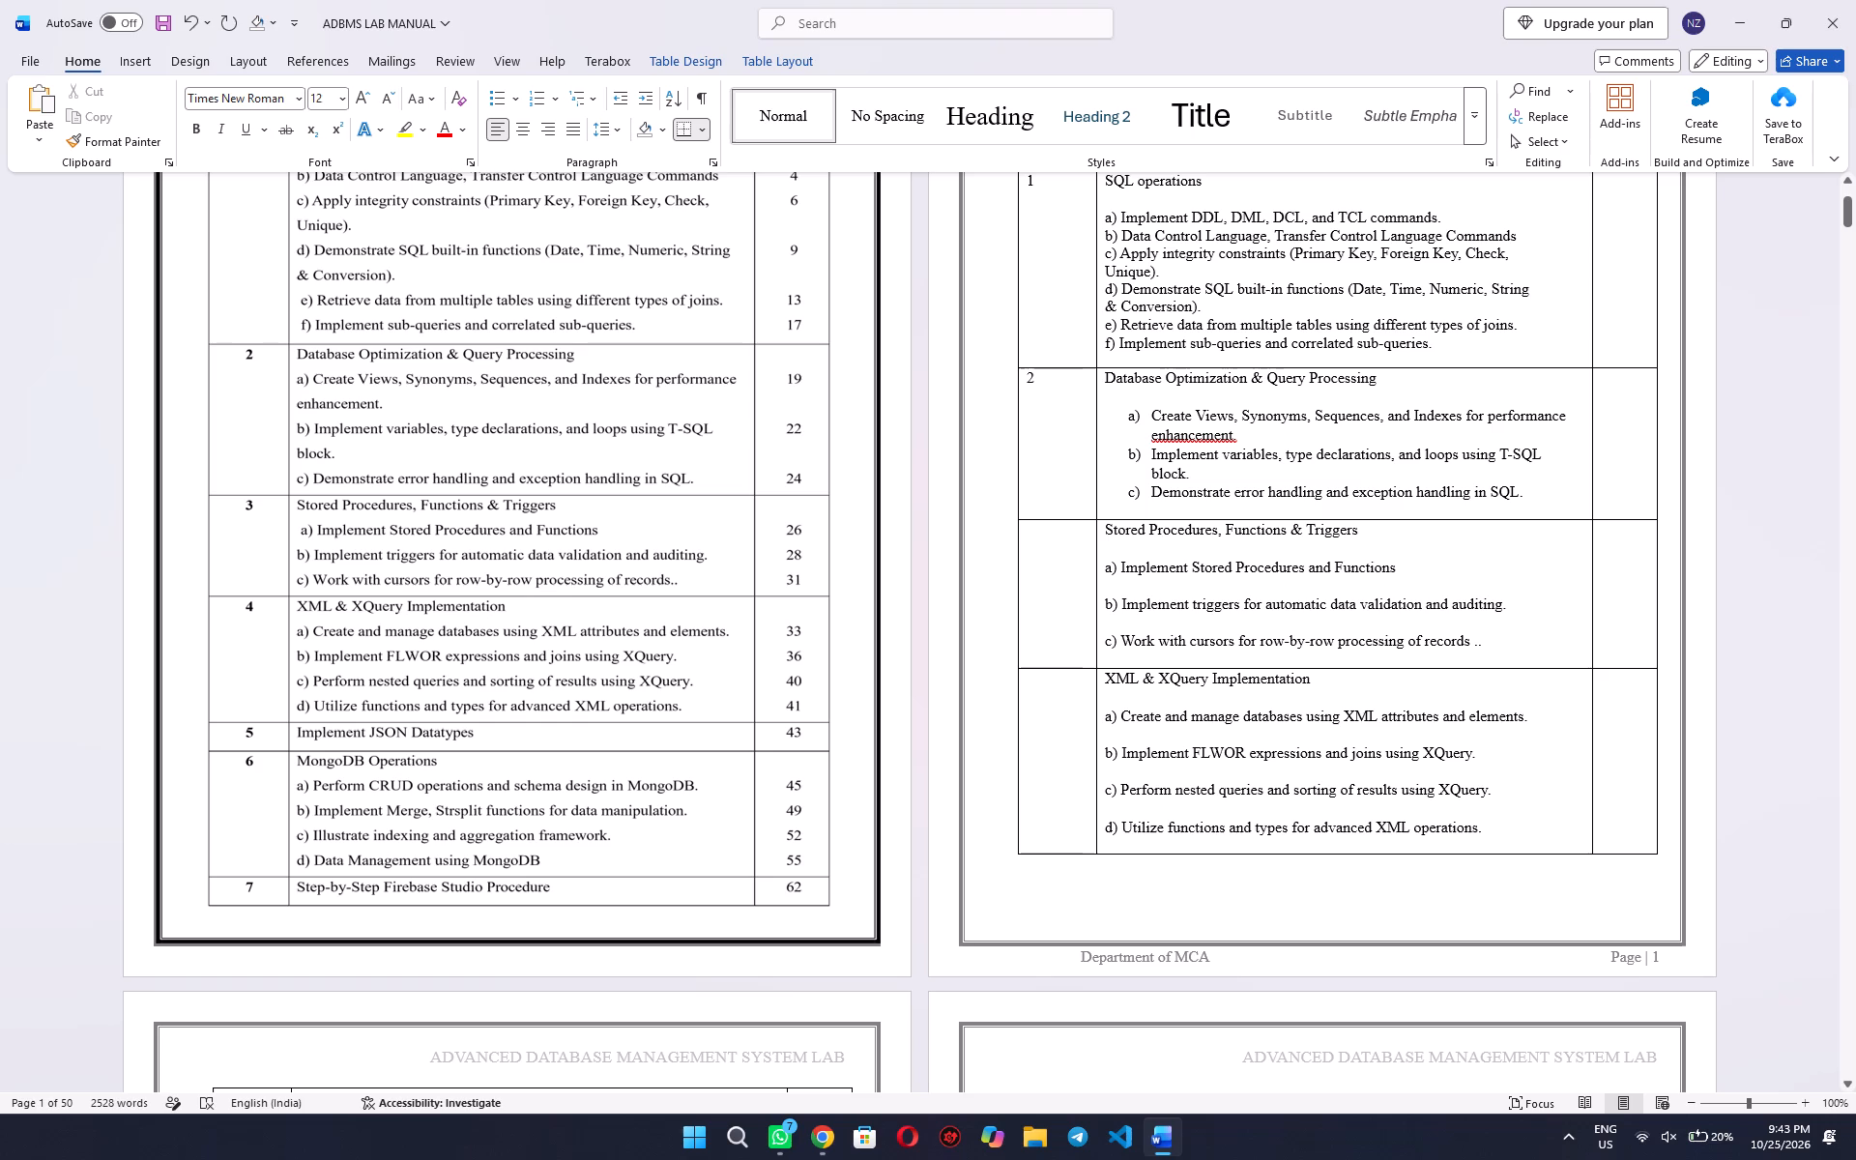
click(1454, 217)
key(Return)
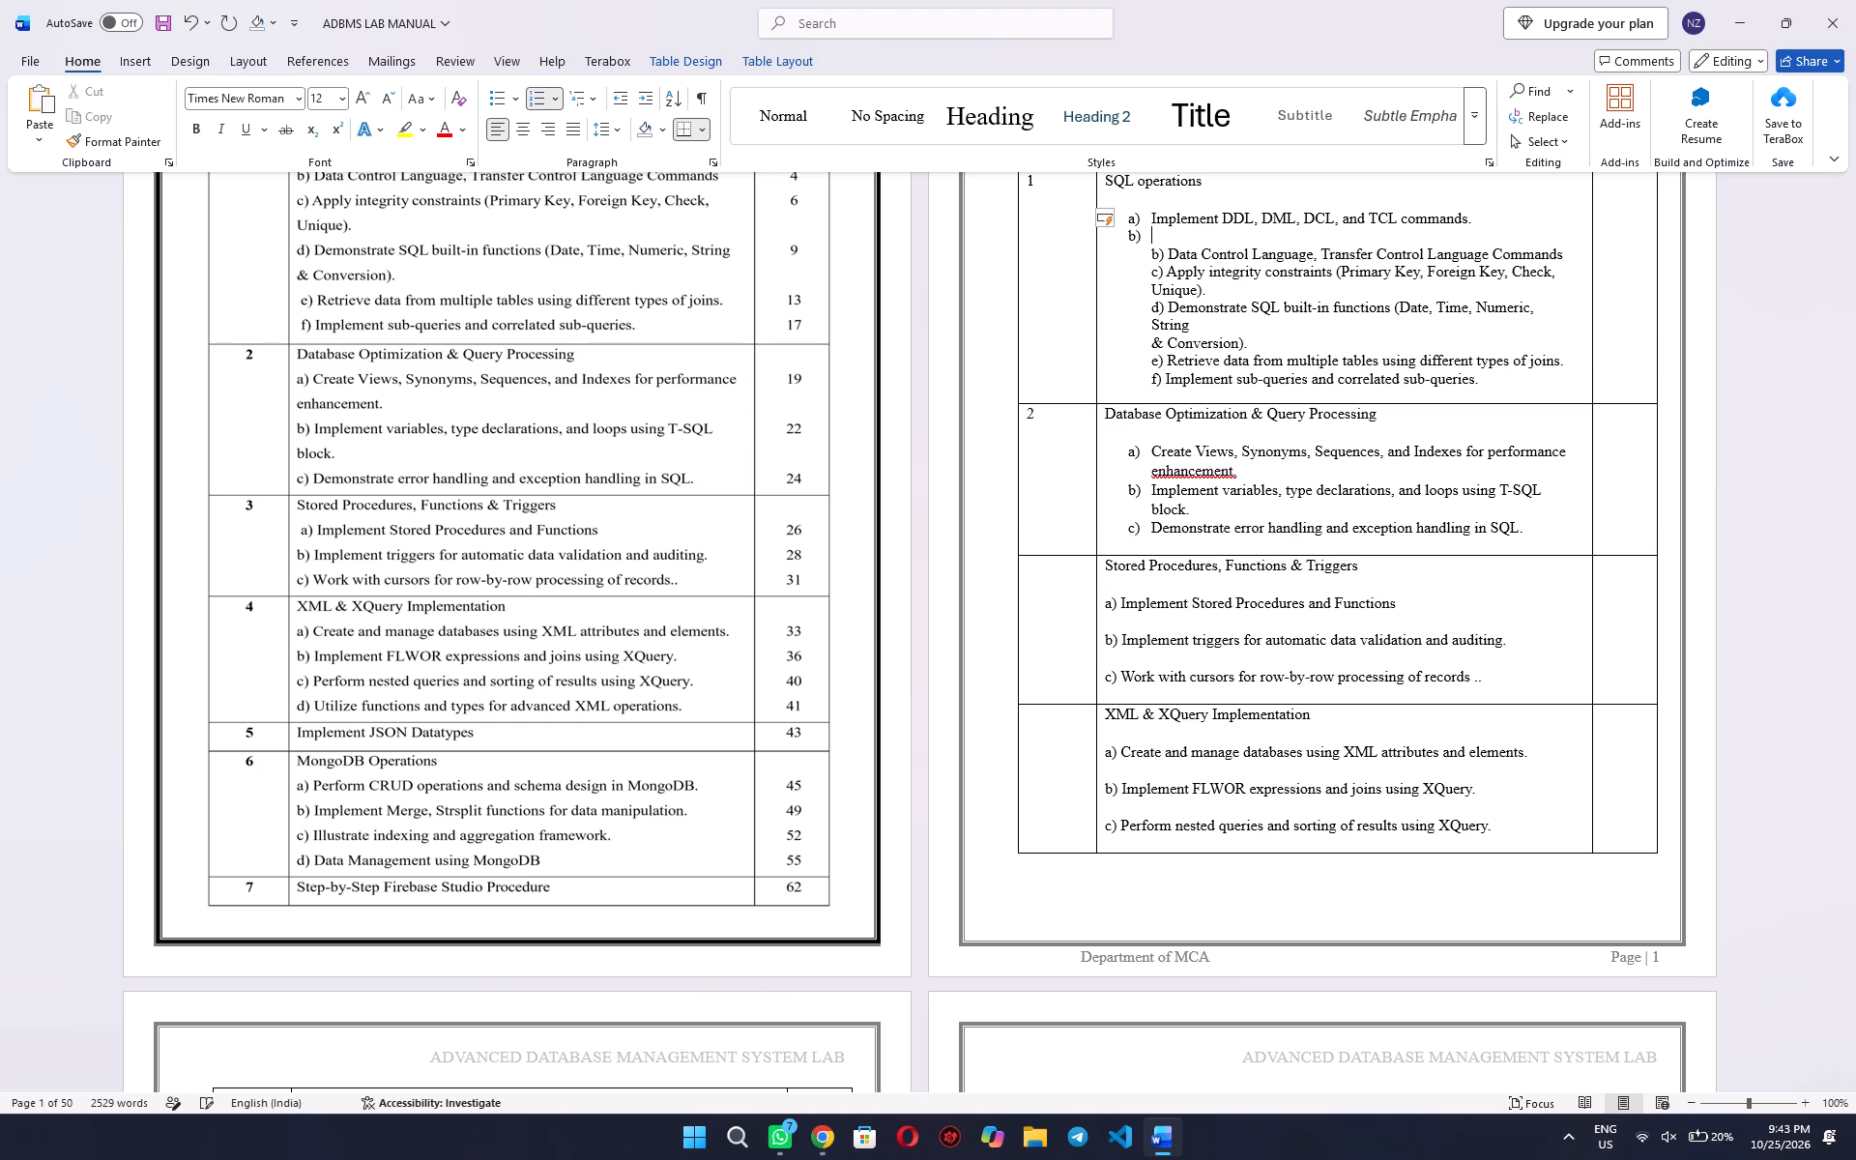
key(Down)
key(Right)
key(Right)
key(BackSpace)
key(BackSpace)
key(BackSpace)
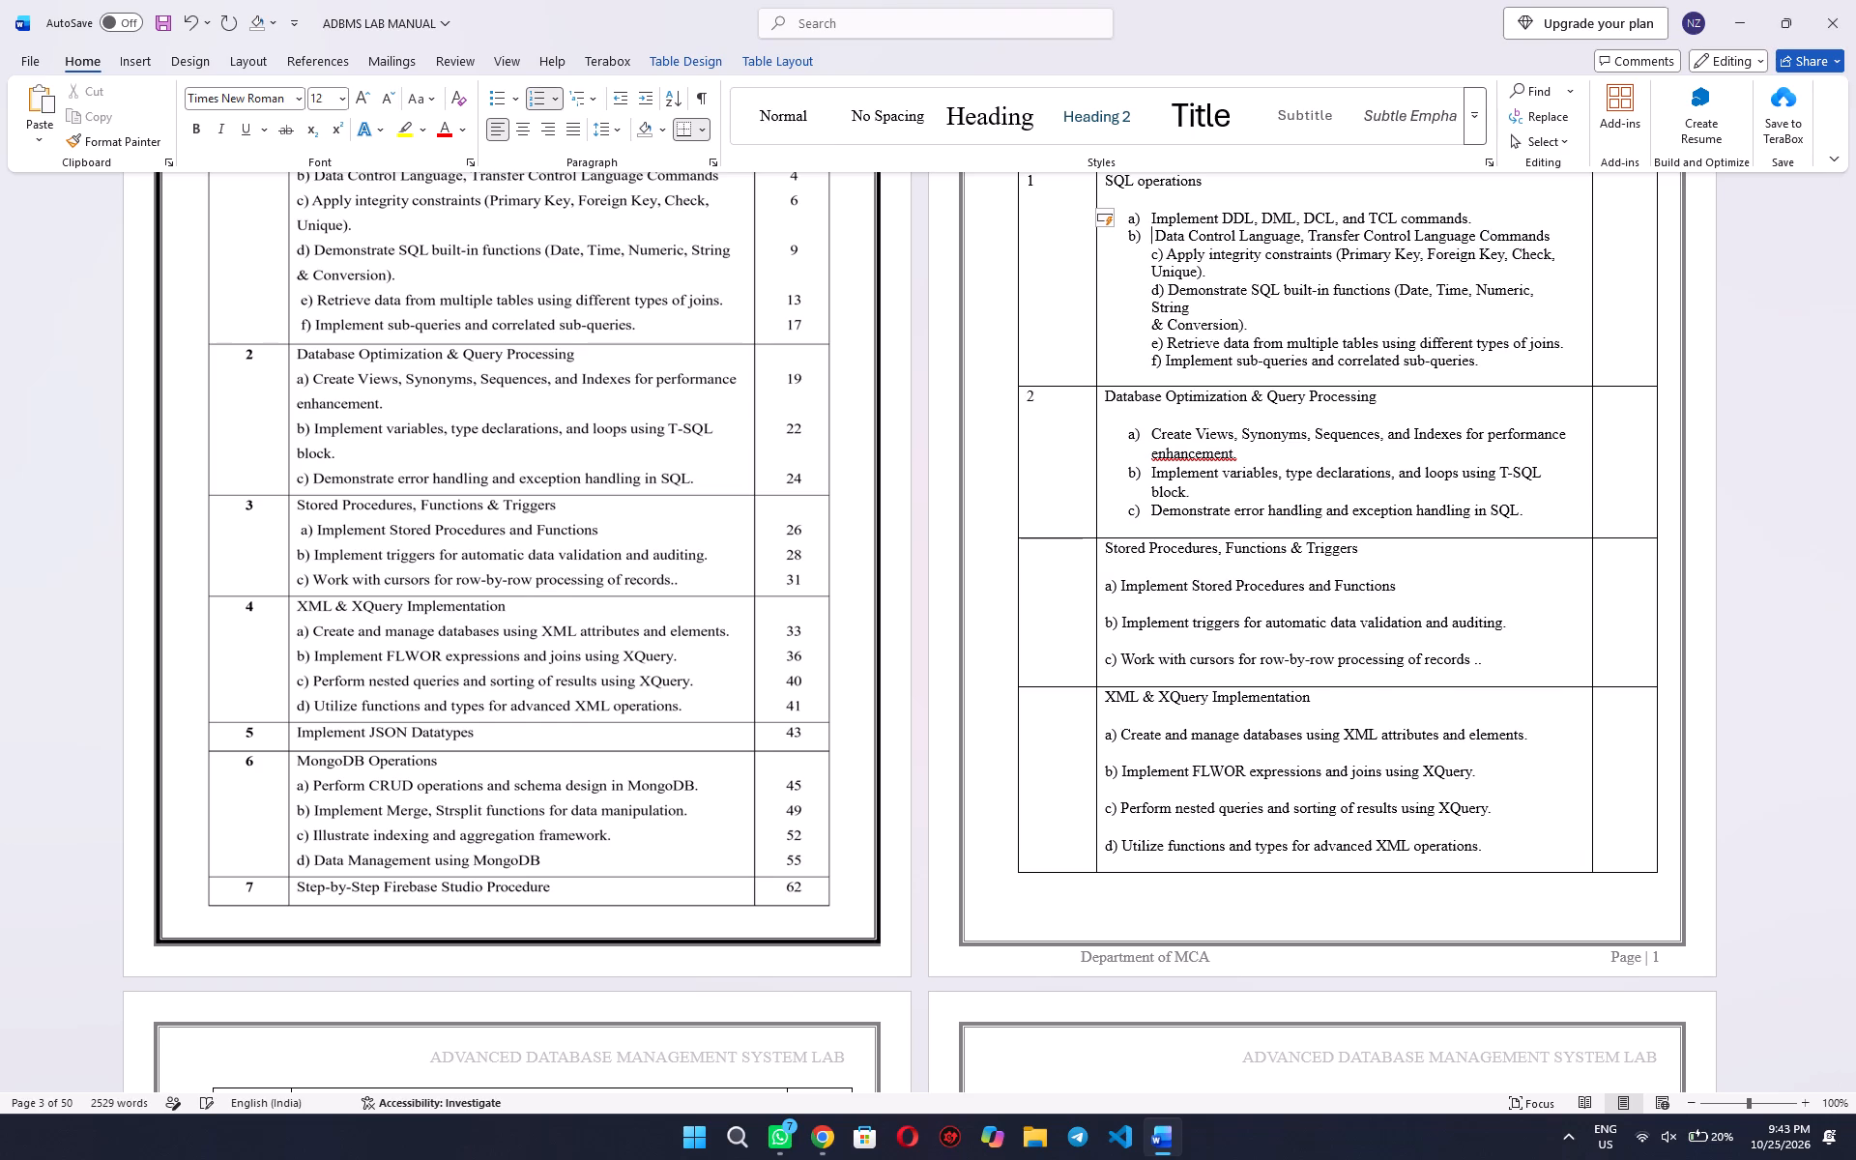
Make "Apply integrity constraints" automatic list item c under SQL operations, removing its manually entered letter.
key(Down)
key(ctrl+Left)
key(Return)
key(Down)
key(Right)
key(Right)
key(BackSpace)
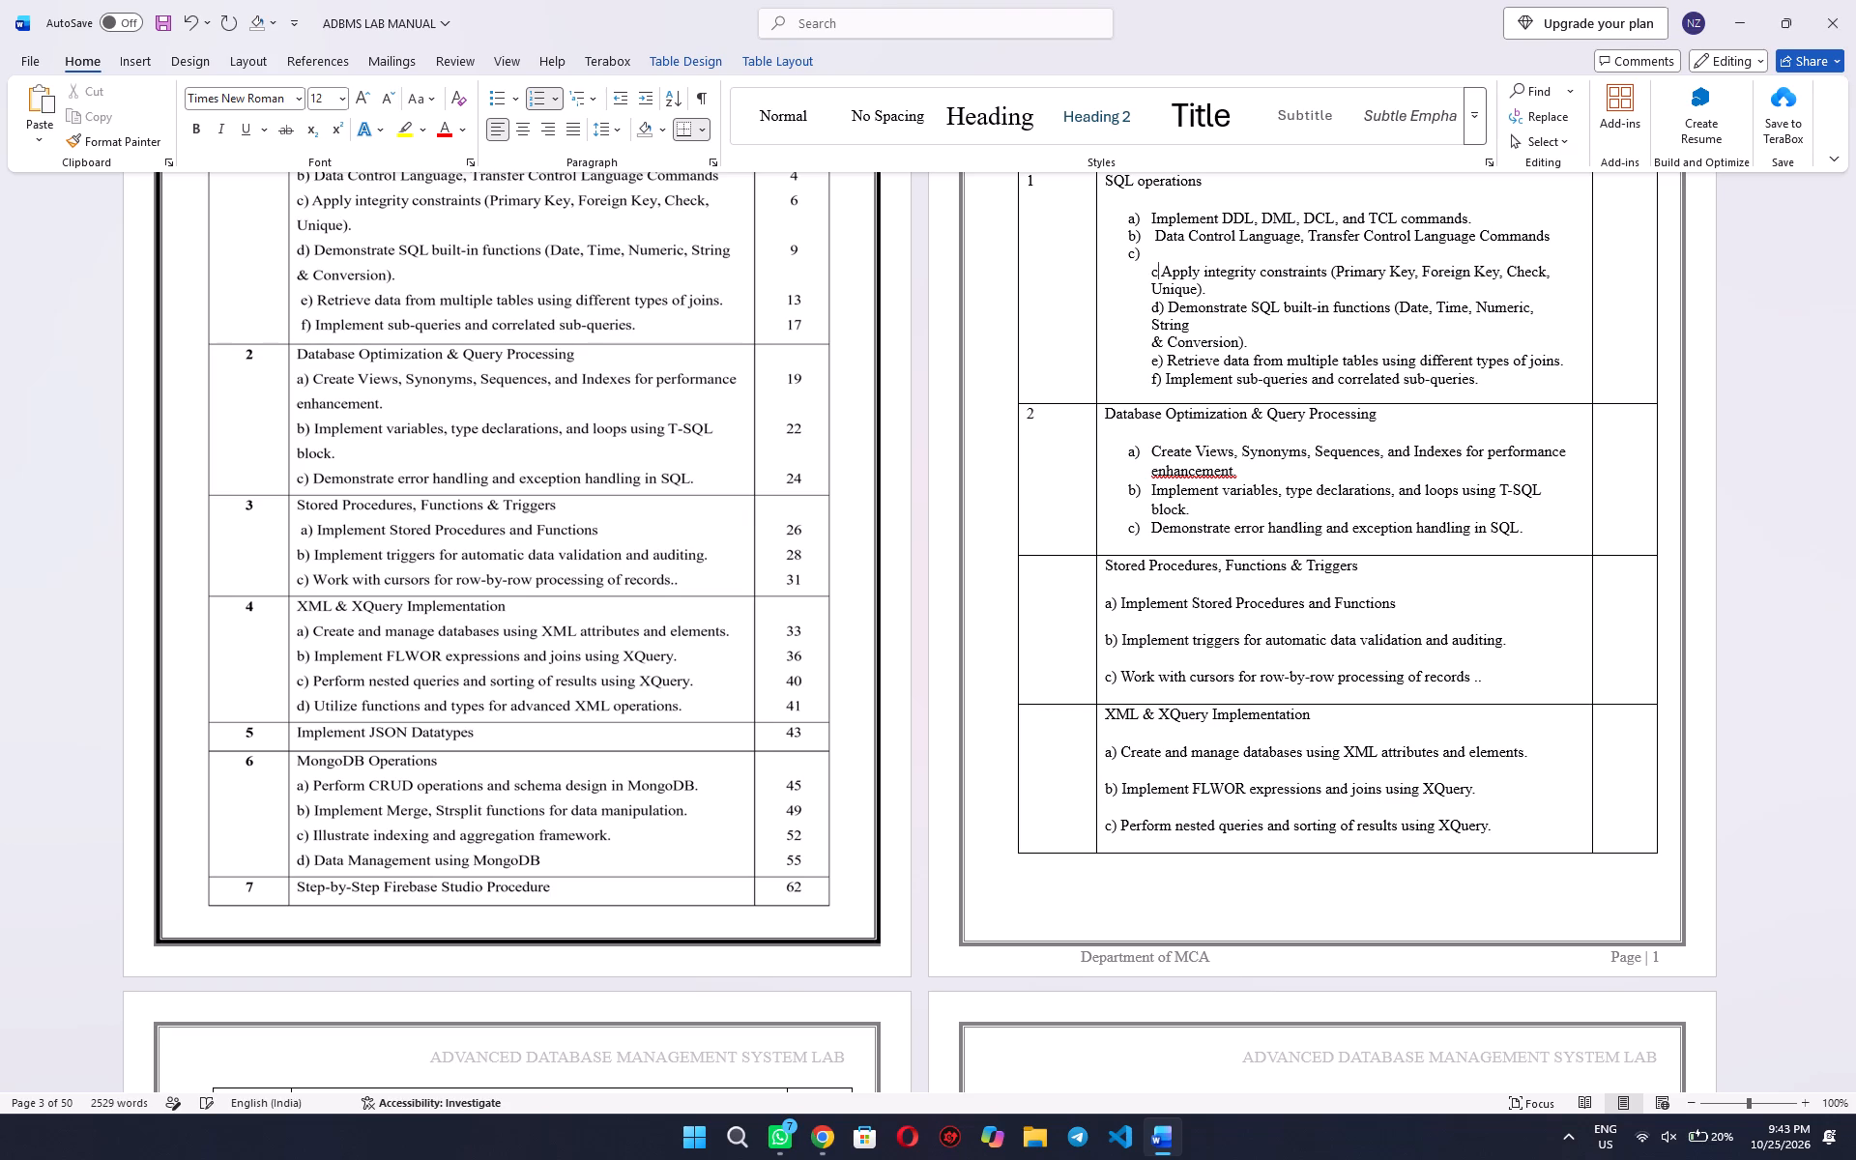
key(BackSpace)
key(ctrl+BackSpace)
Make "Demonstrate SQL built-in functions" automatic list item d under SQL operations, removing its manually entered letter.
key(Down)
key(Down)
key(Right)
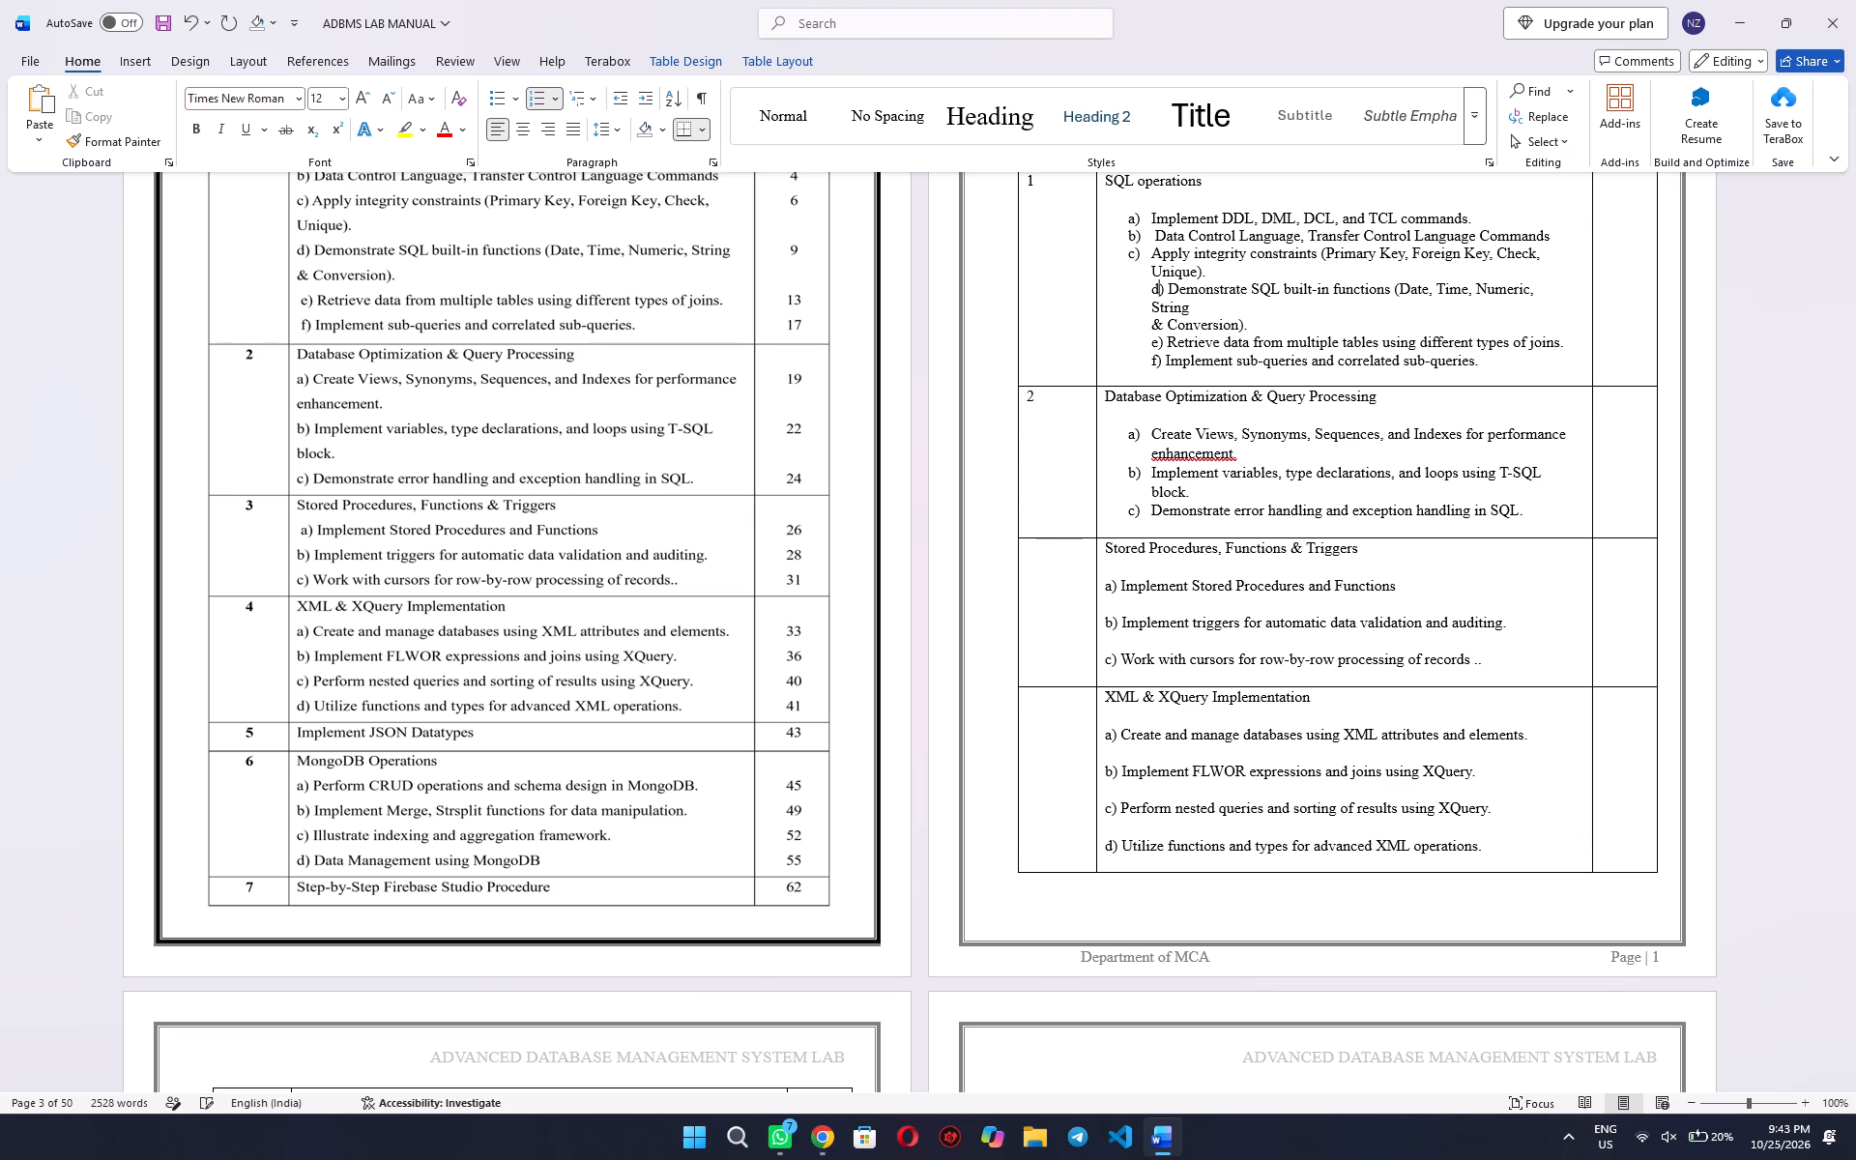
key(Right)
key(BackSpace)
key(BackSpace)
key(BackSpace)
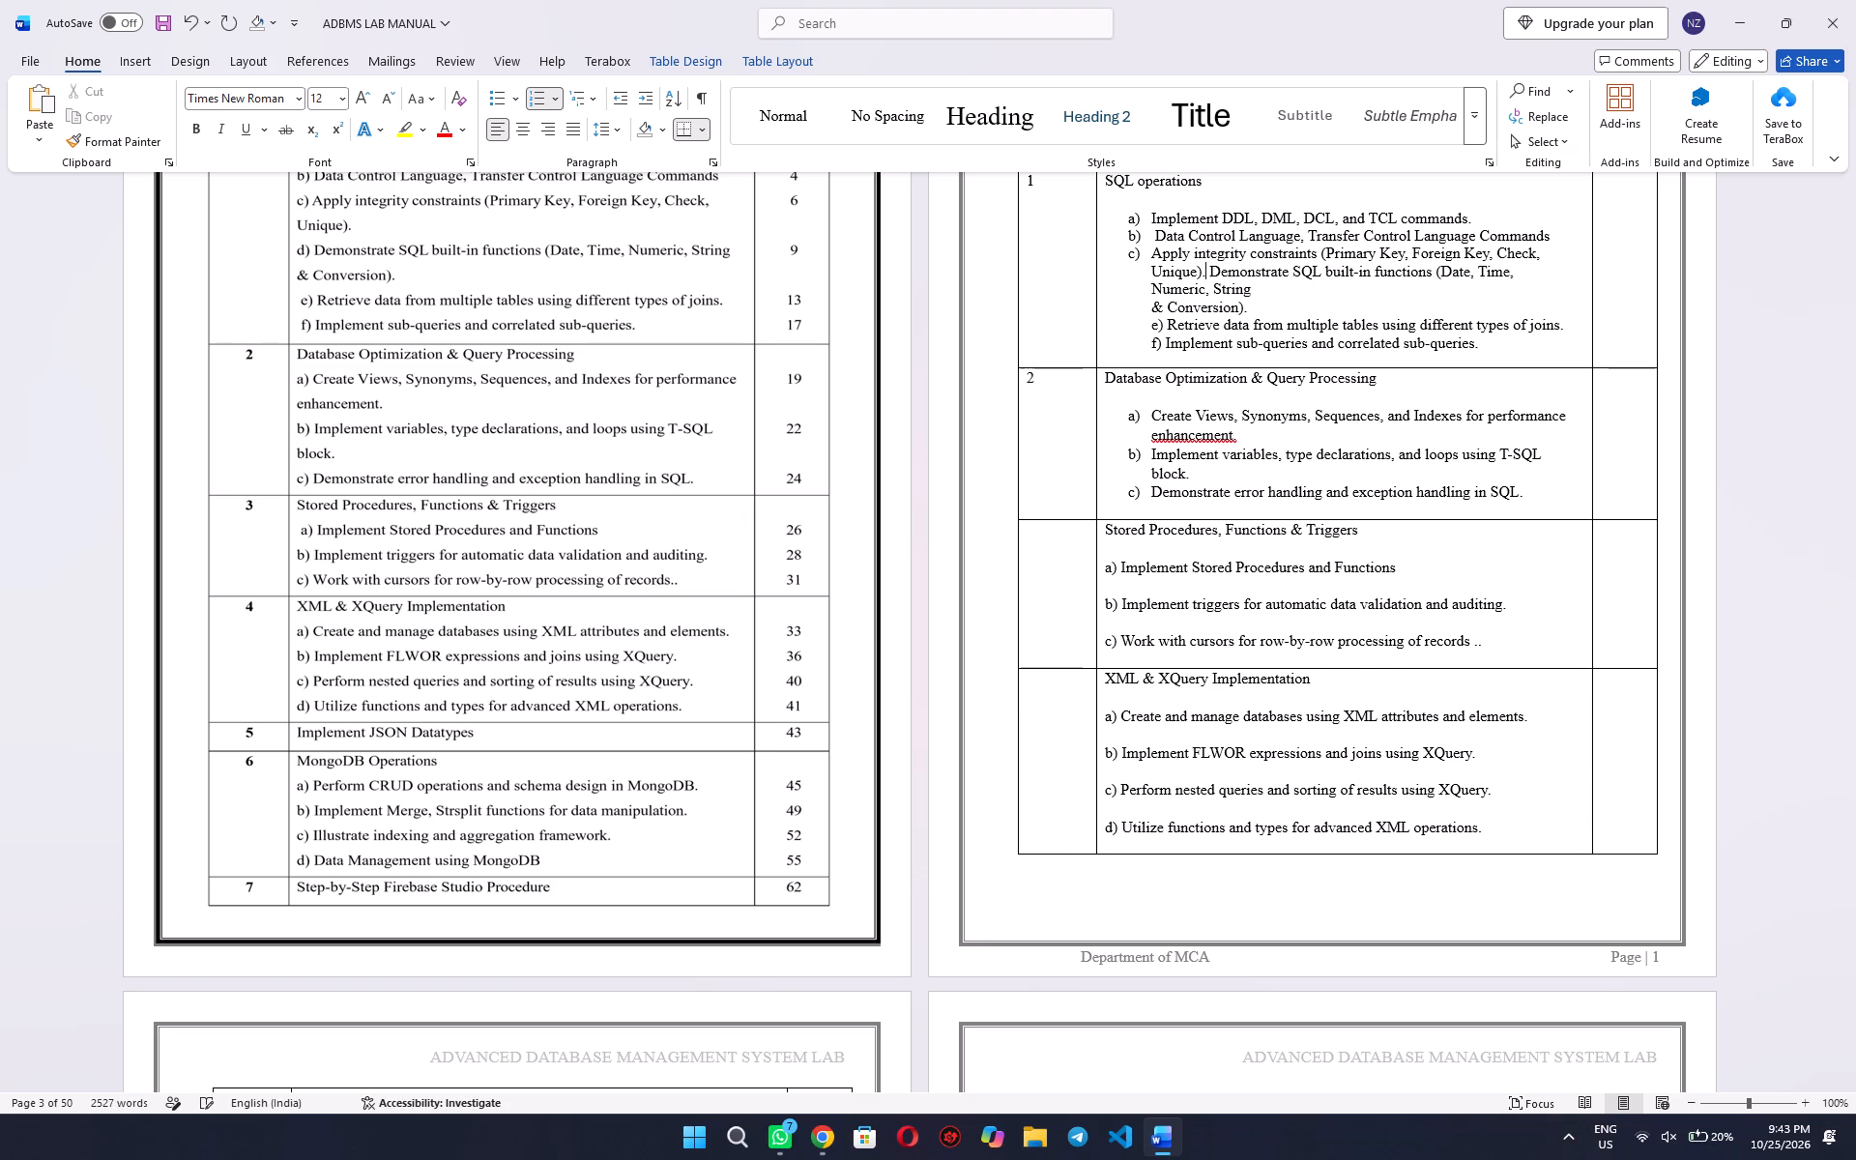
key(Right)
key(Return)
Make the multiple-table joins and sub-queries exercises automatic list items e and f under SQL operations, removing their manually entered letters.
key(Down)
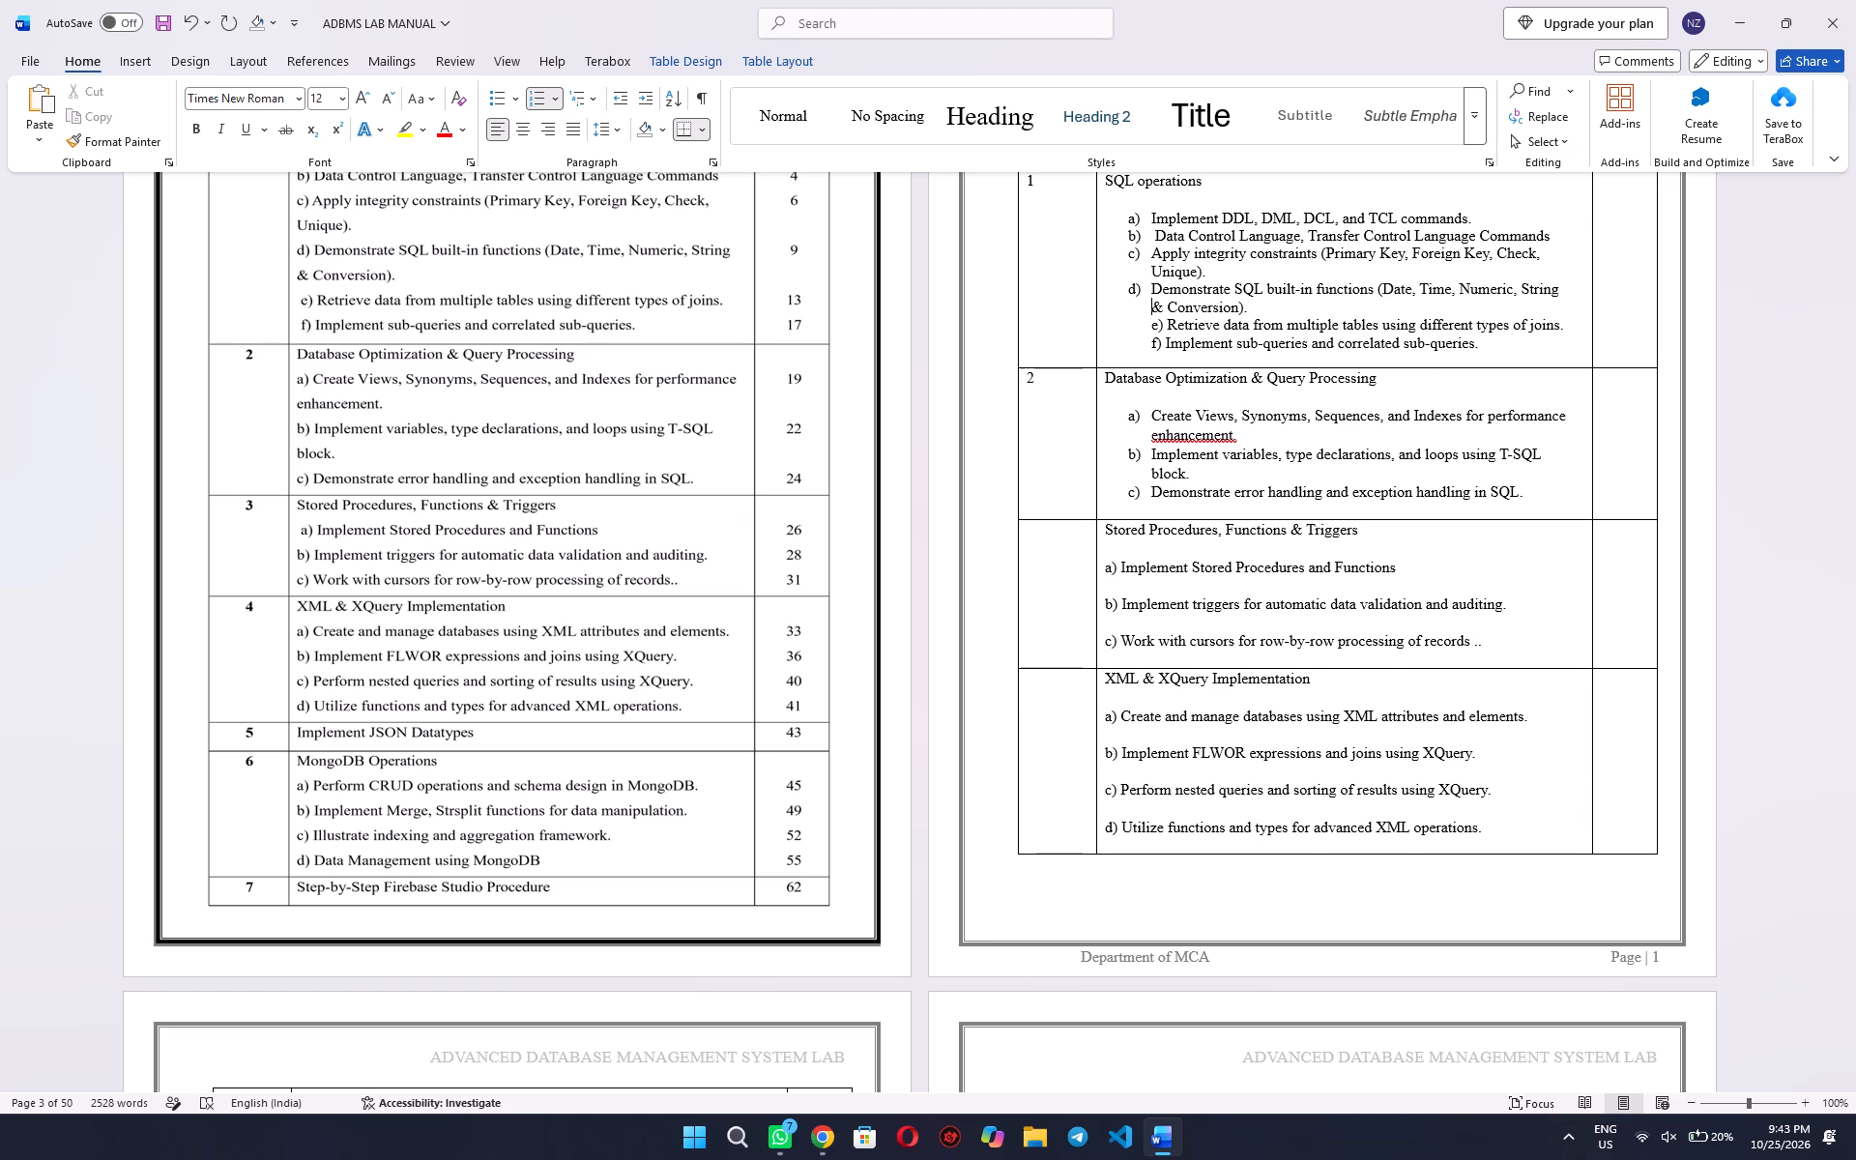
key(Right)
key(Down)
key(BackSpace)
key(BackSpace)
key(BackSpace)
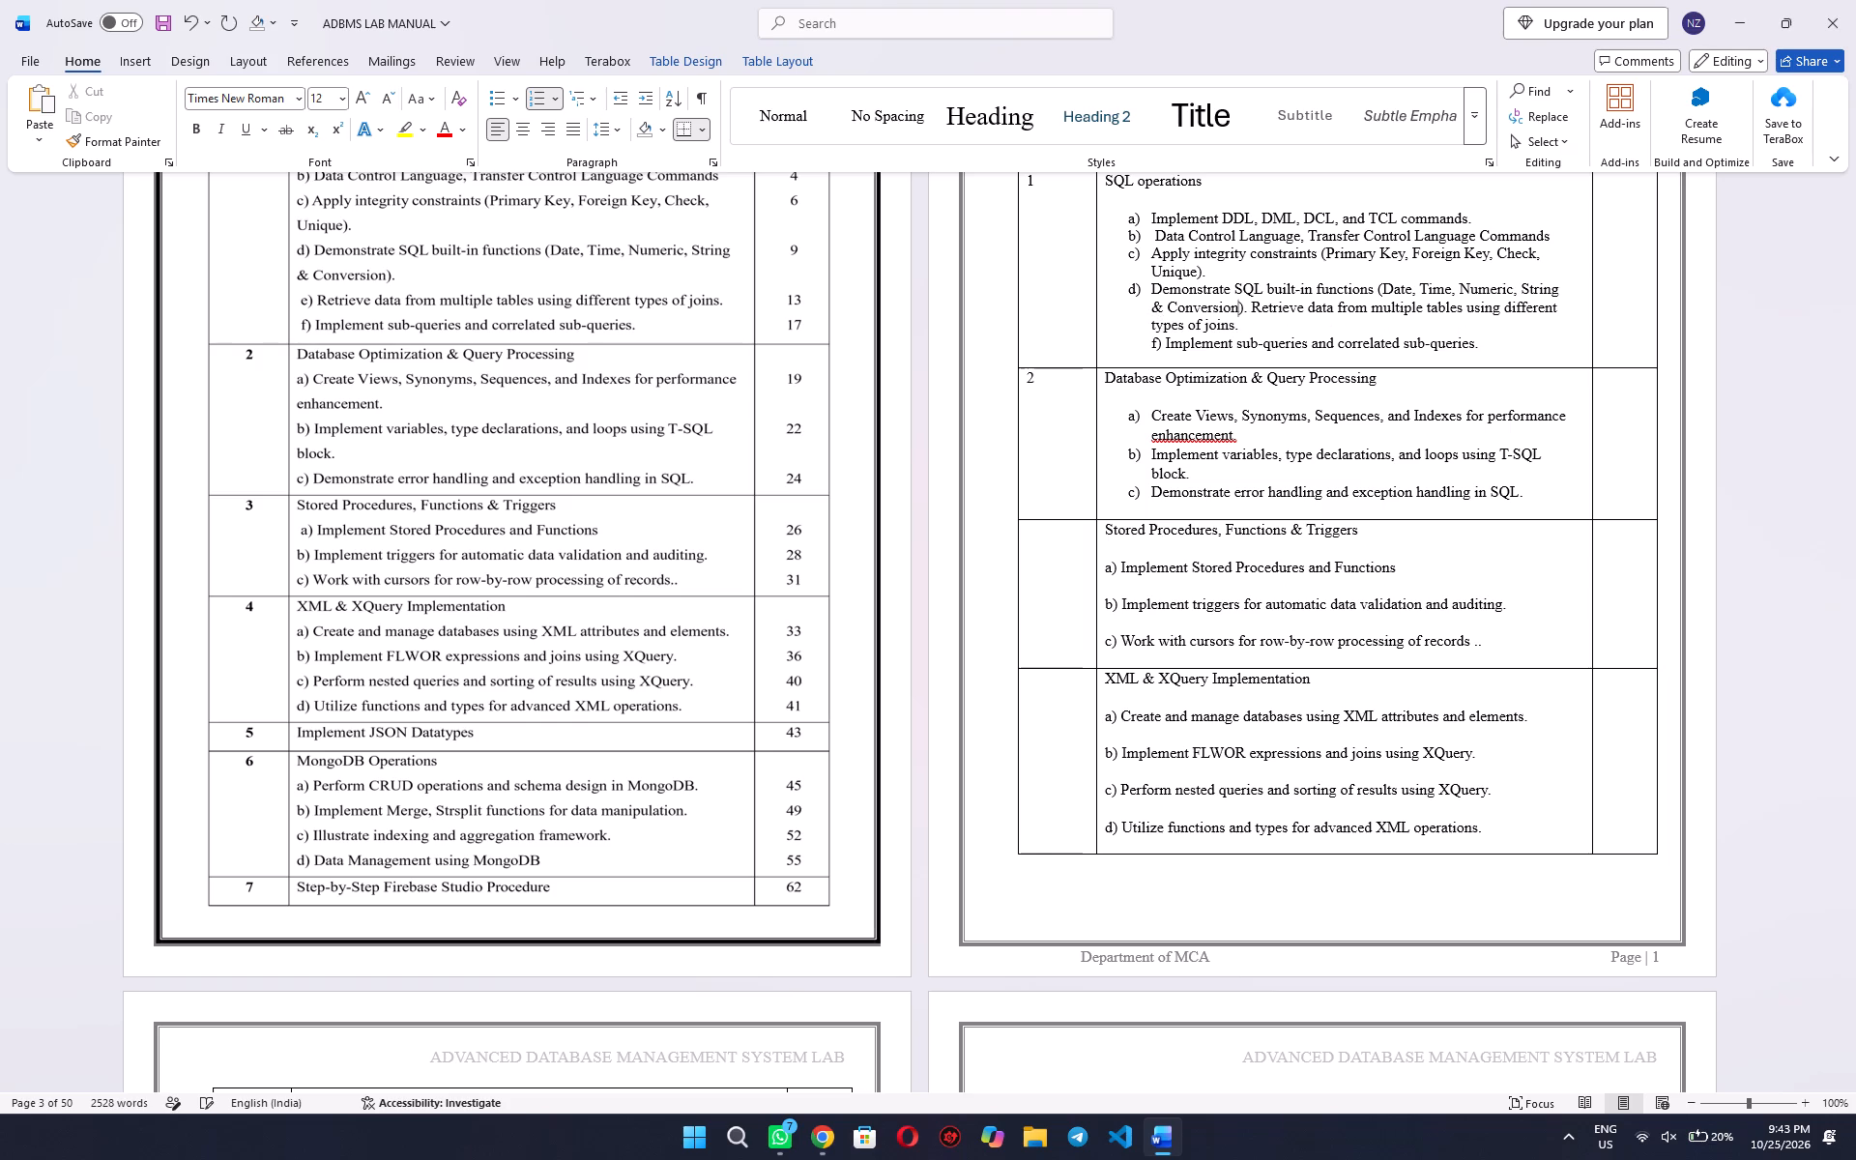
key(Return)
key(Down)
key(Right)
key(Right)
key(BackSpace)
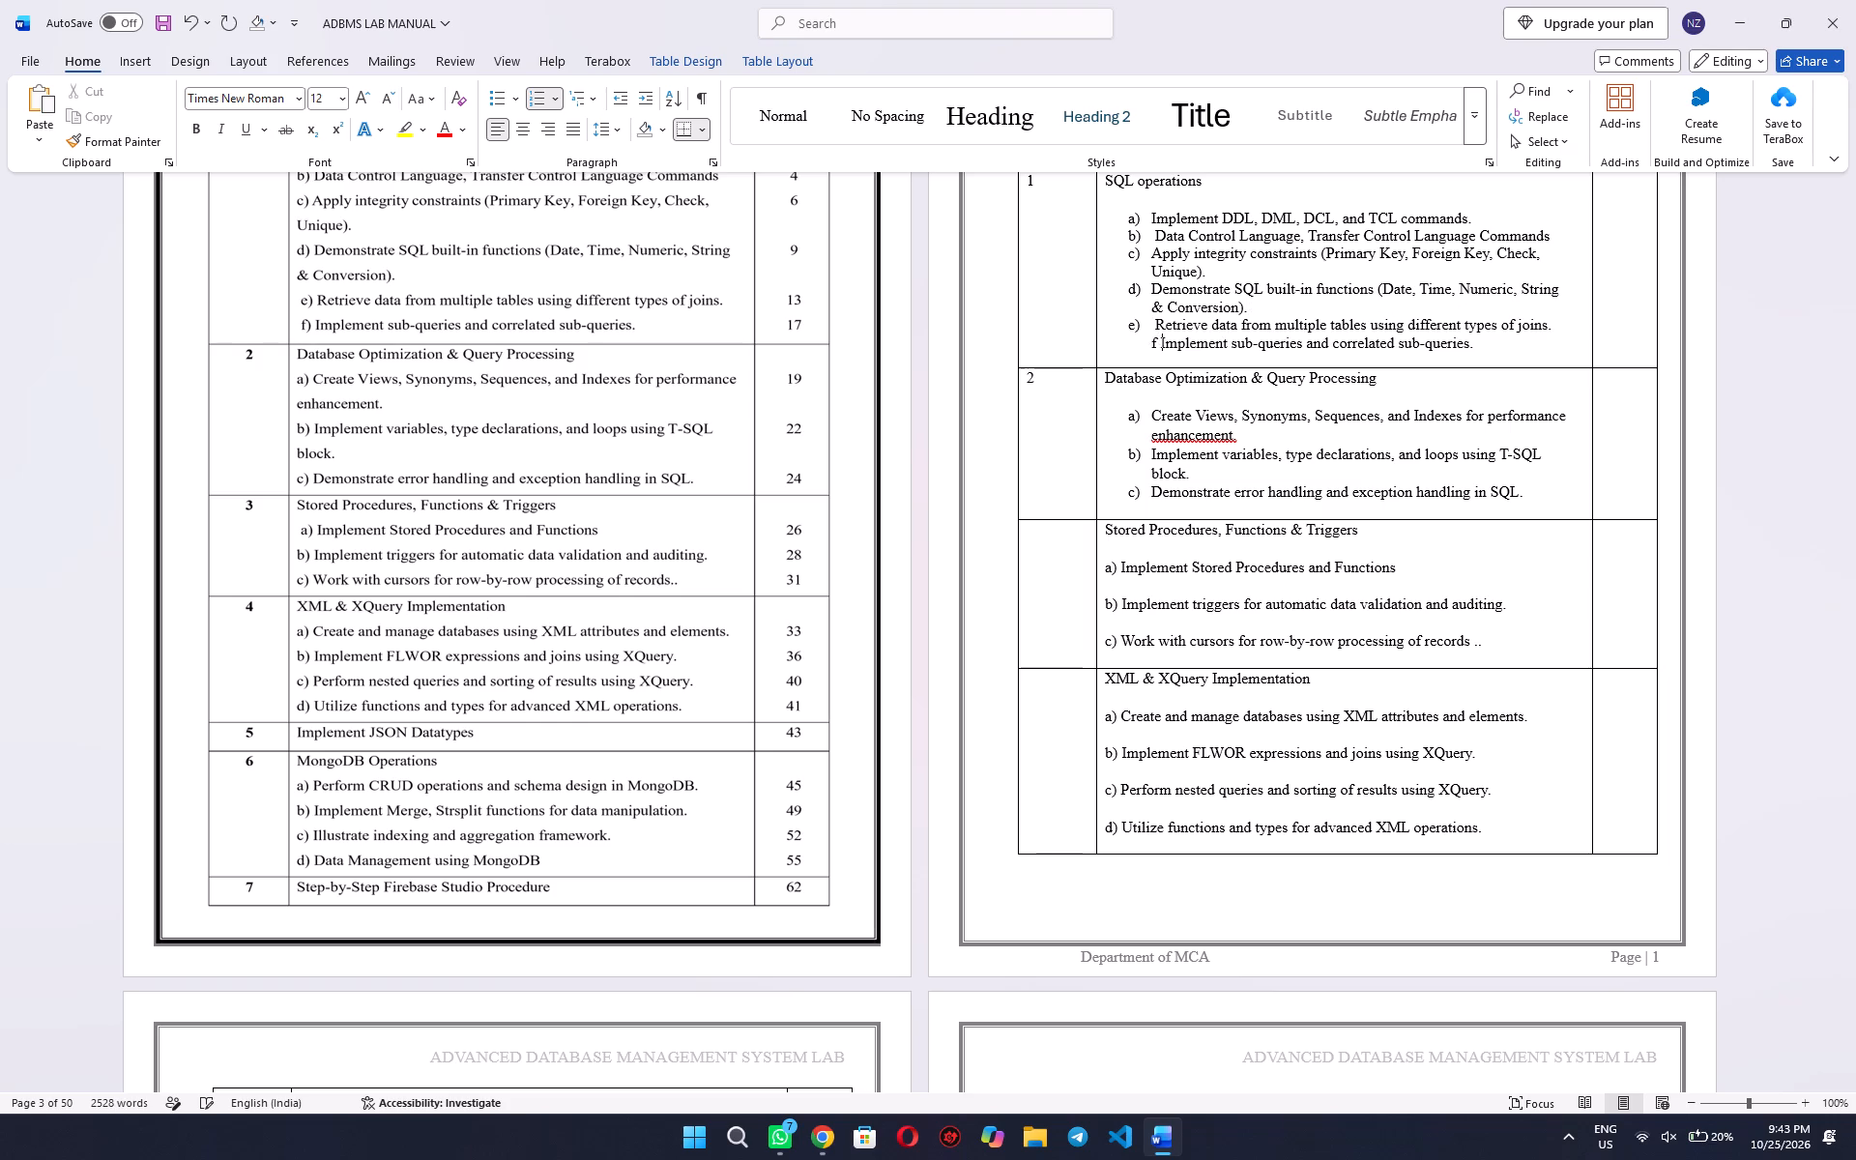
key(BackSpace)
key(BackSpace)
key(Return)
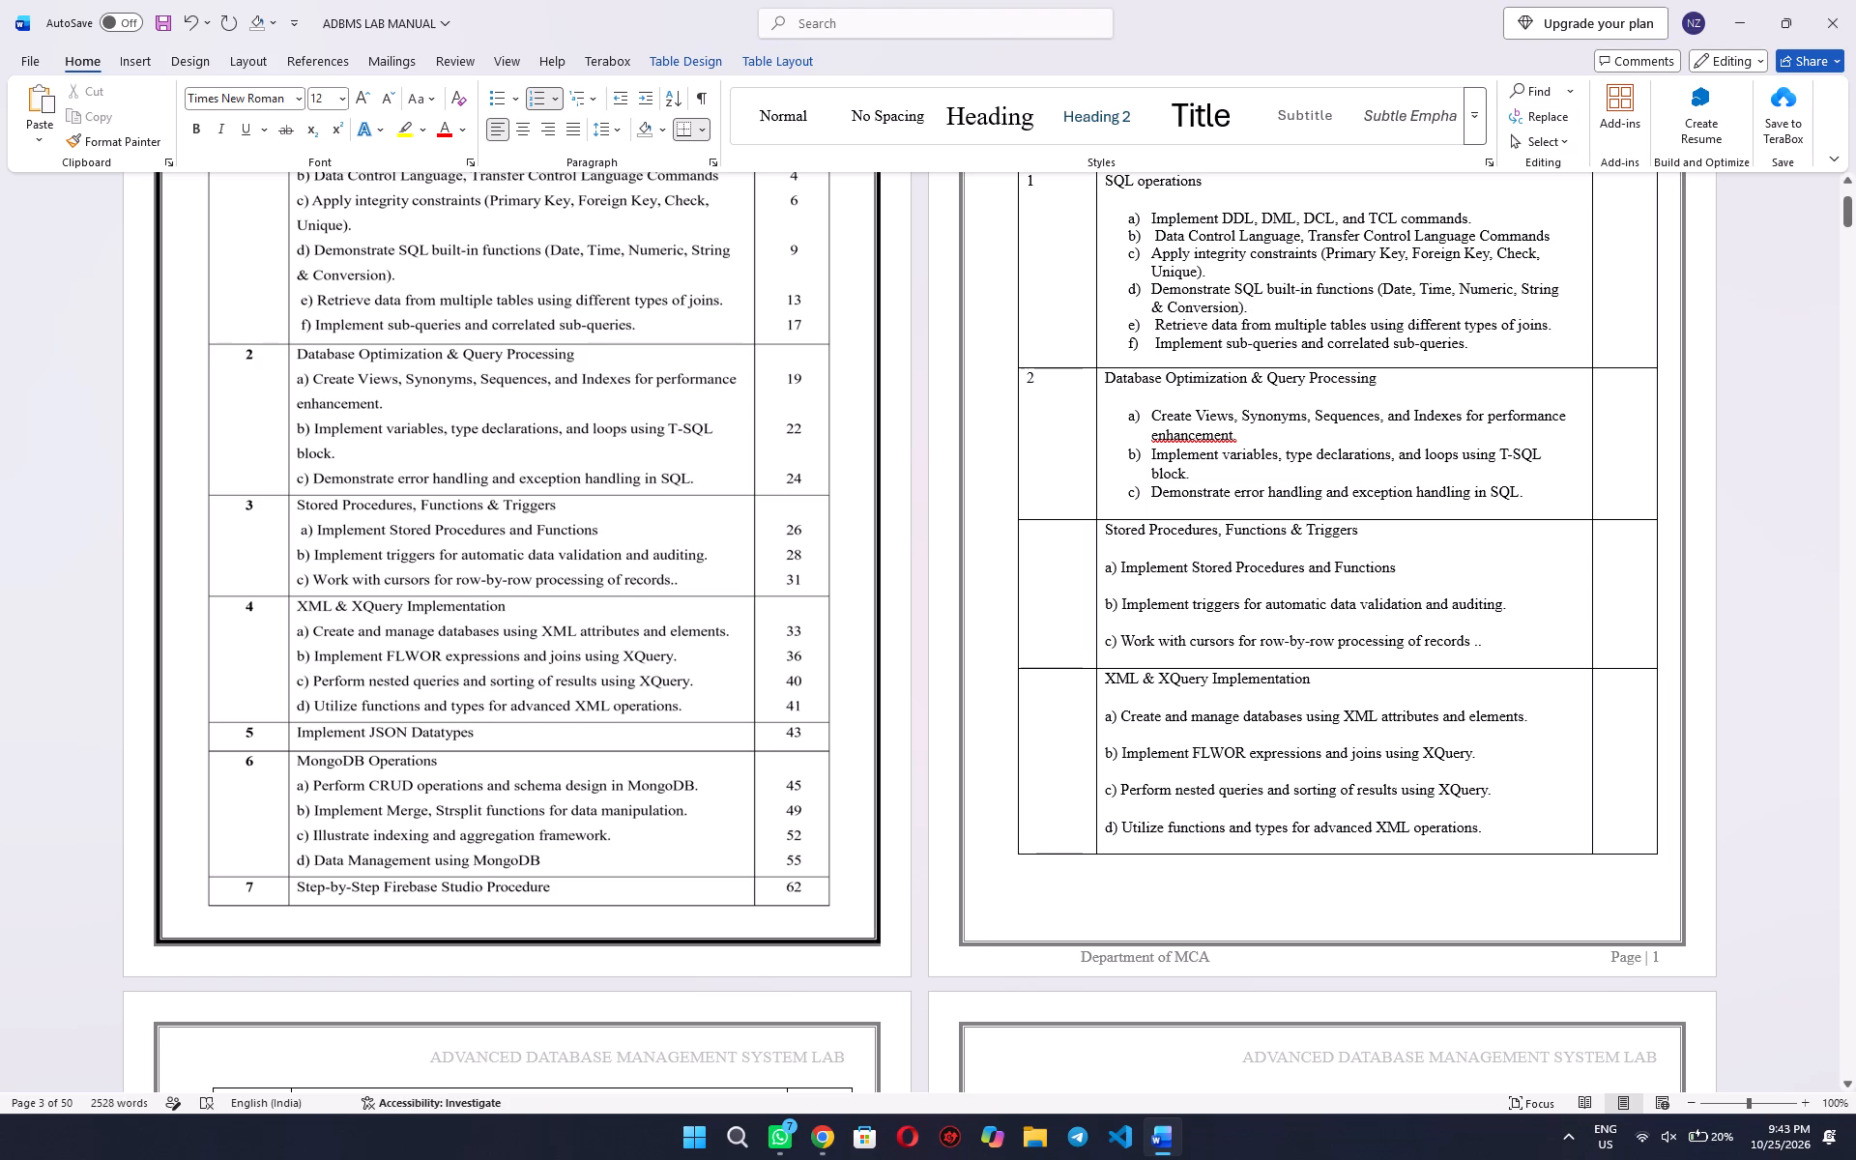
Widen the new index table's List of Exercise column slightly, narrowing the Pg no column.
scroll(1274, 438, up, 1)
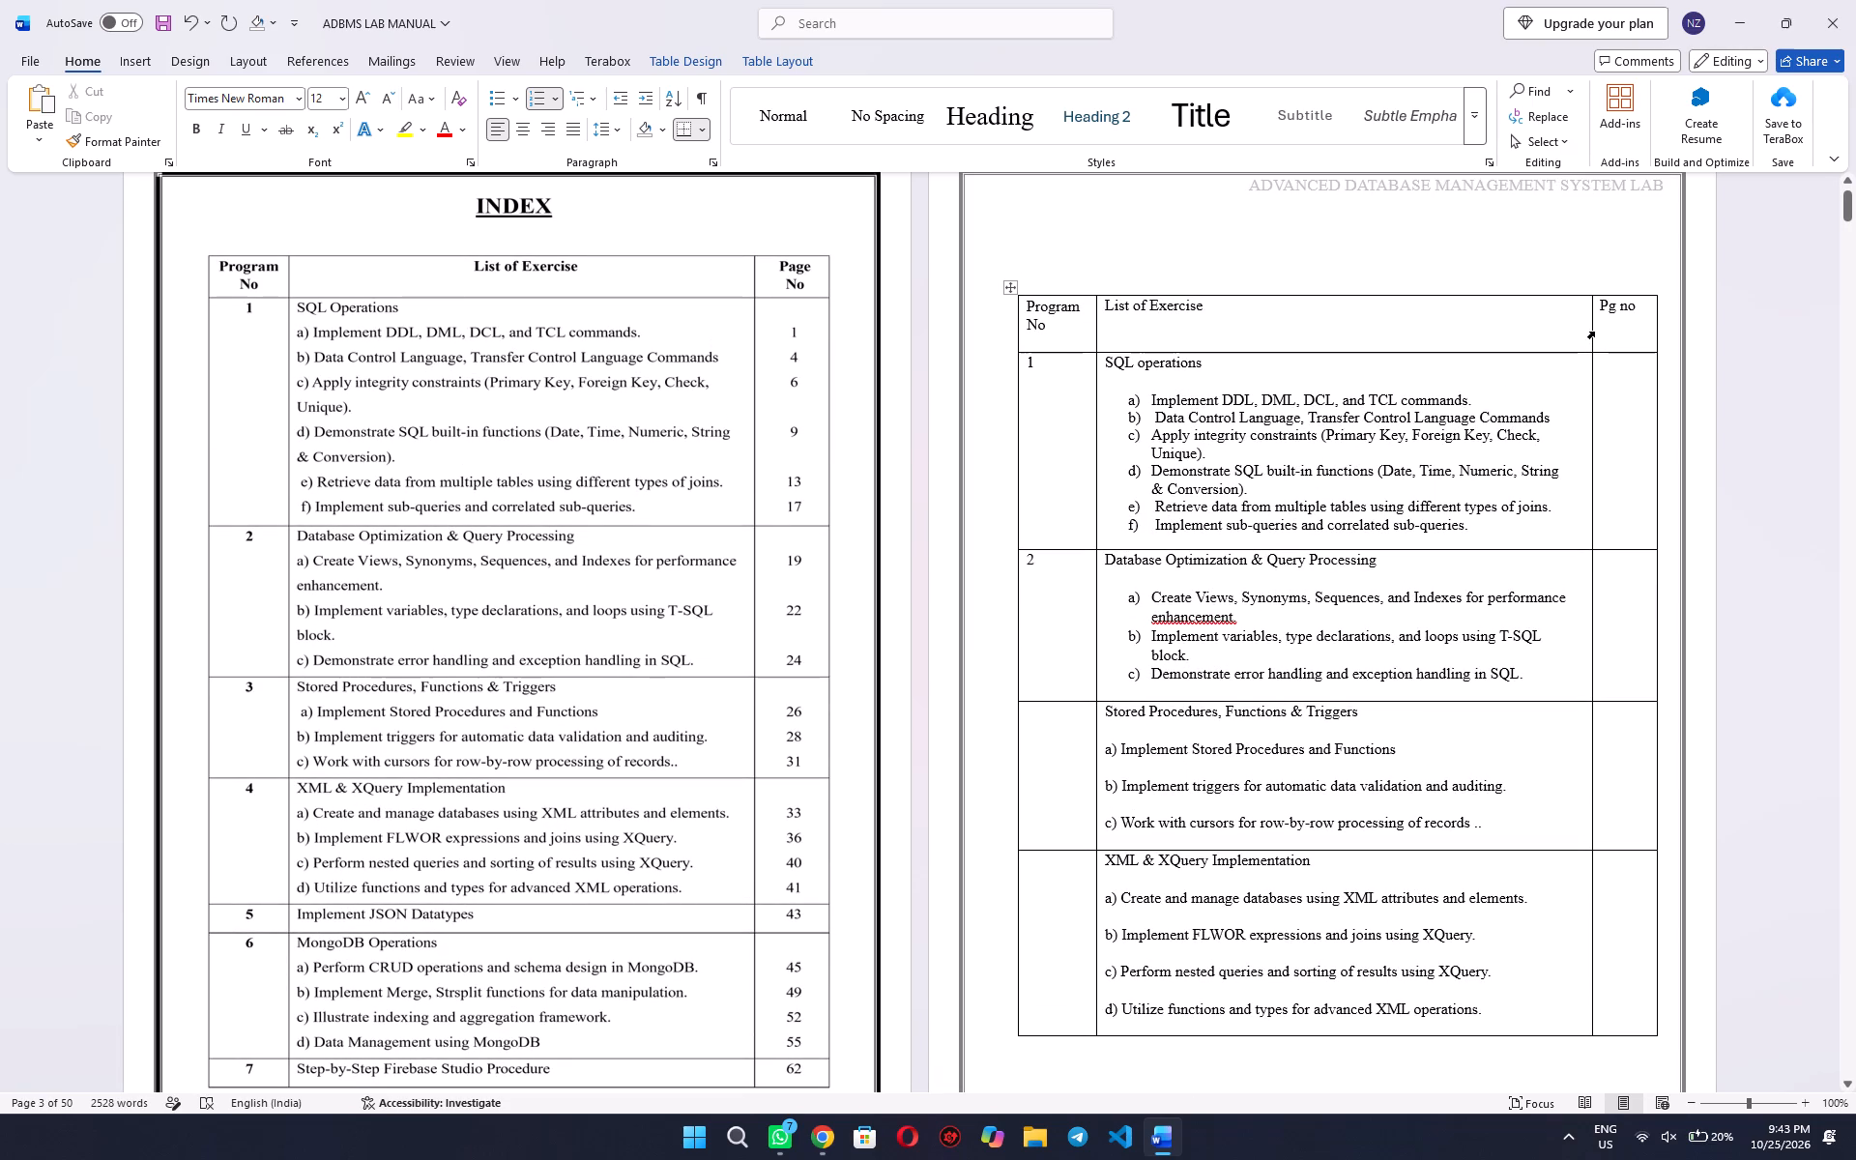
drag(1591, 322, 1604, 322)
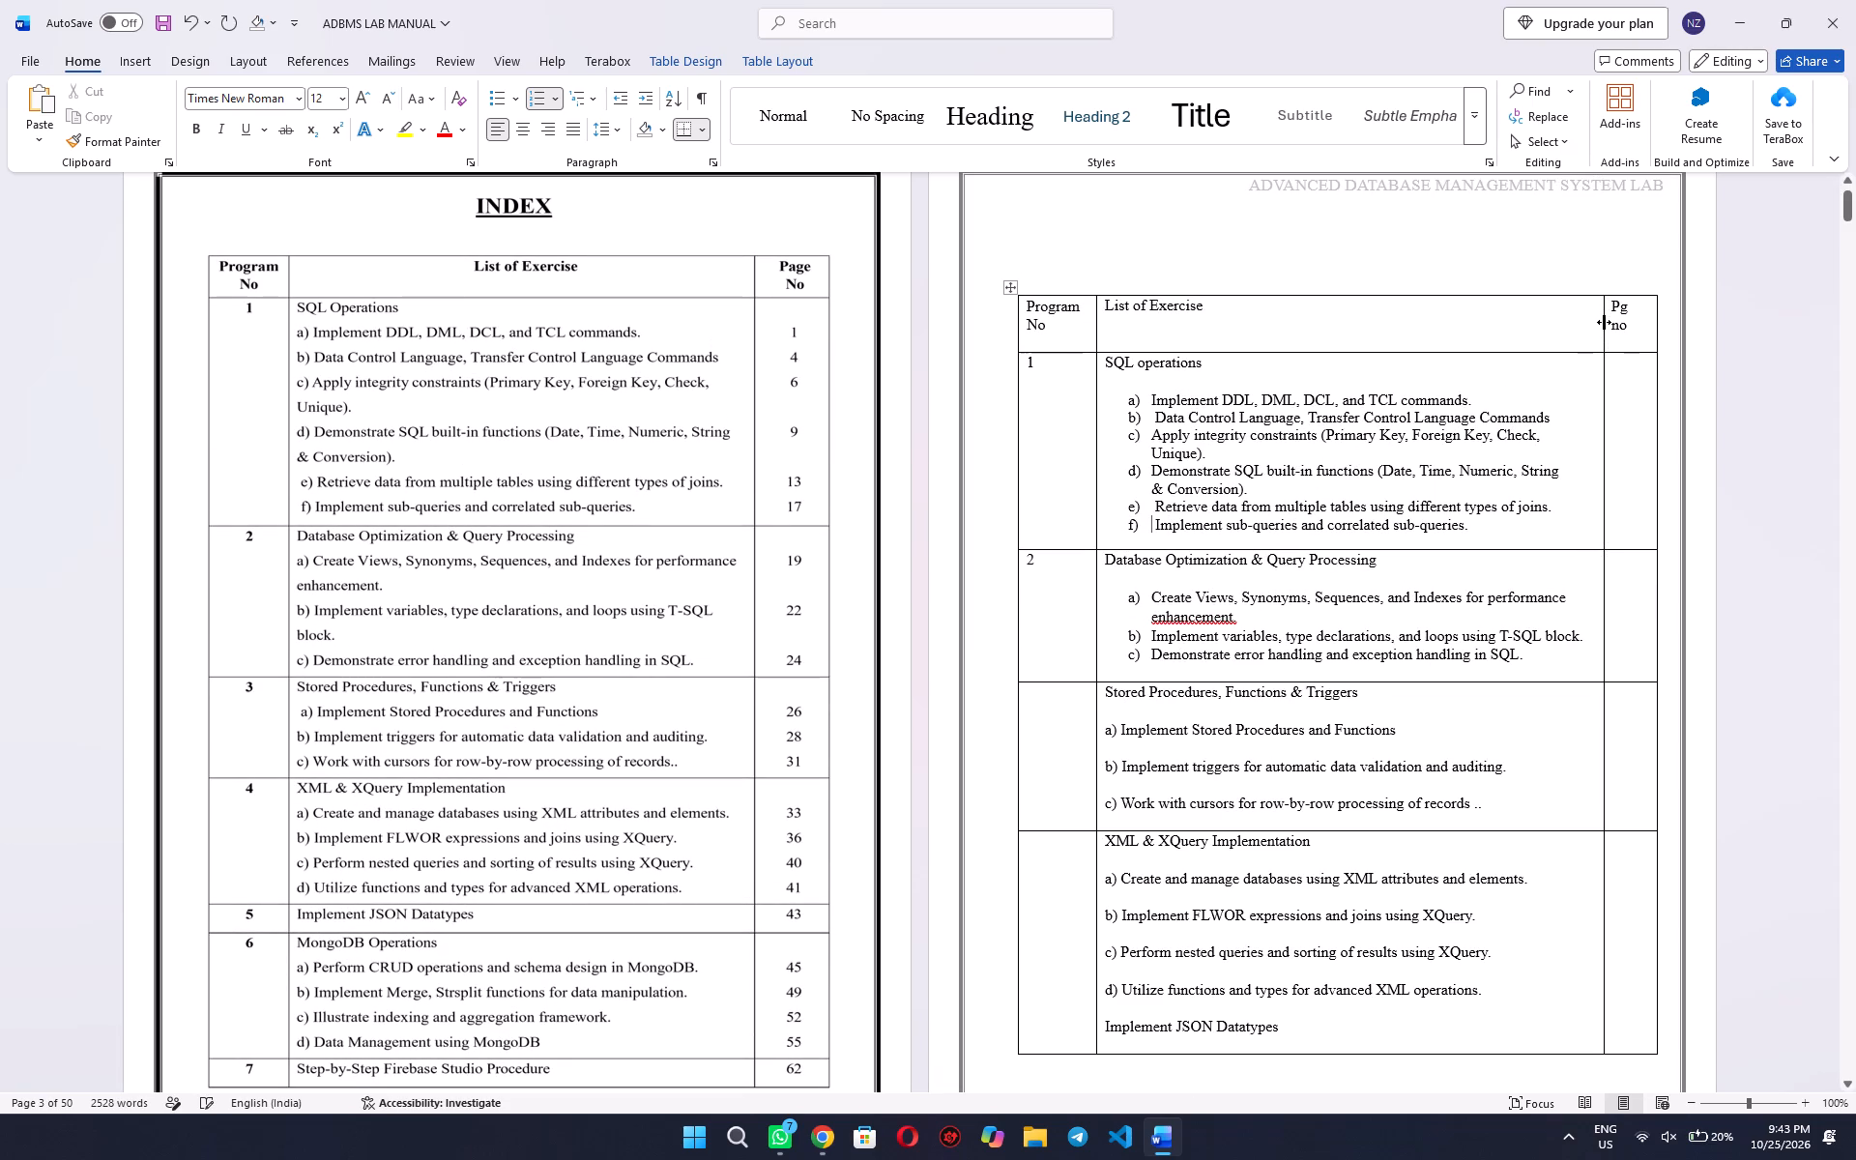
scroll(1408, 521, down, 4)
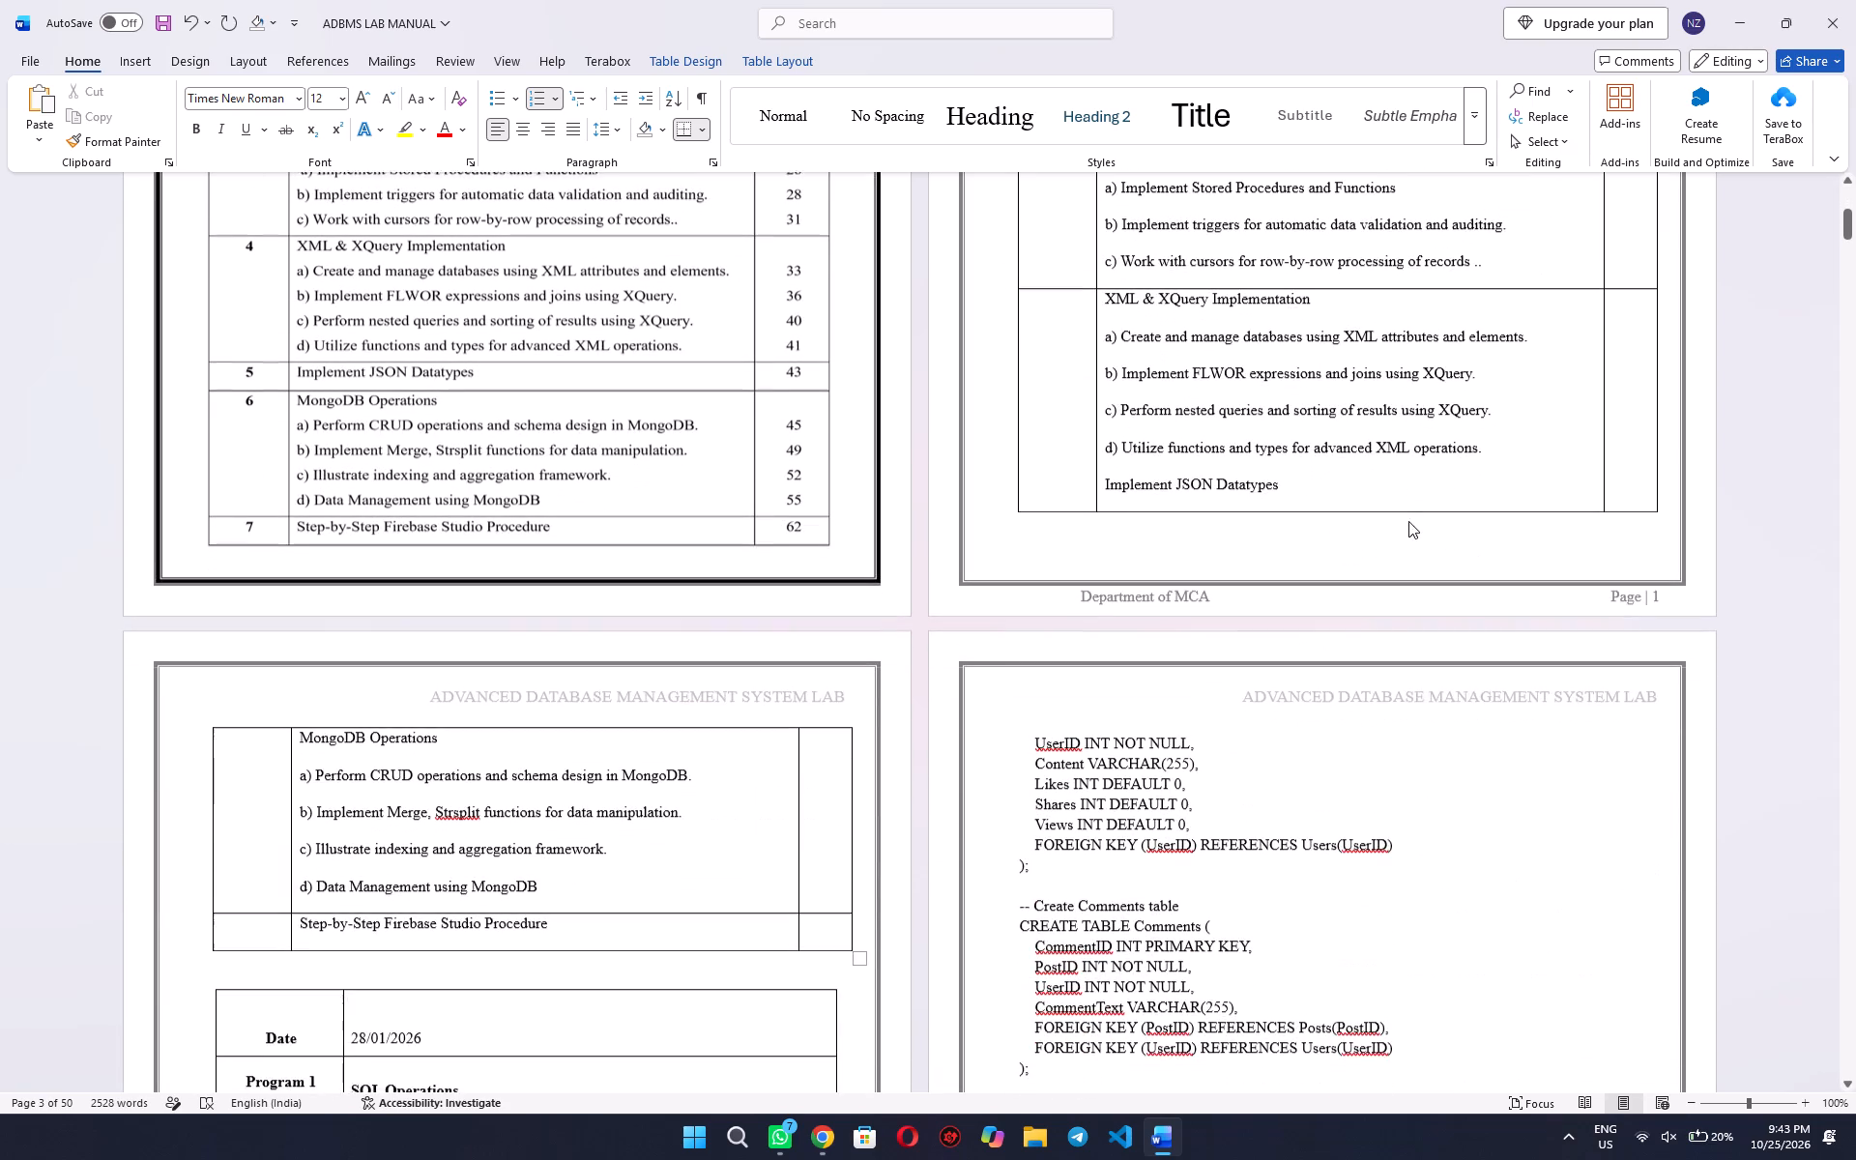
scroll(1408, 521, up, 3)
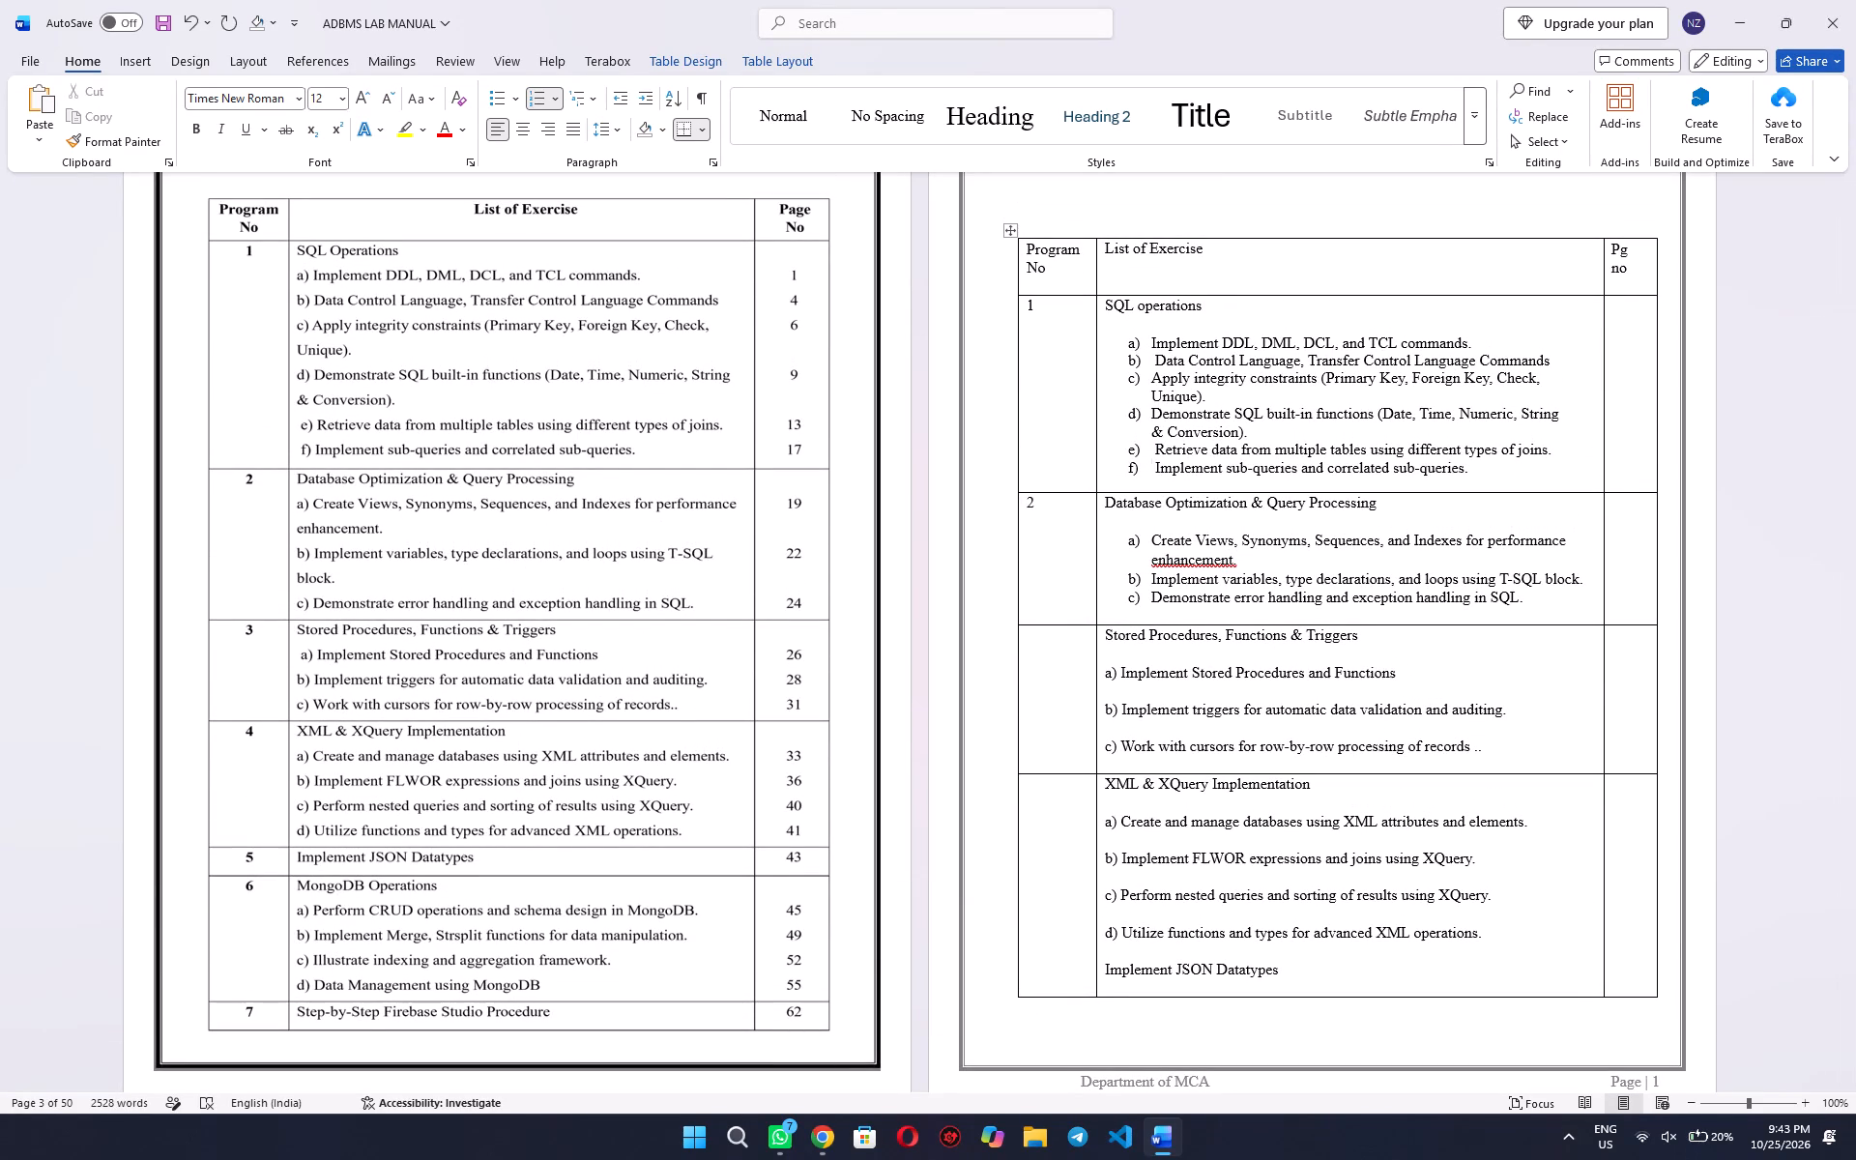
key(super+1)
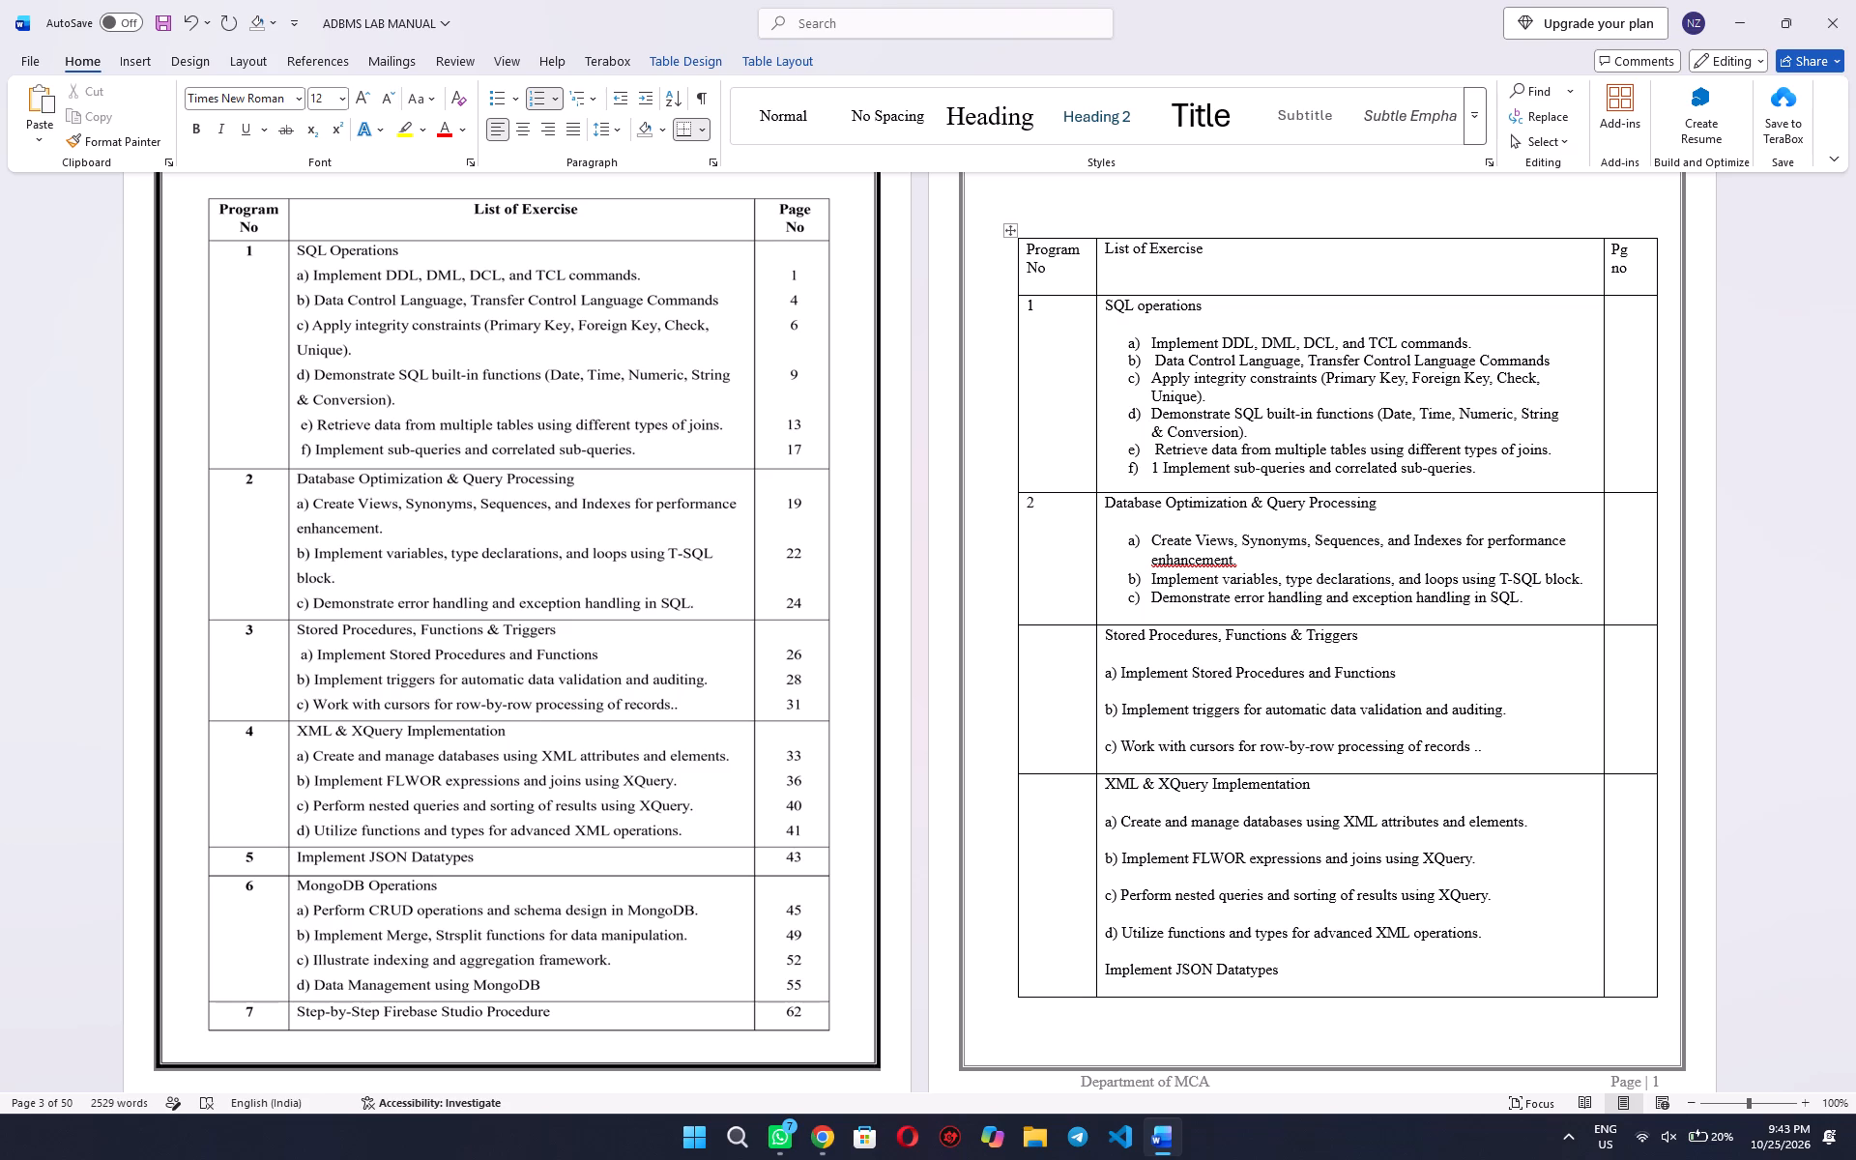
key(ctrl+z)
Remove the extra leading spaces from list items f, e and b under SQL operations.
key(Right)
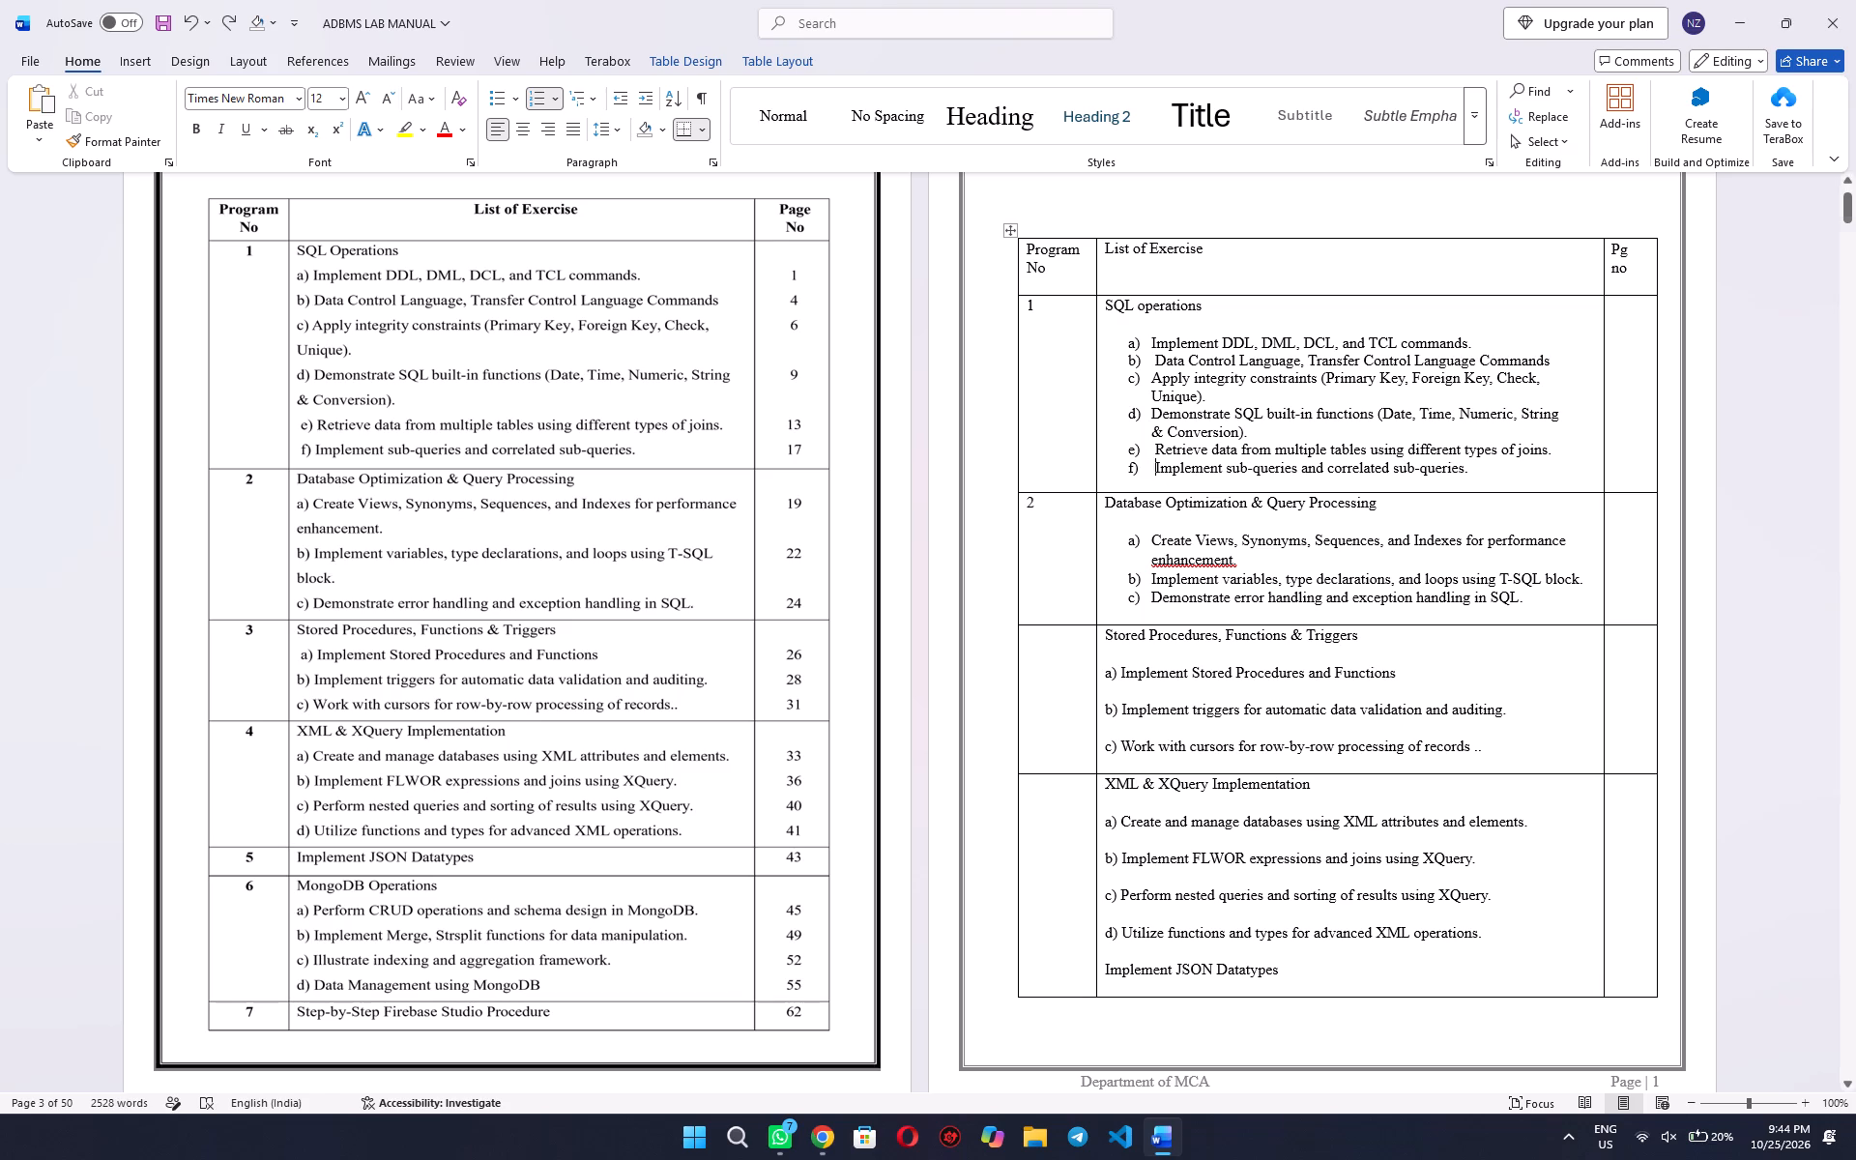
key(BackSpace)
key(Up)
key(Right)
key(BackSpace)
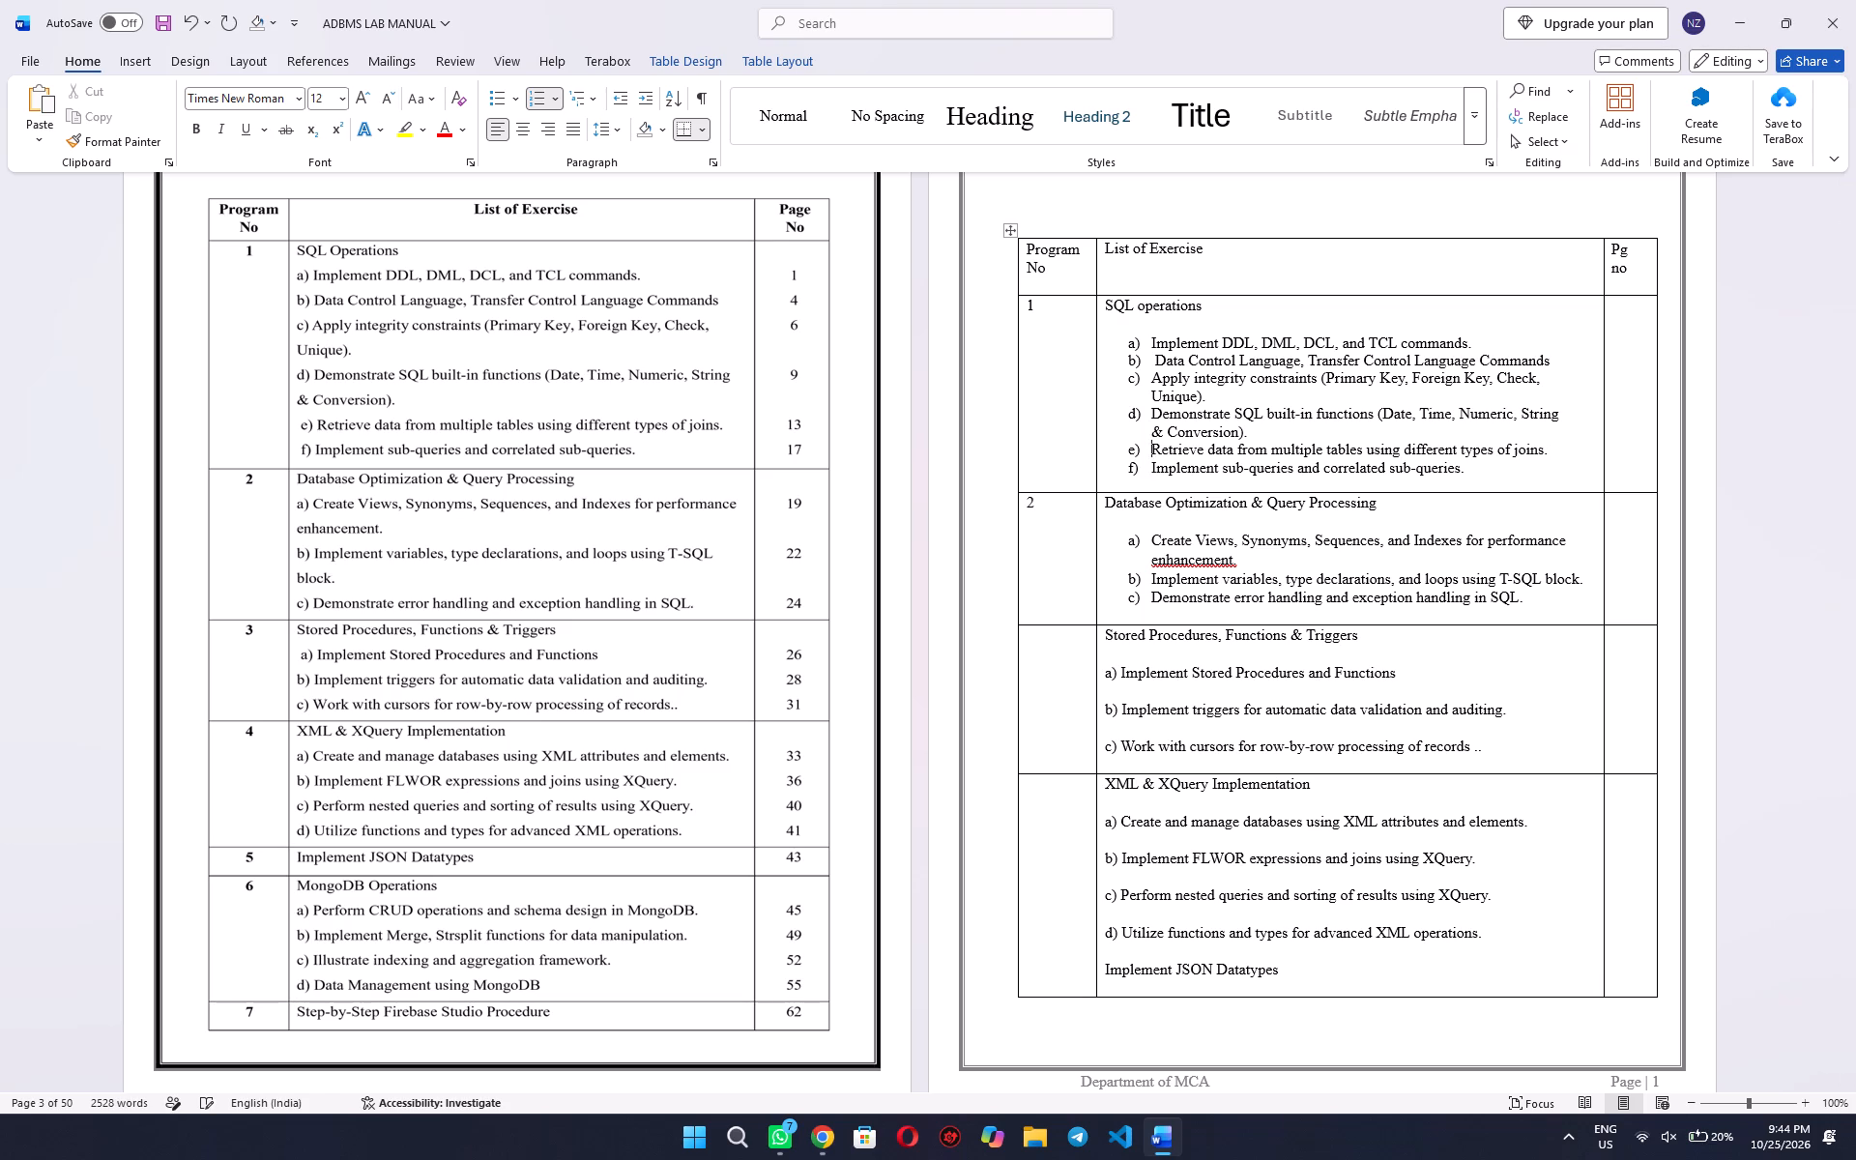
key(Up)
key(Up)
key(Up)
key(Up)
key(Up)
key(Up)
key(Down)
key(Right)
key(BackSpace)
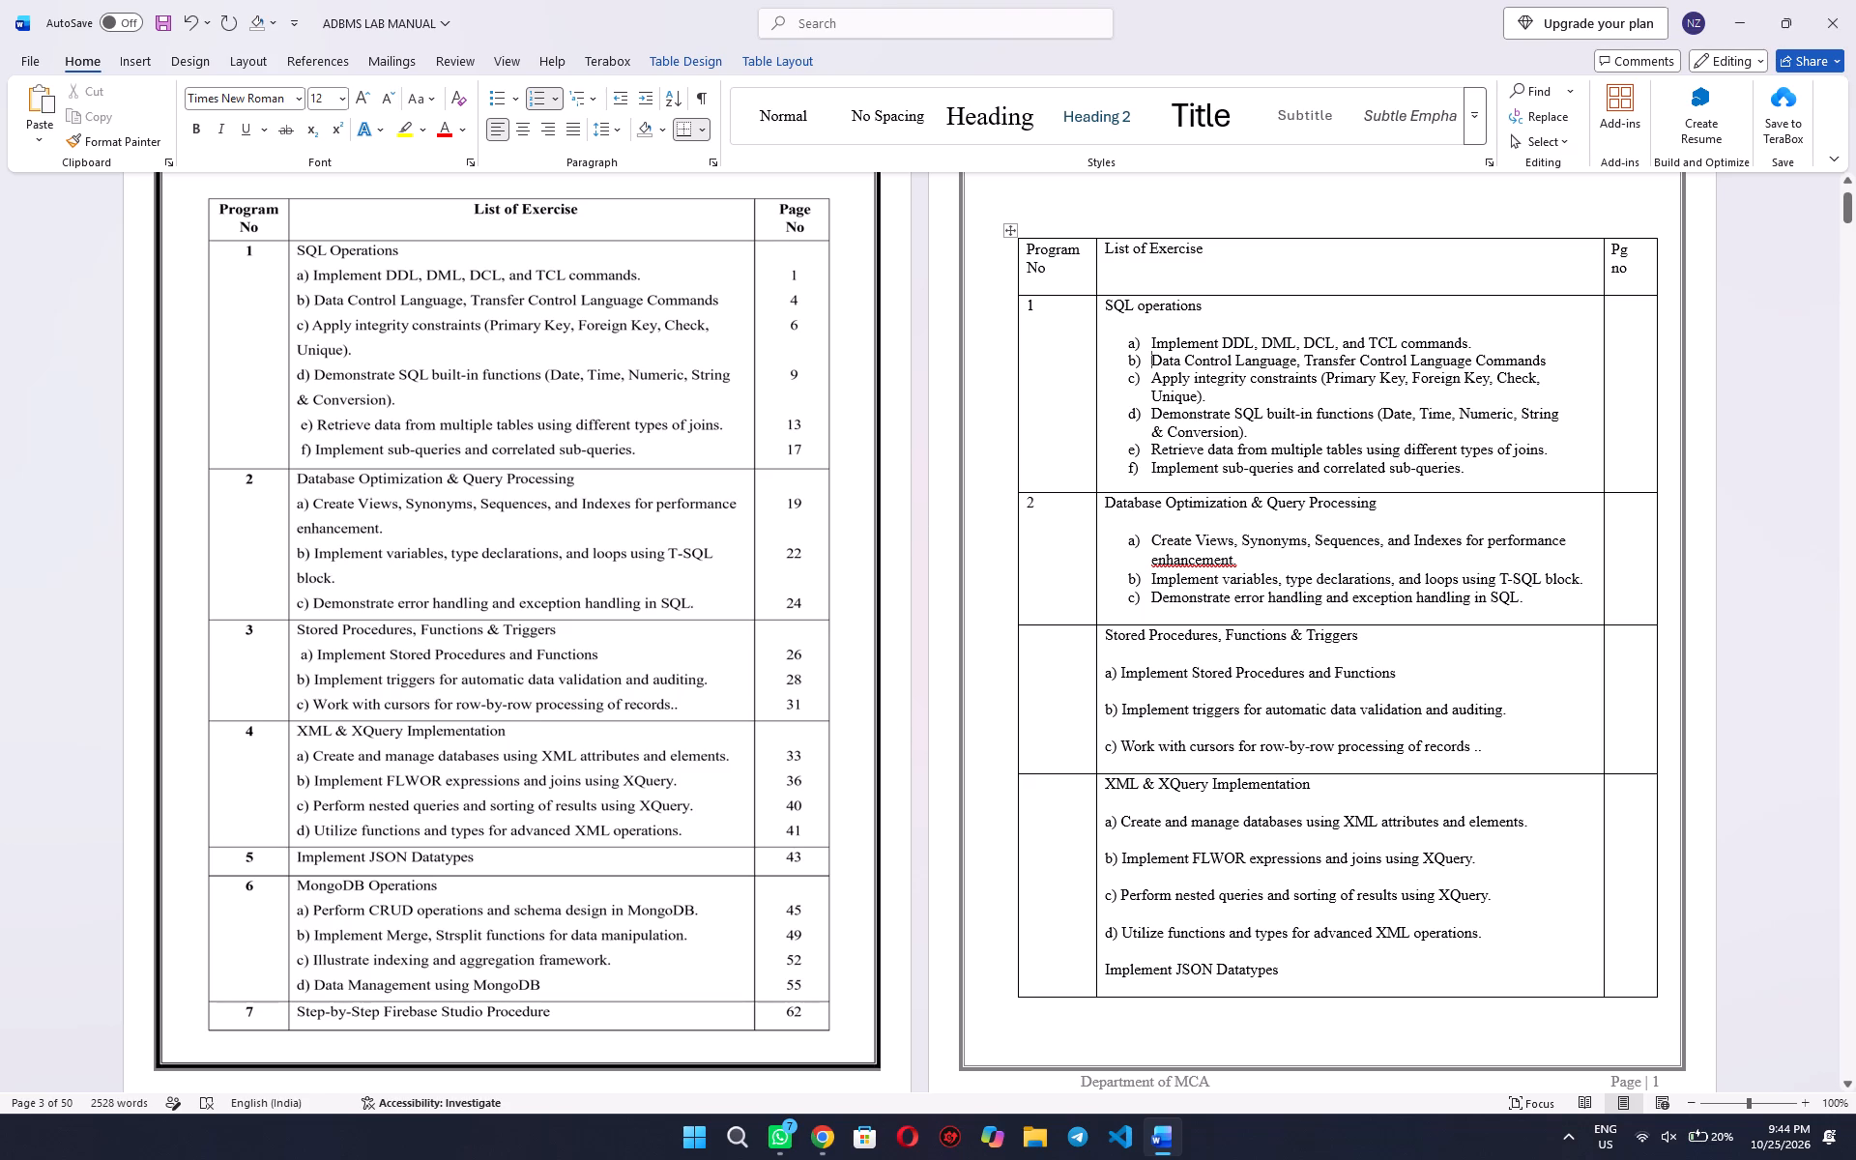
Enter program numbers 3 and 4 for the Stored Procedures, Functions & Triggers and XML & XQuery Implementation rows of the new index table.
click(1081, 679)
key(3)
key(4)
key(ctrl+z)
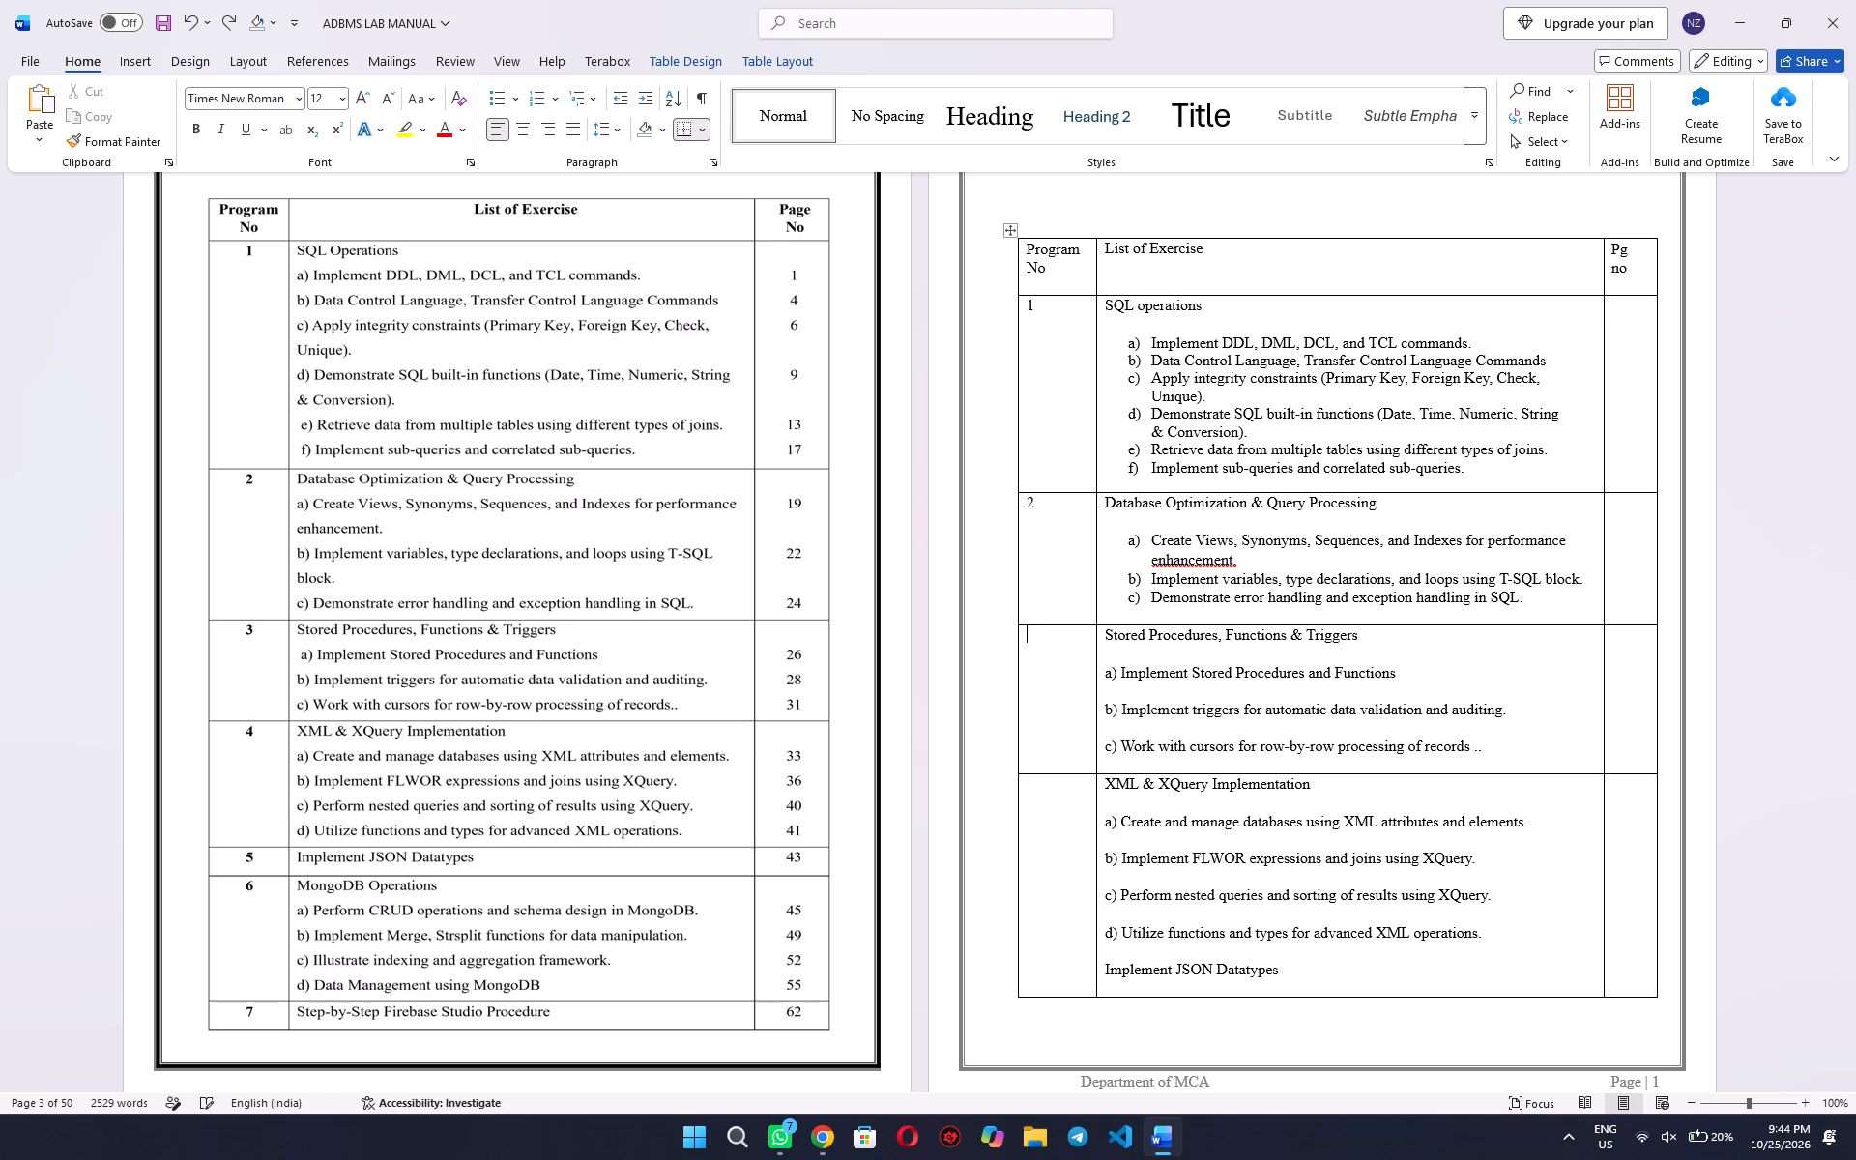
key(3)
key(Down)
key(4)
key(Down)
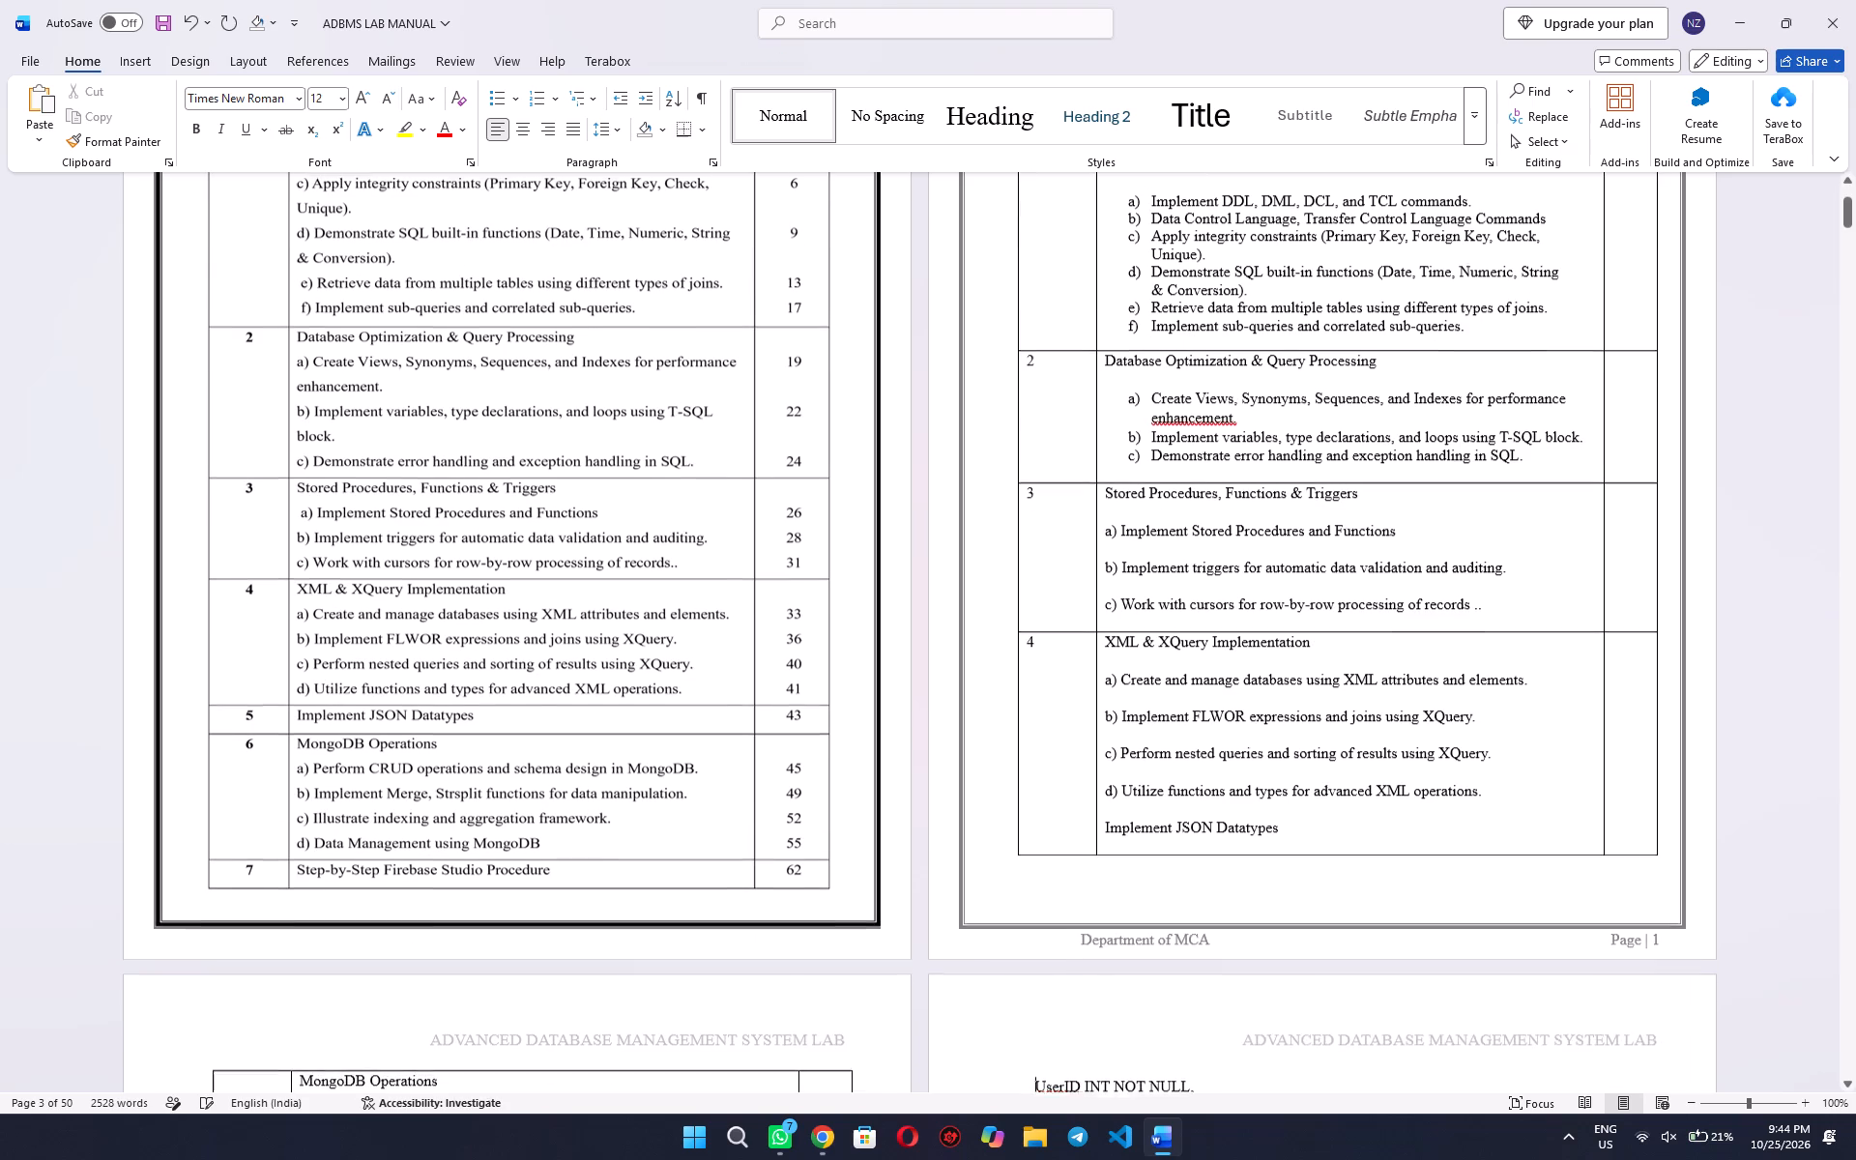
key(4)
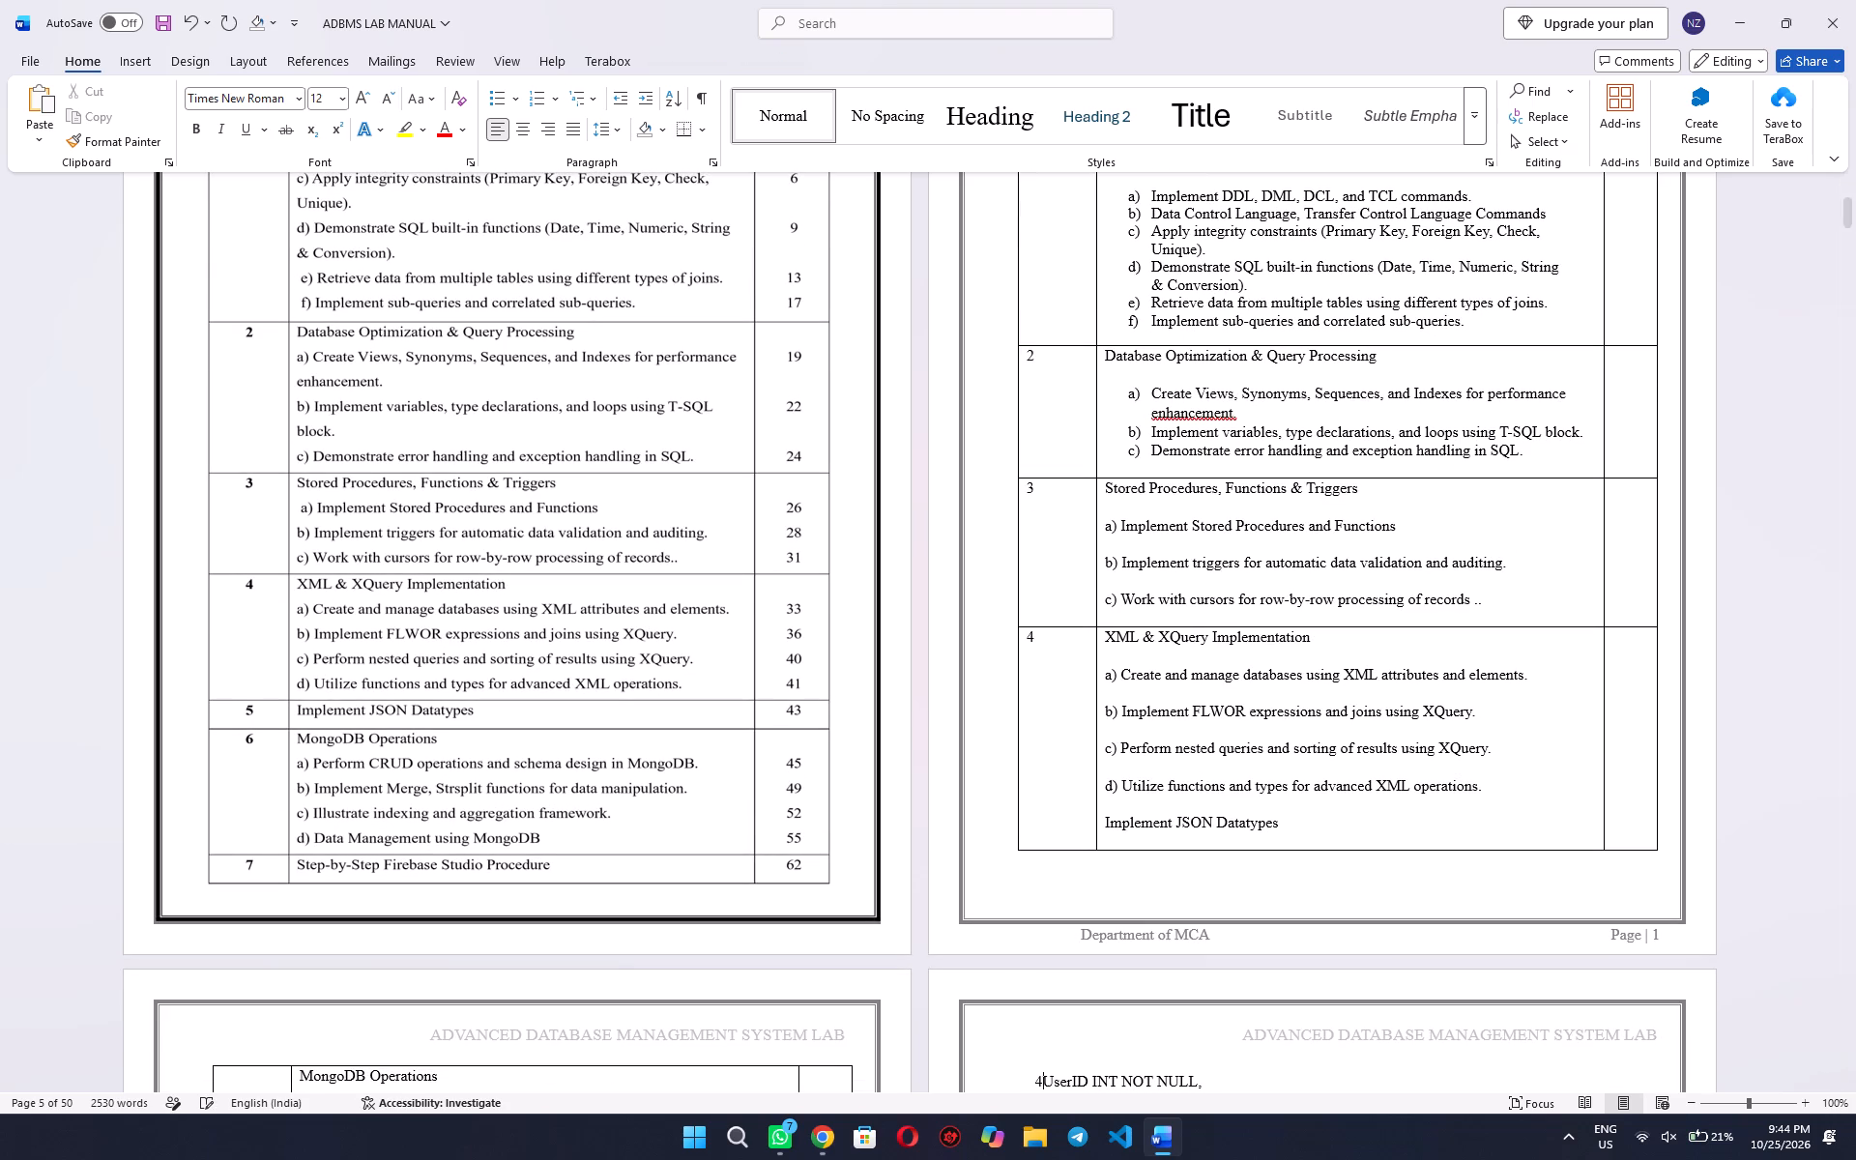
key(BackSpace)
key(Up)
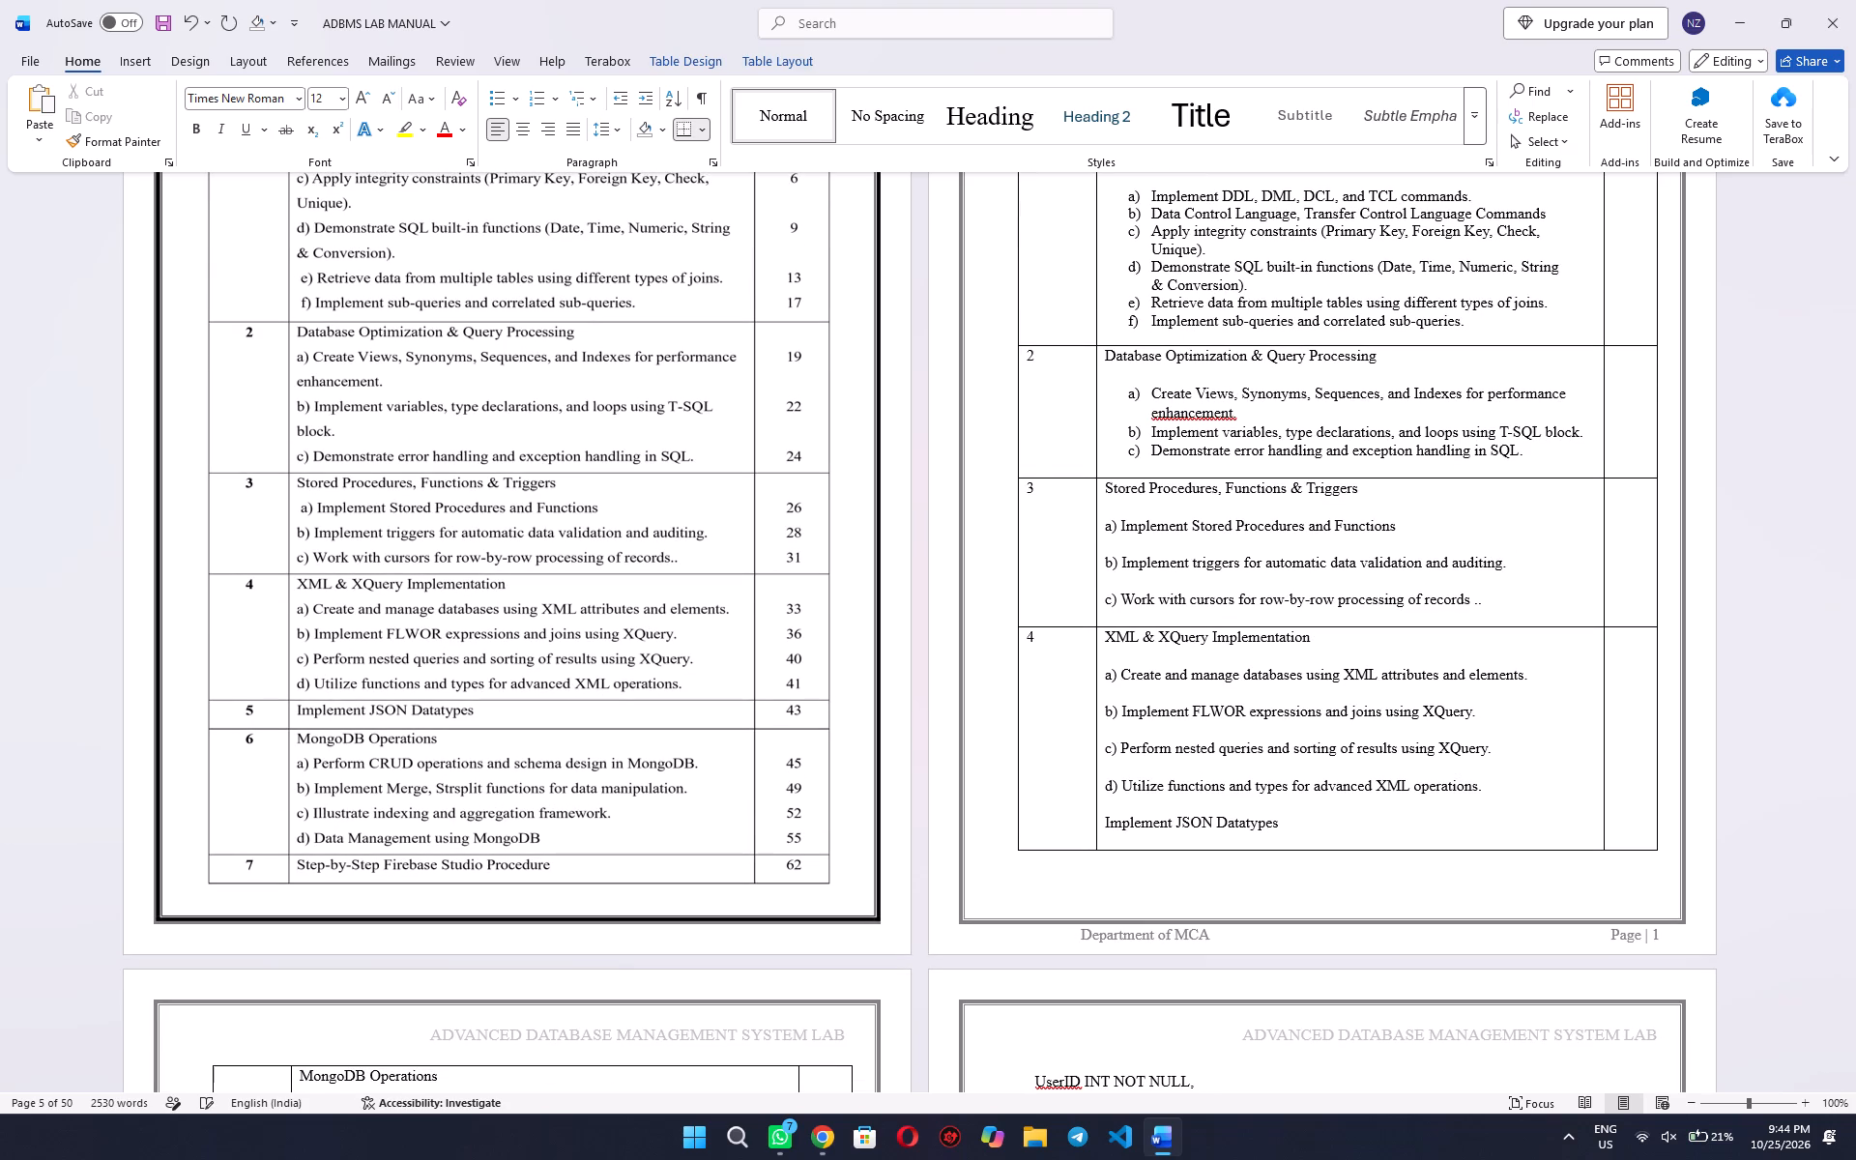
key(Up)
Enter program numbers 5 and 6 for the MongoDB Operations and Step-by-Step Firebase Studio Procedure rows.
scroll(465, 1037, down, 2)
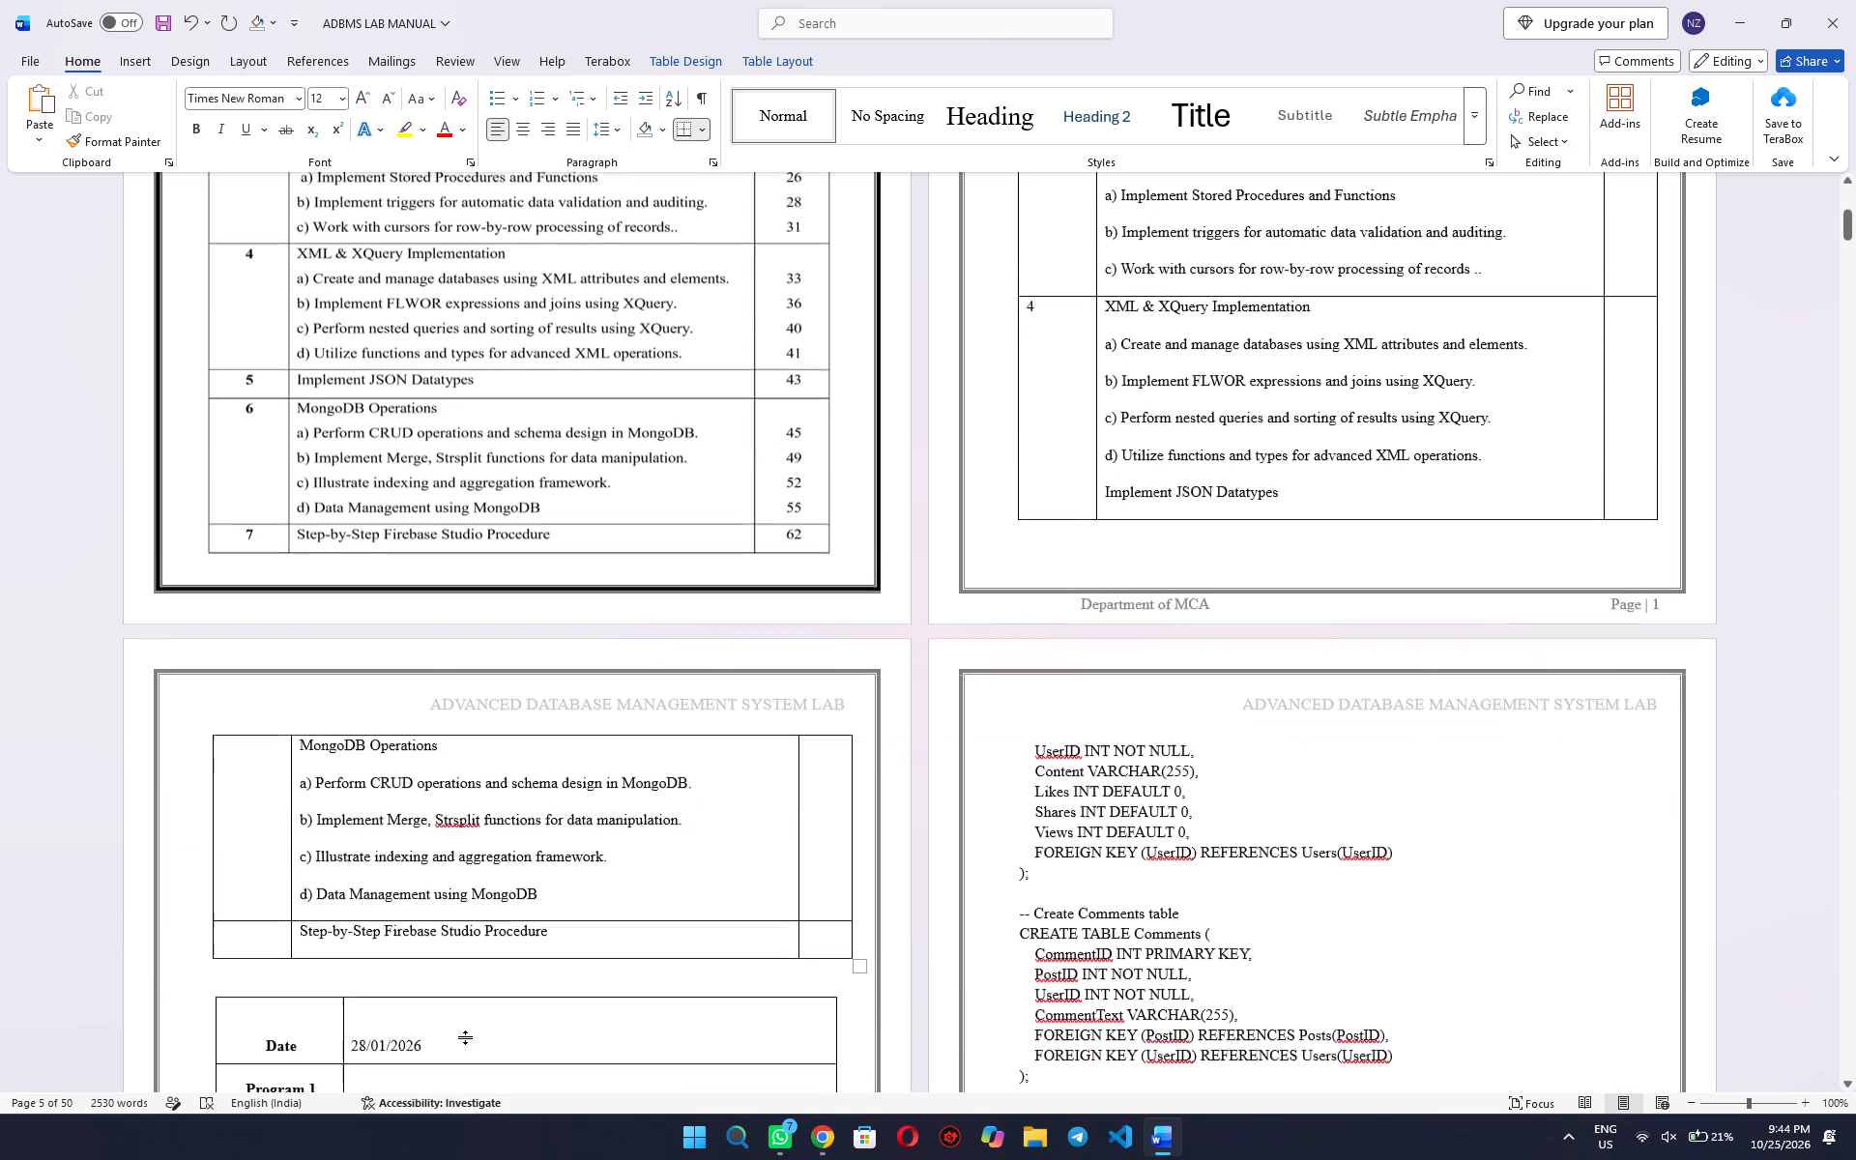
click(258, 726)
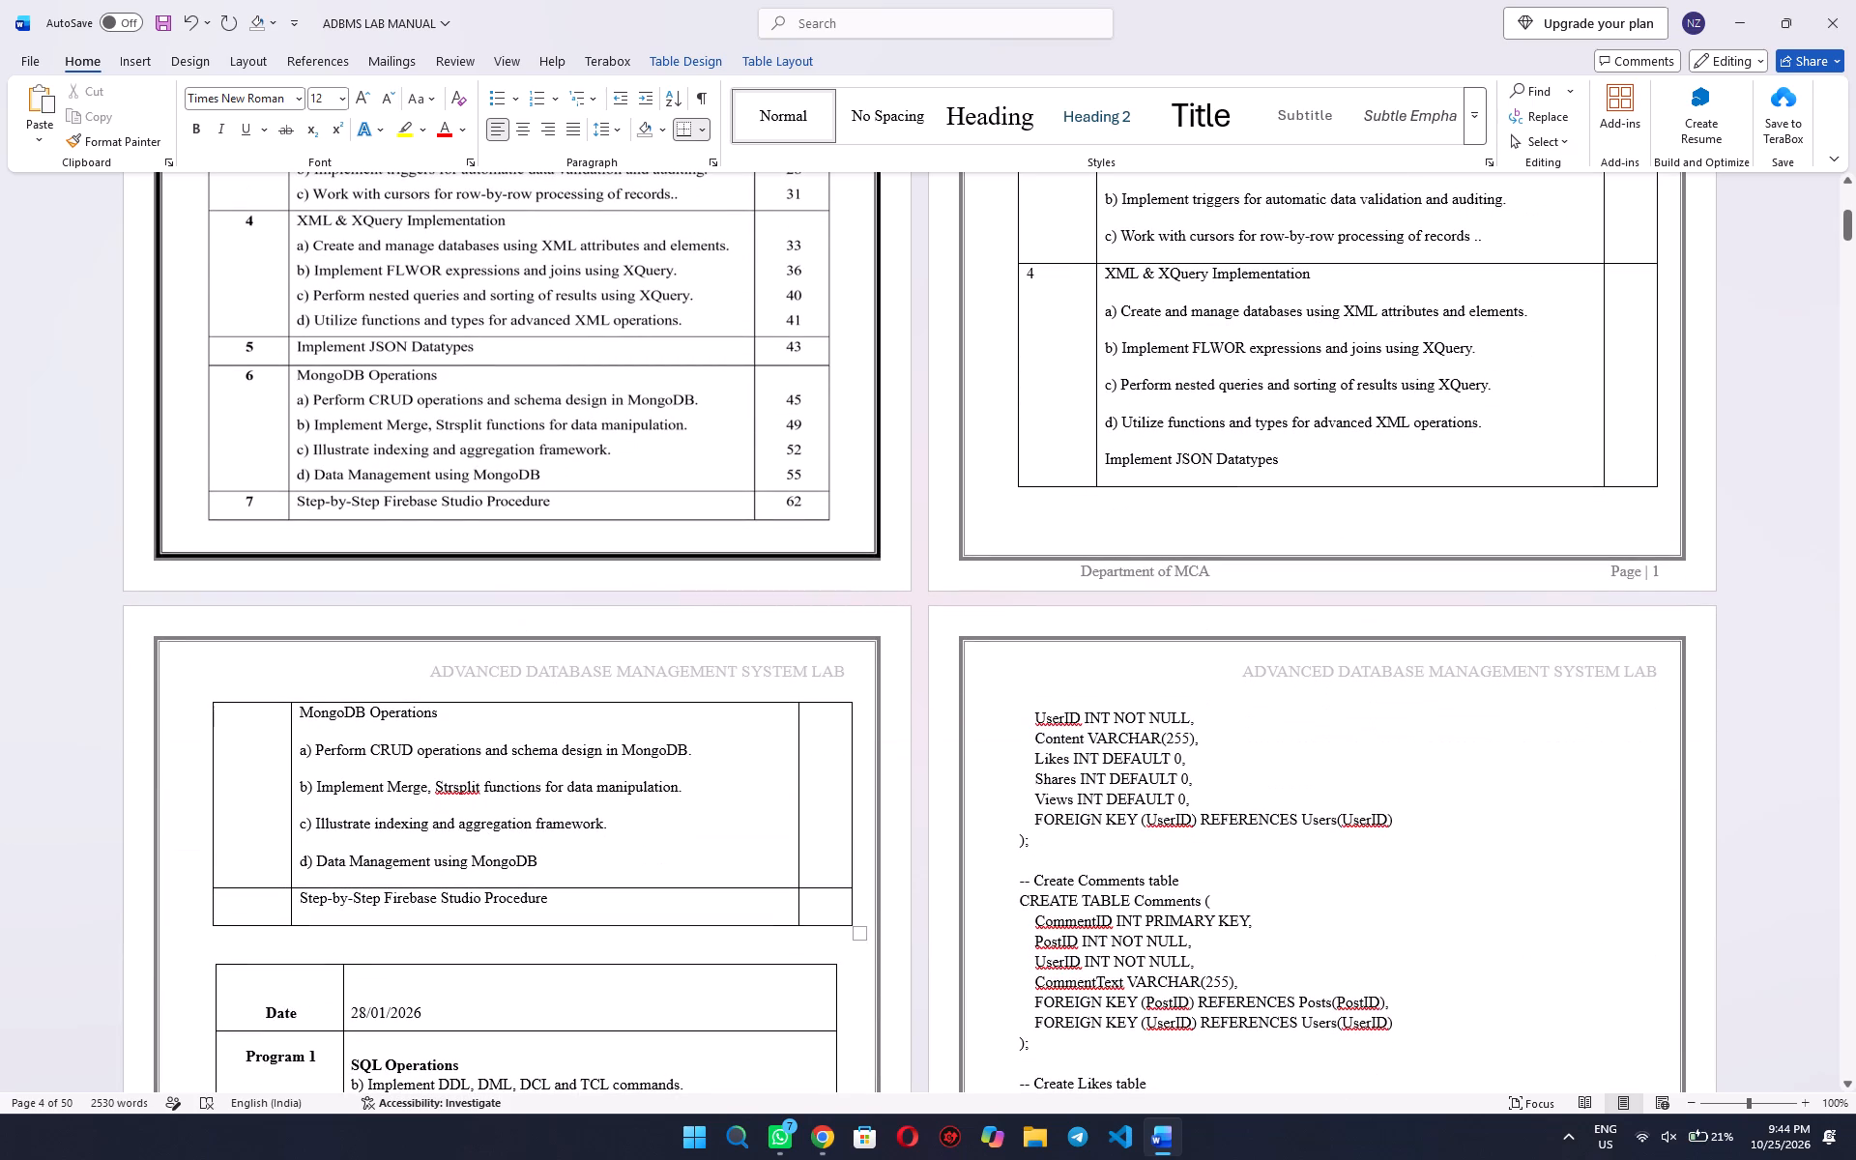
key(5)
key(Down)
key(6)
Move "Implement JSON Datatypes" out of the XML & XQuery Implementation cell into its own new row directly below.
scroll(466, 538, up, 3)
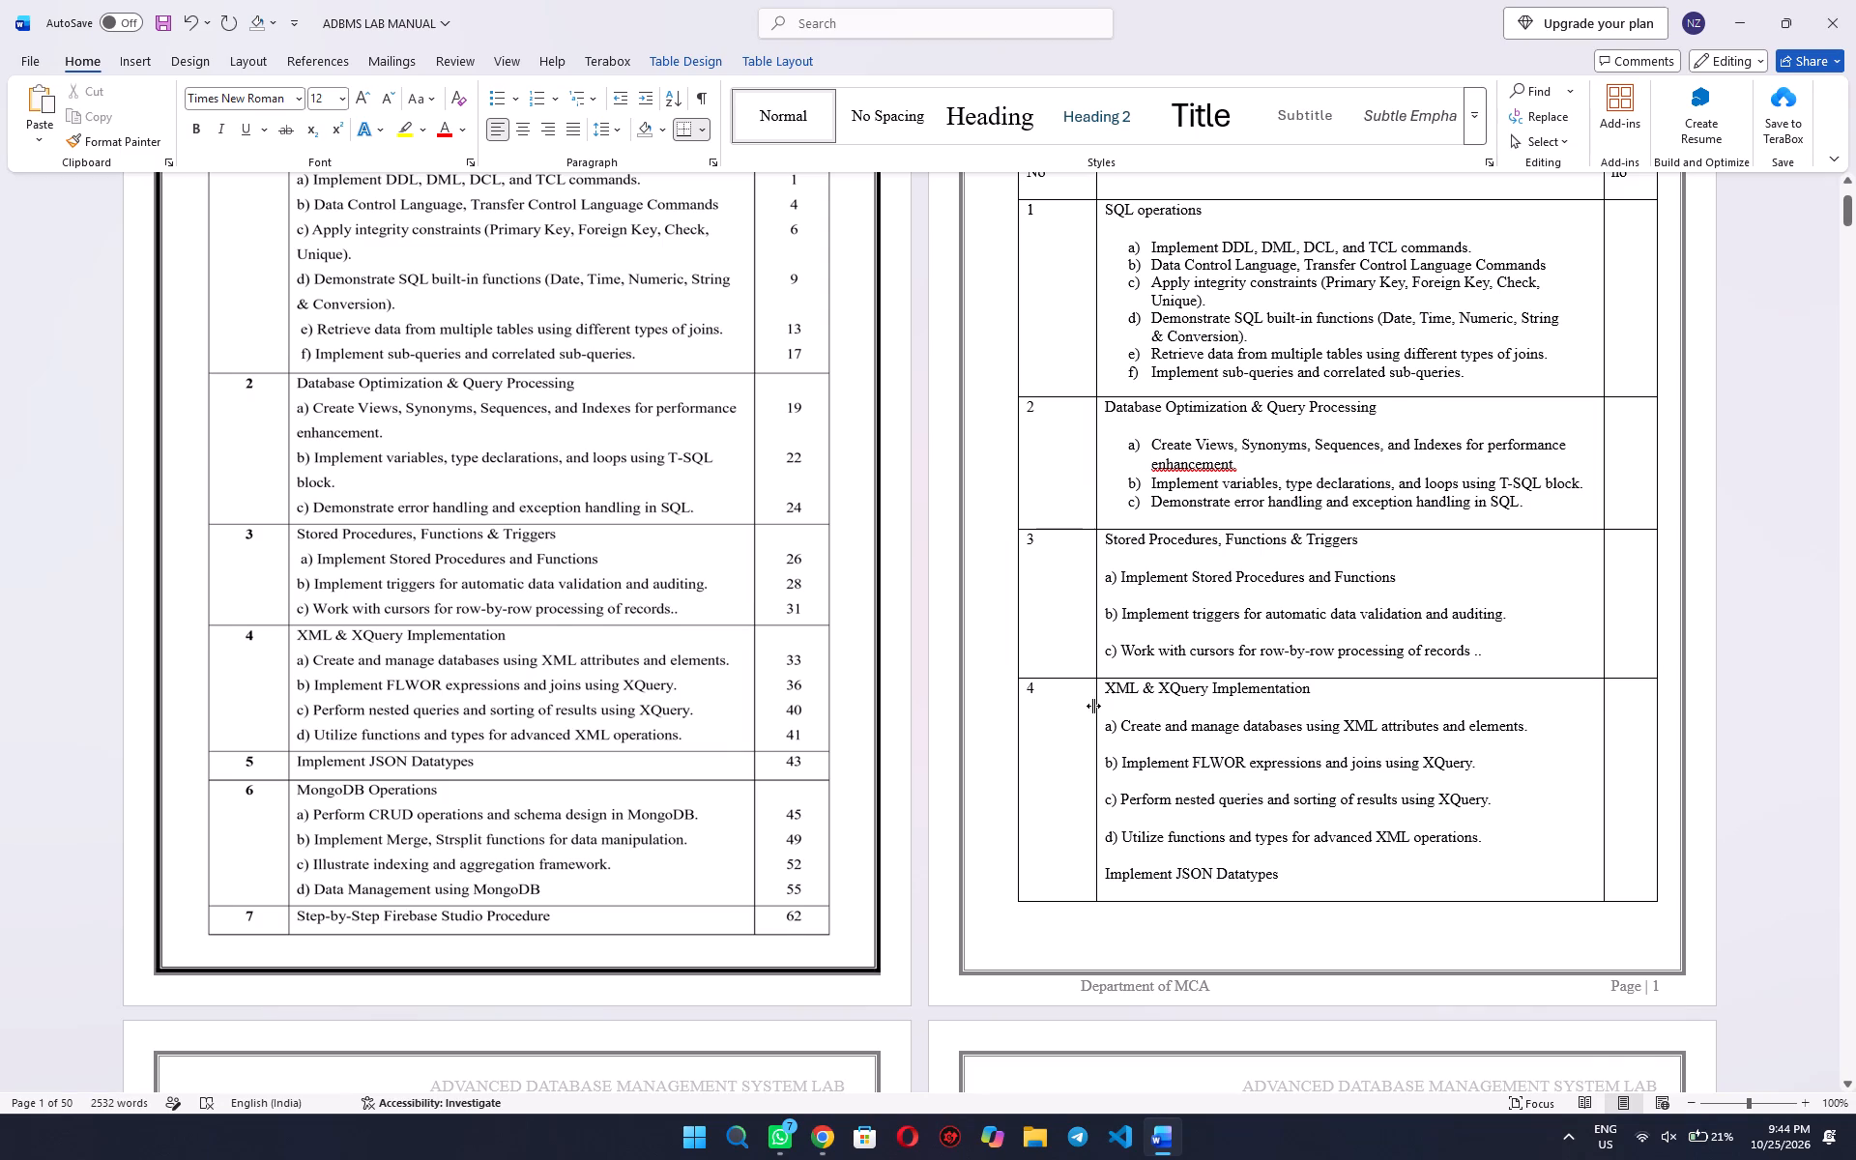
scroll(1093, 706, down, 1)
triple_click(1165, 652)
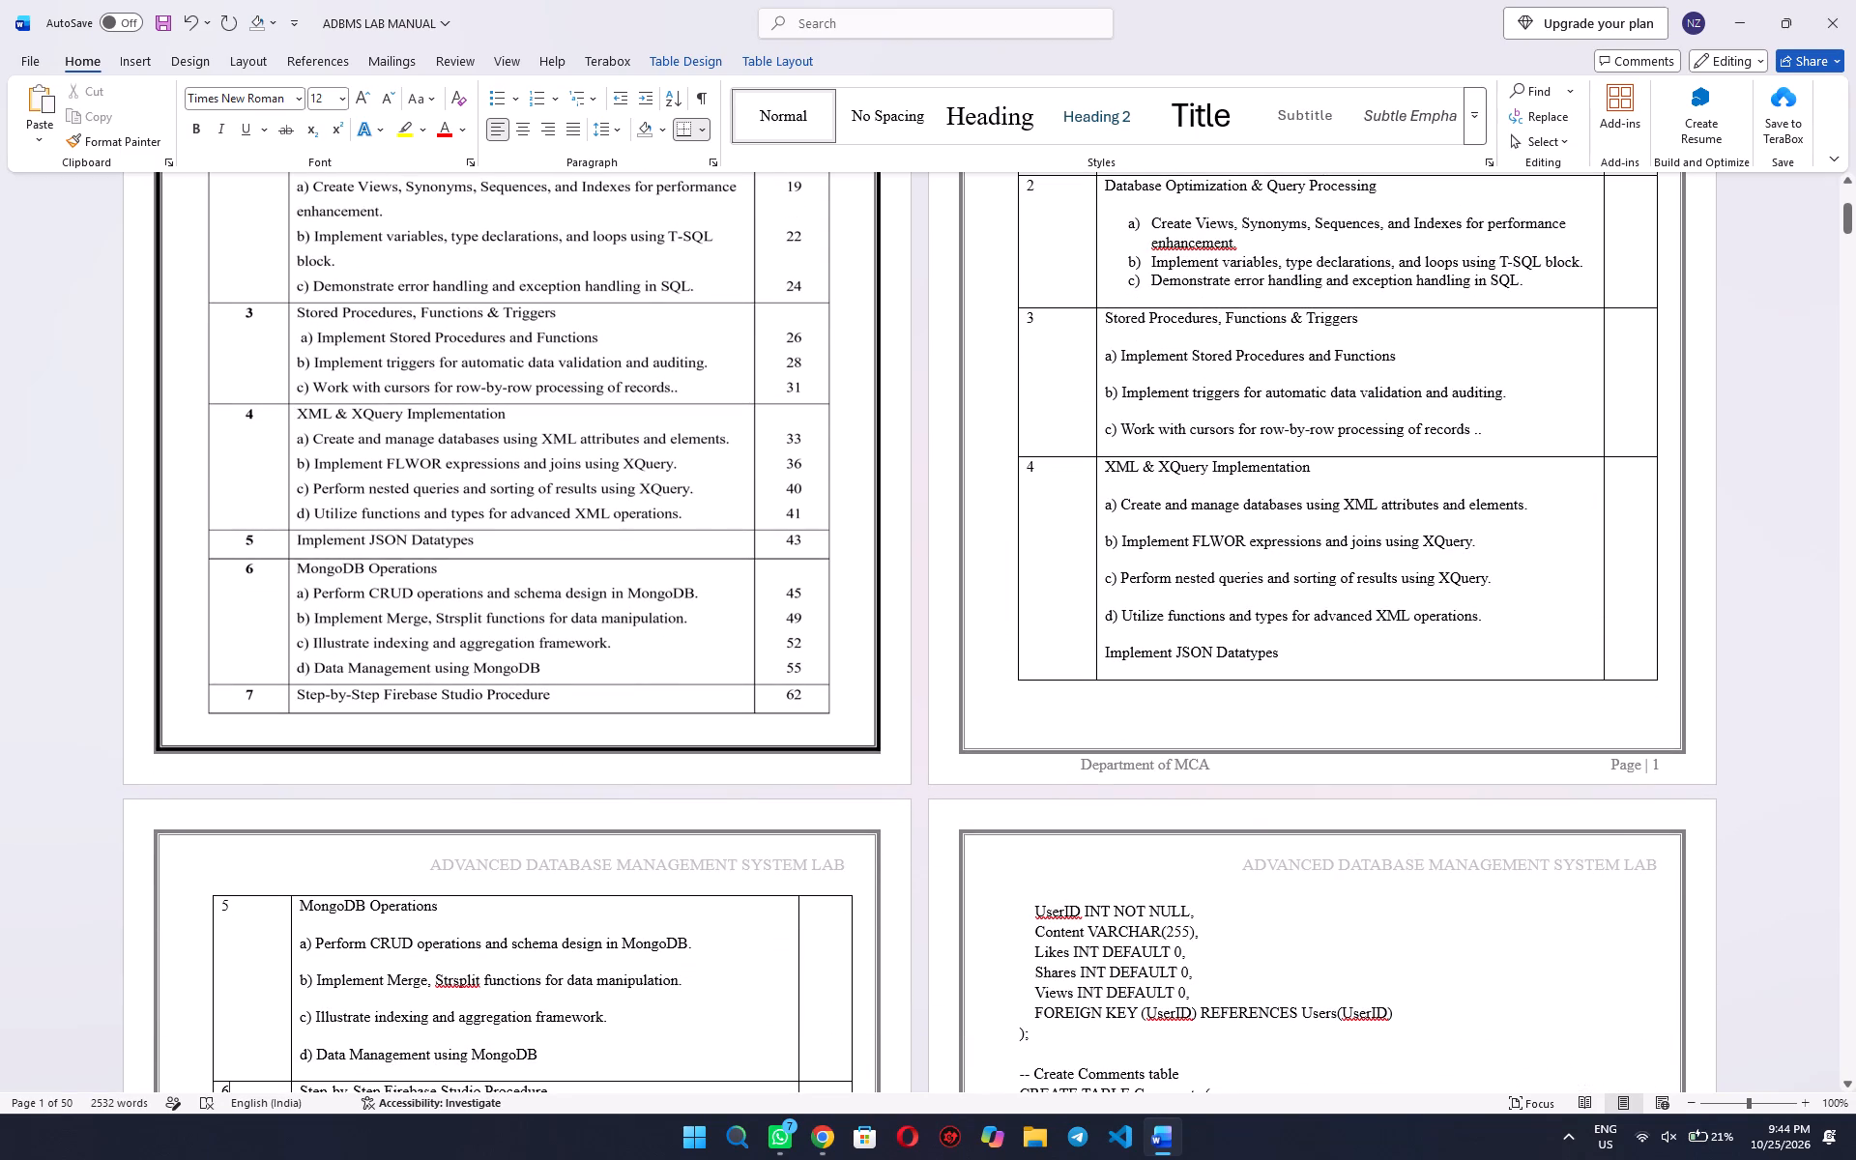
triple_click(1165, 652)
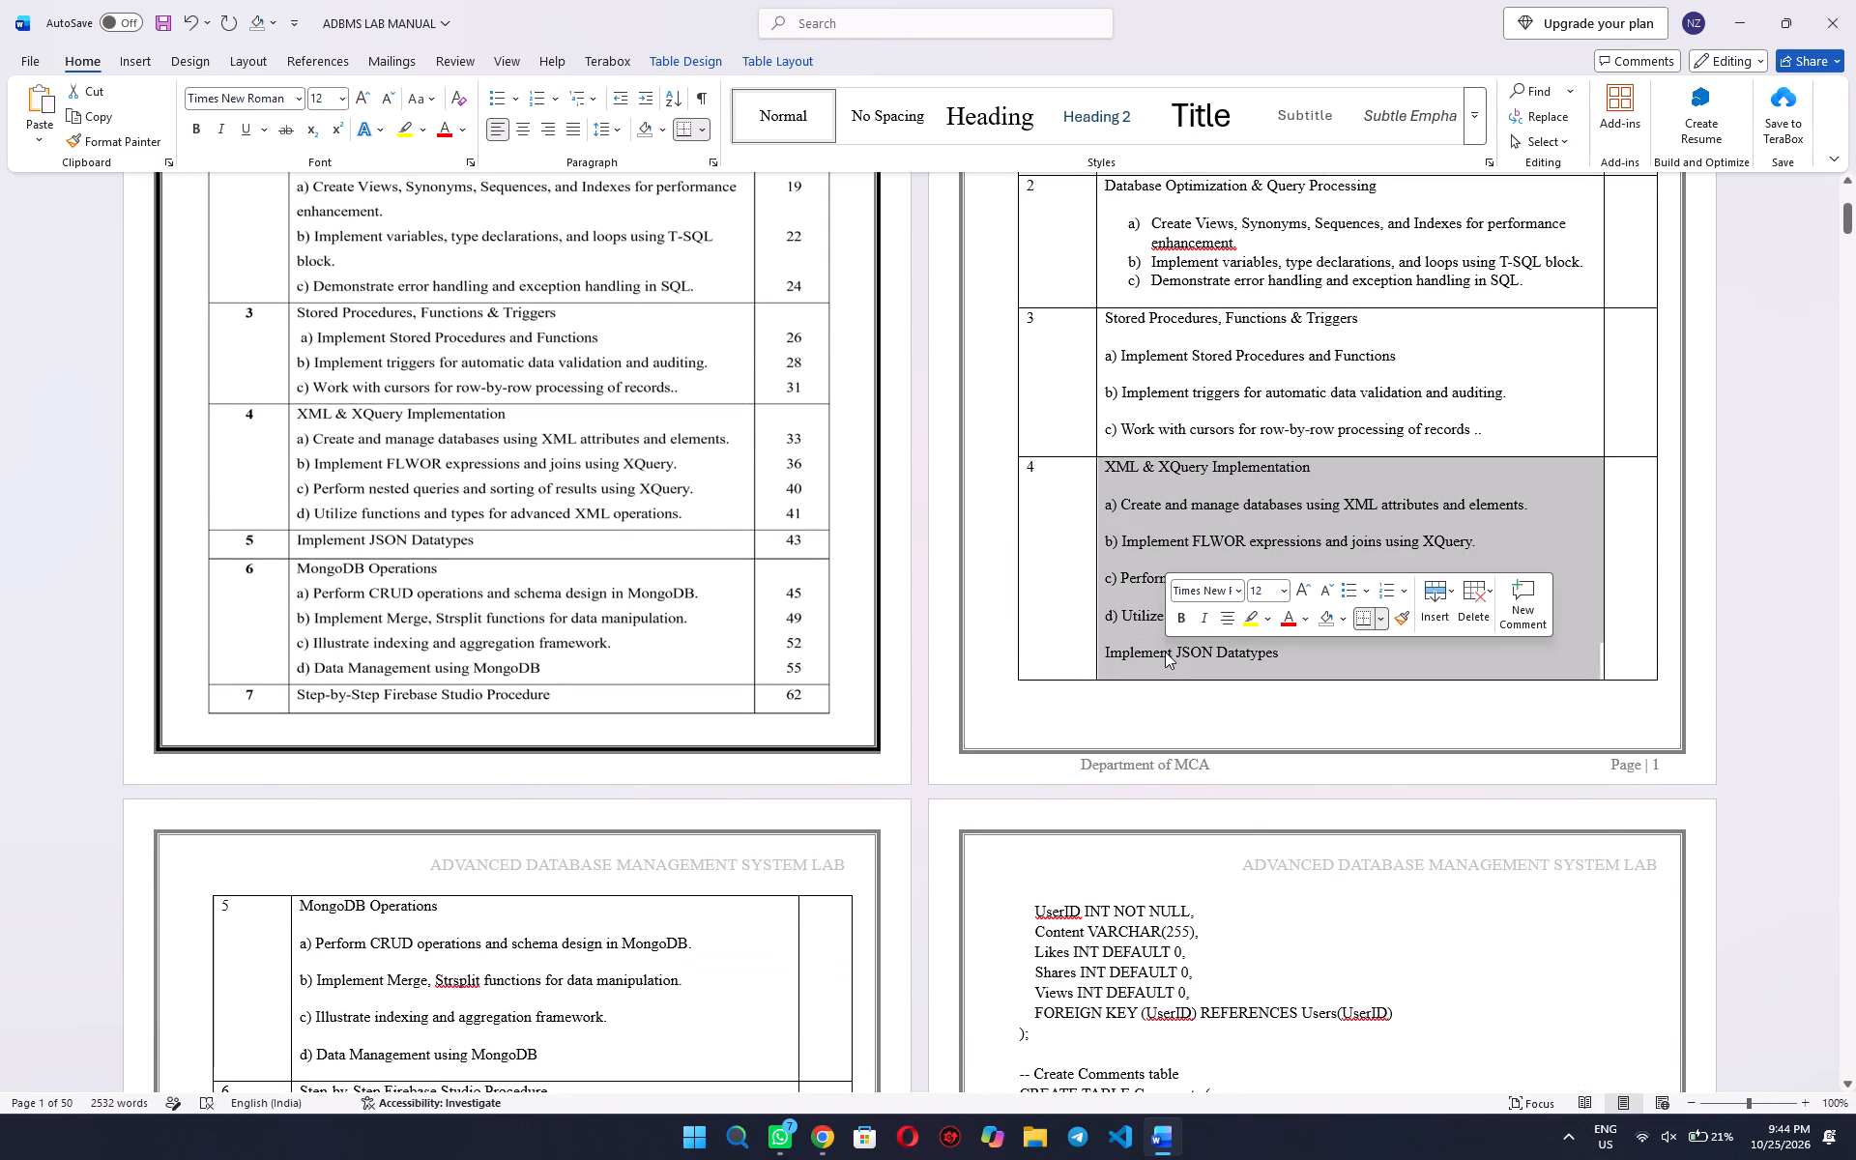
click(1294, 653)
drag(1294, 653, 1123, 646)
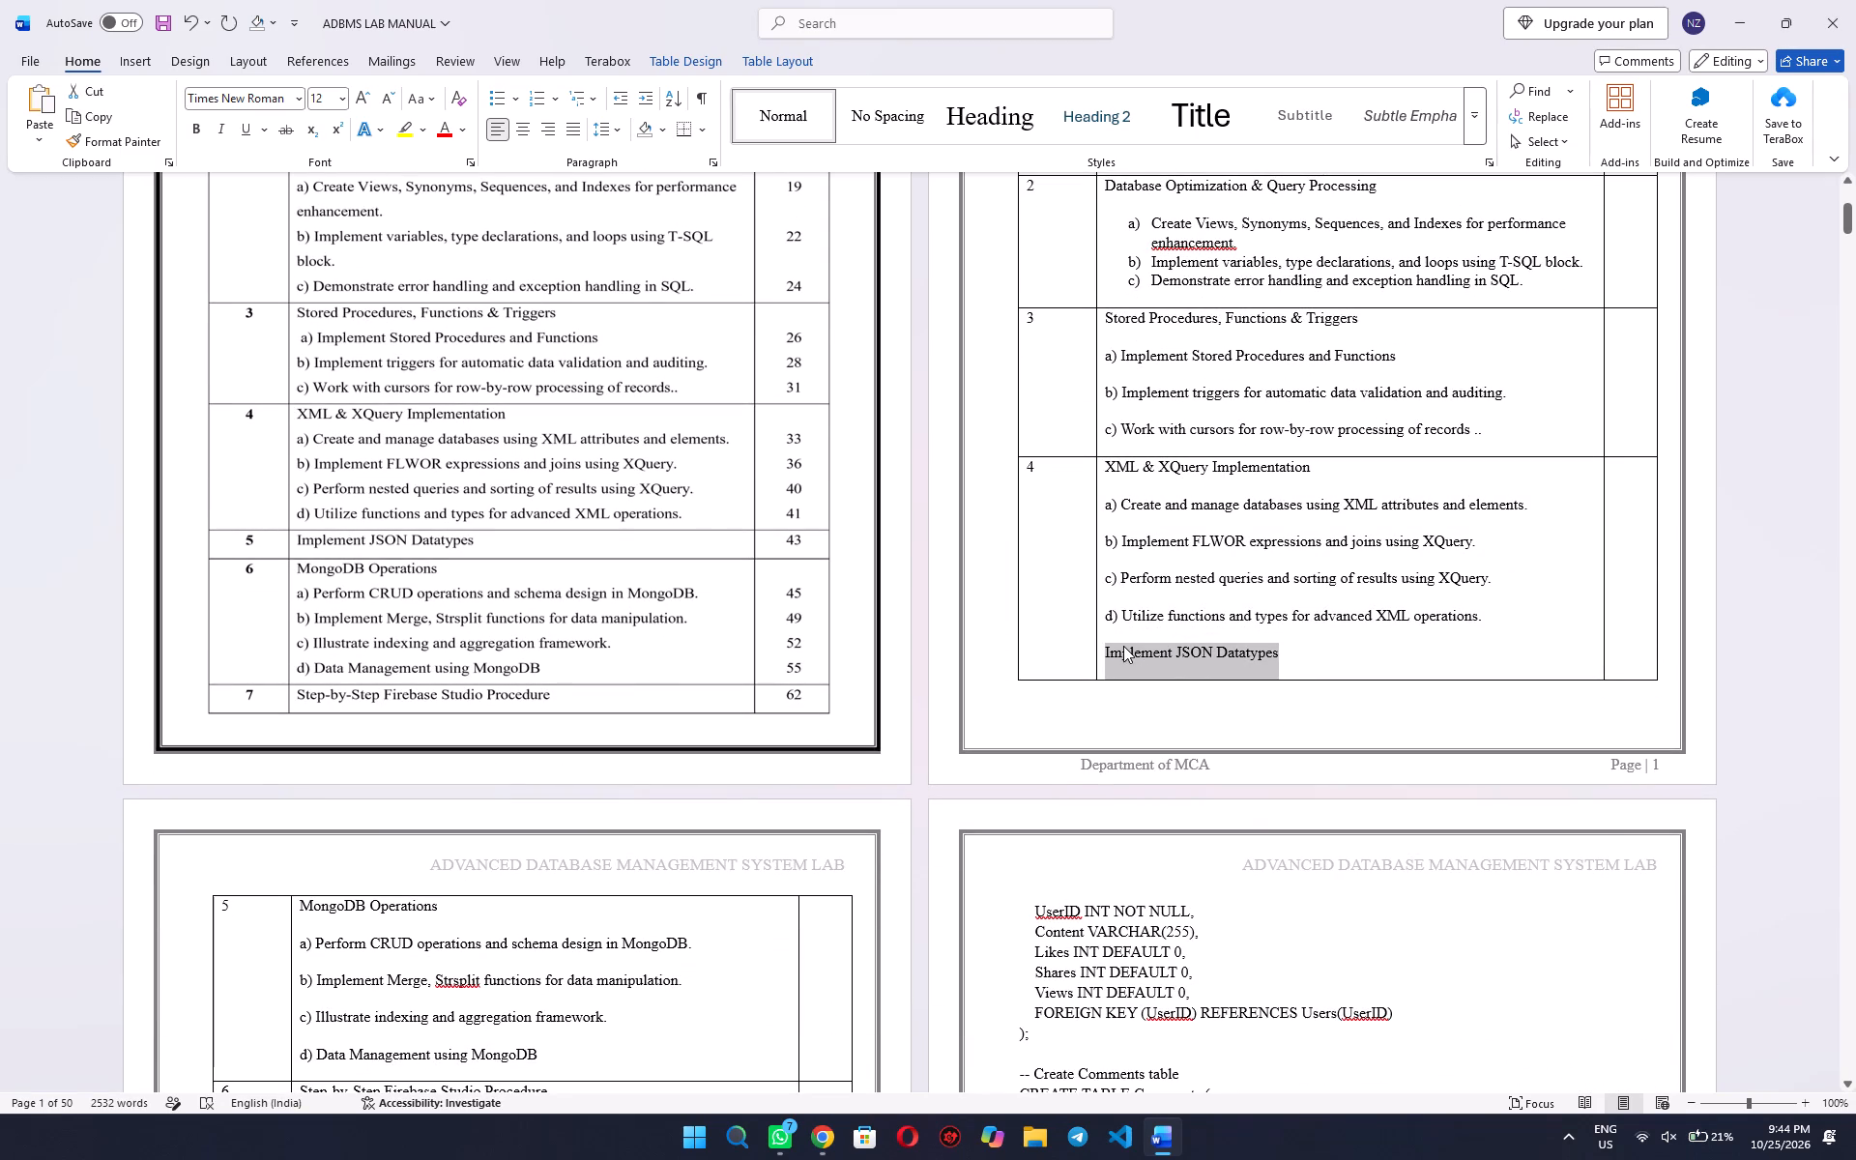
key(ctrl+c)
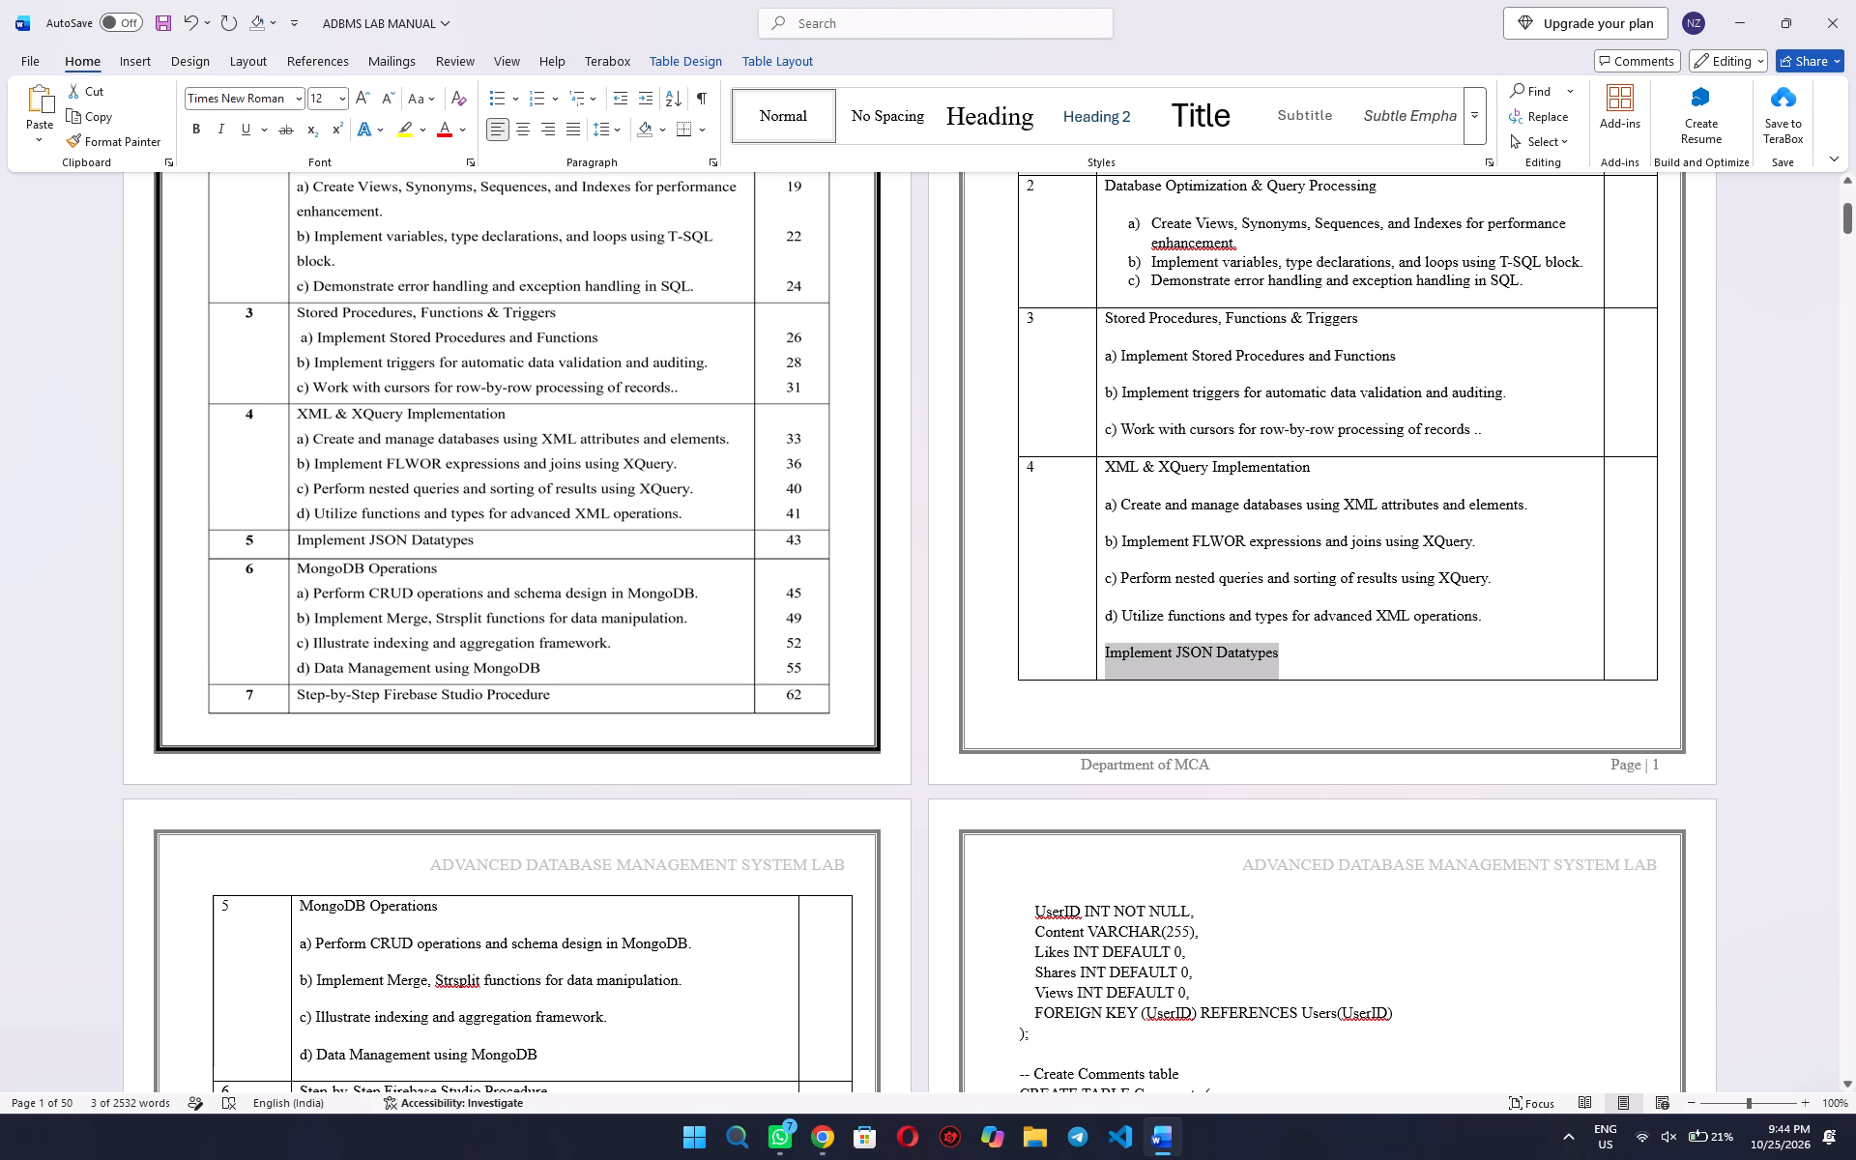
click(1662, 481)
key(Return)
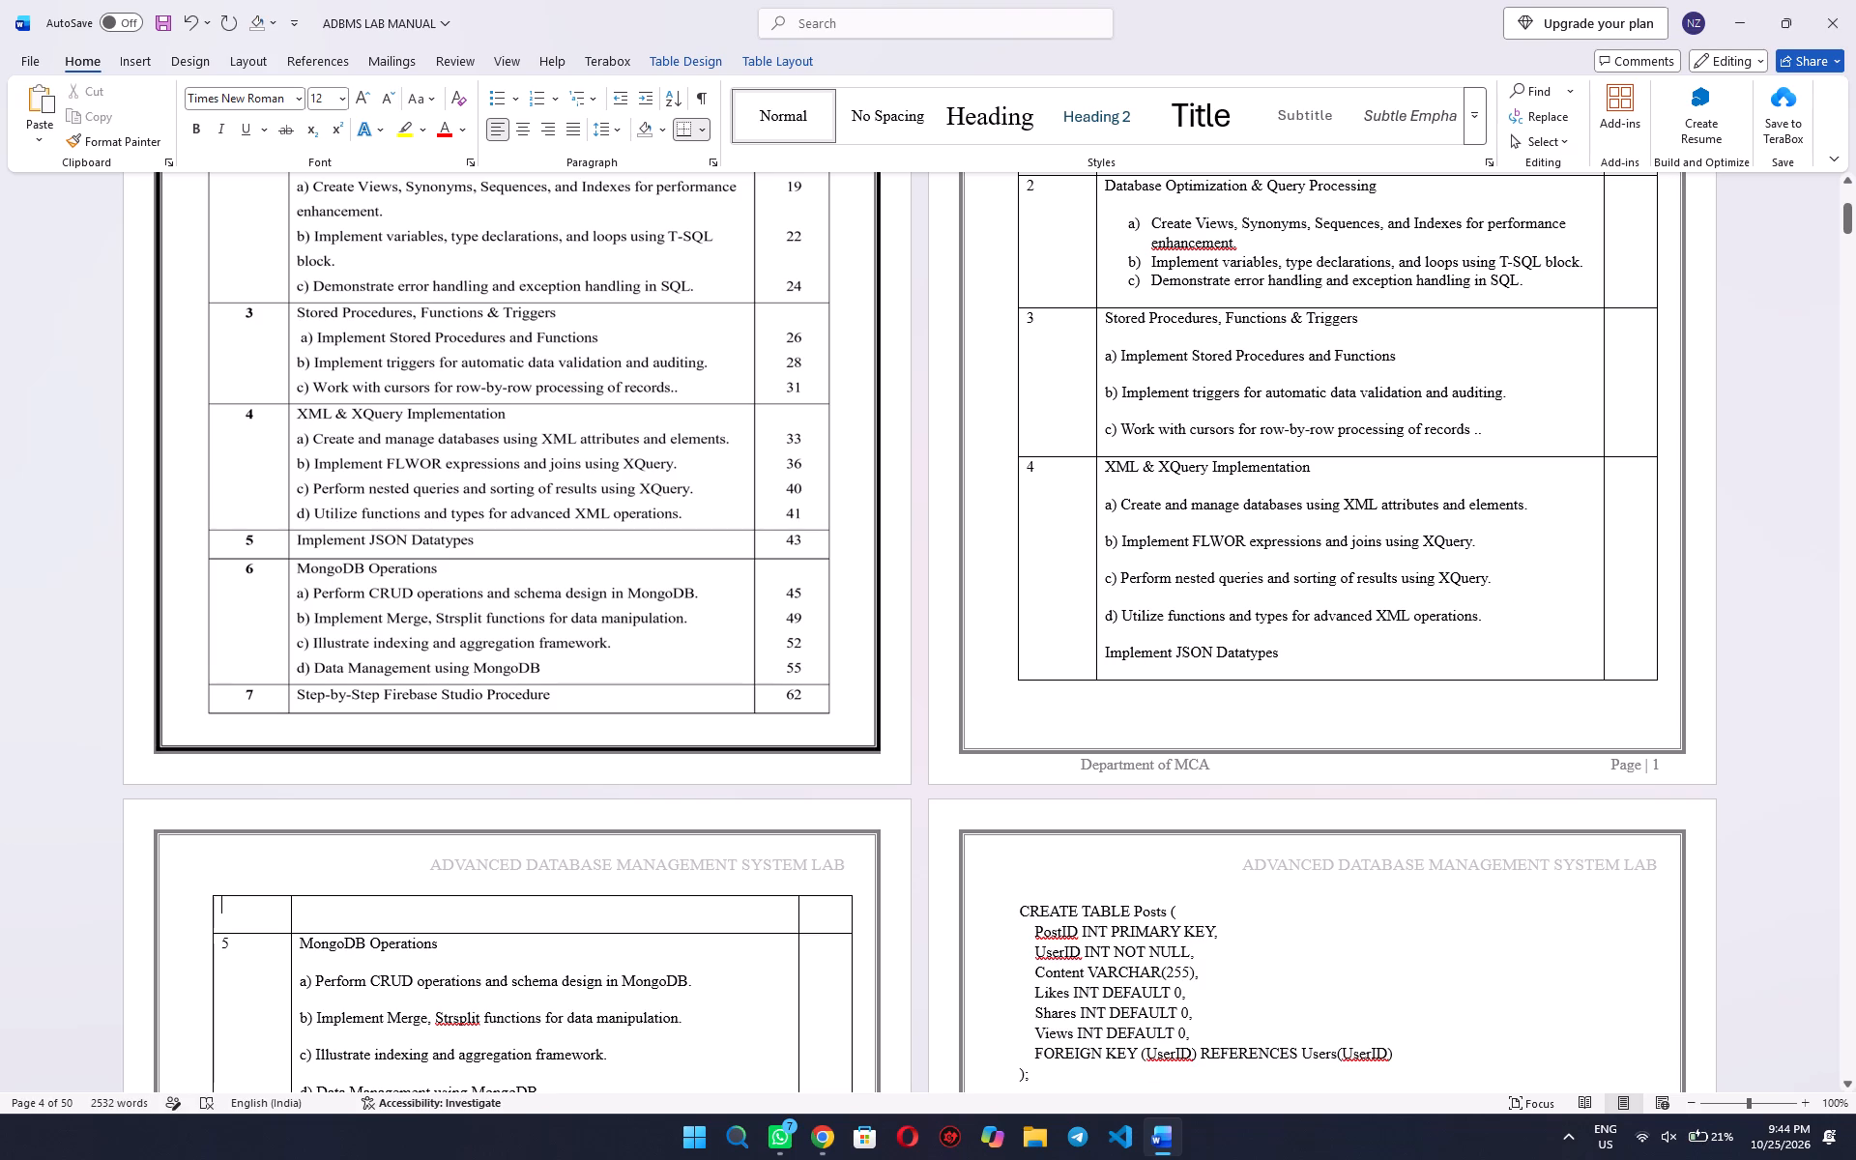
key(ctrl+v)
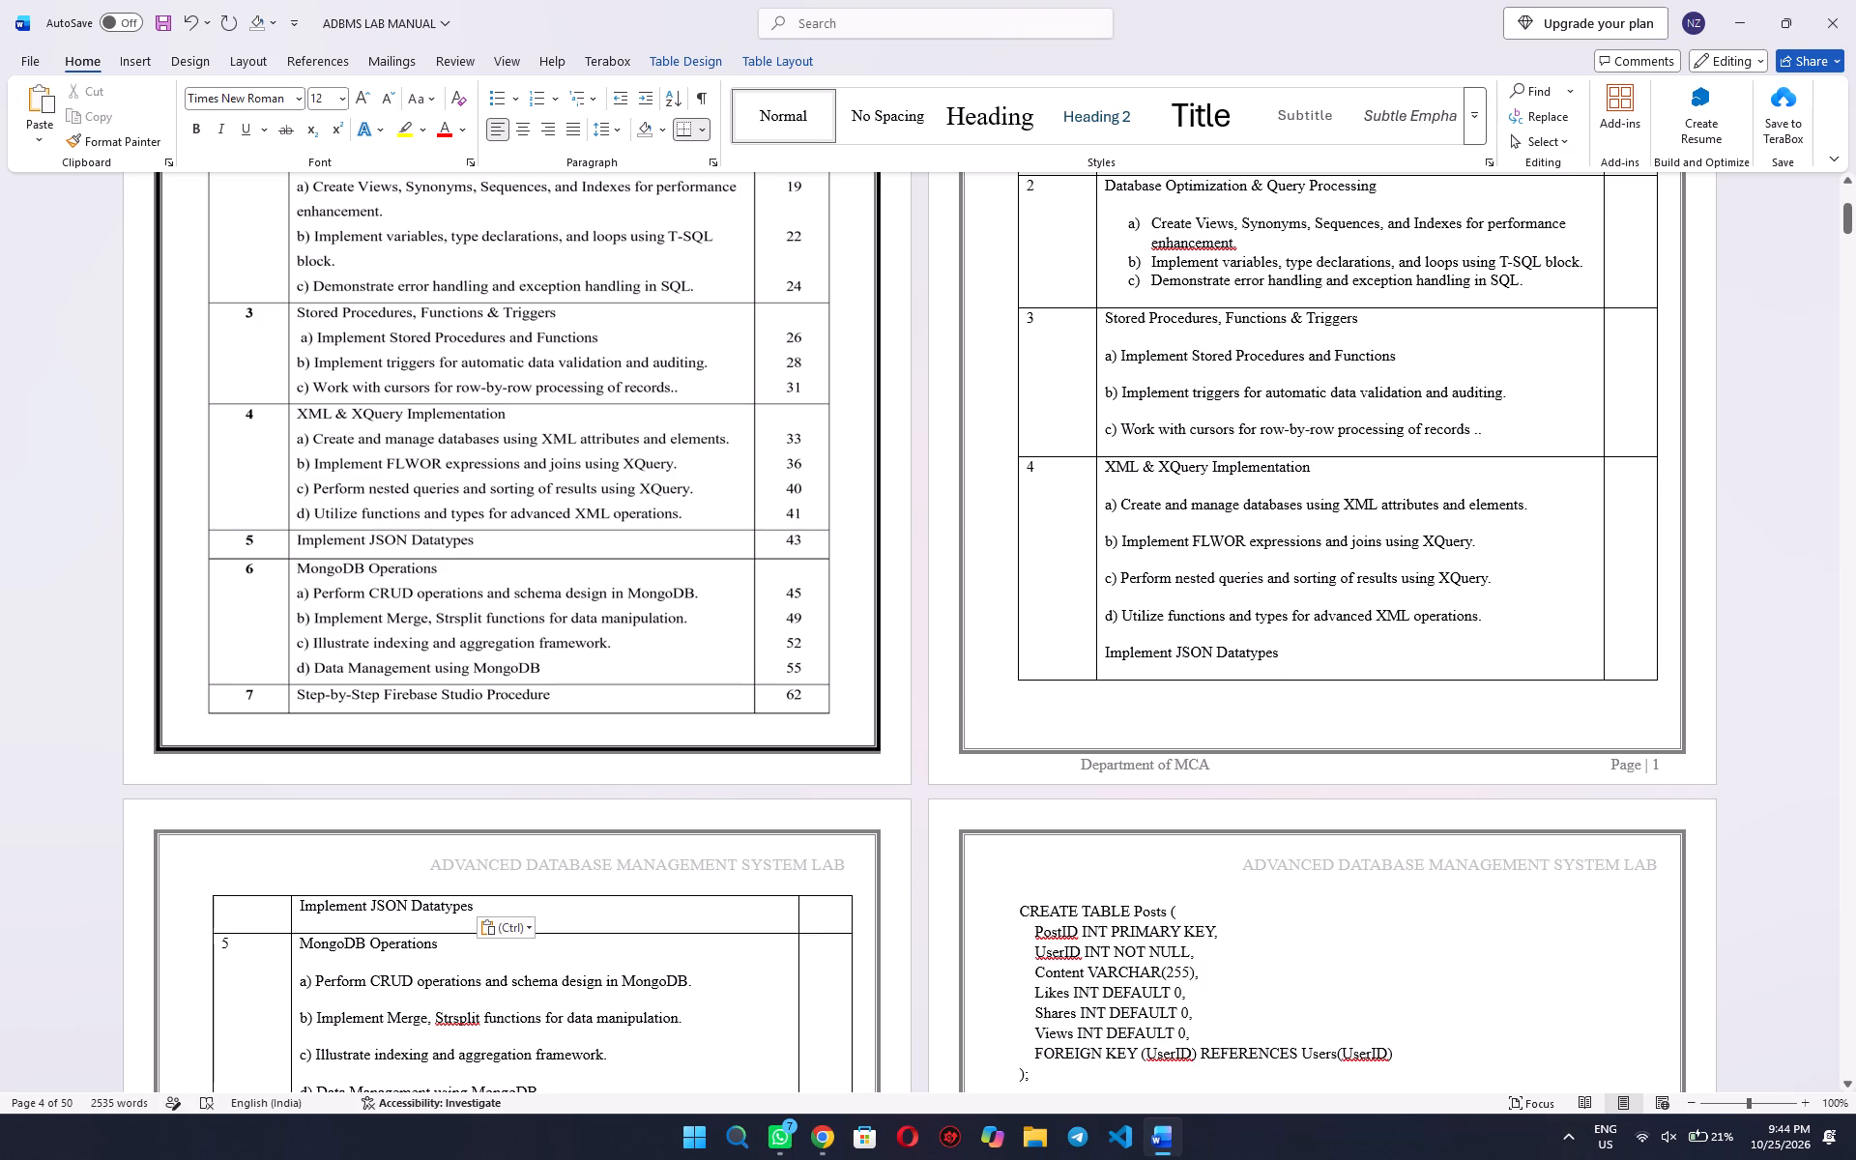
drag(1283, 661, 1196, 658)
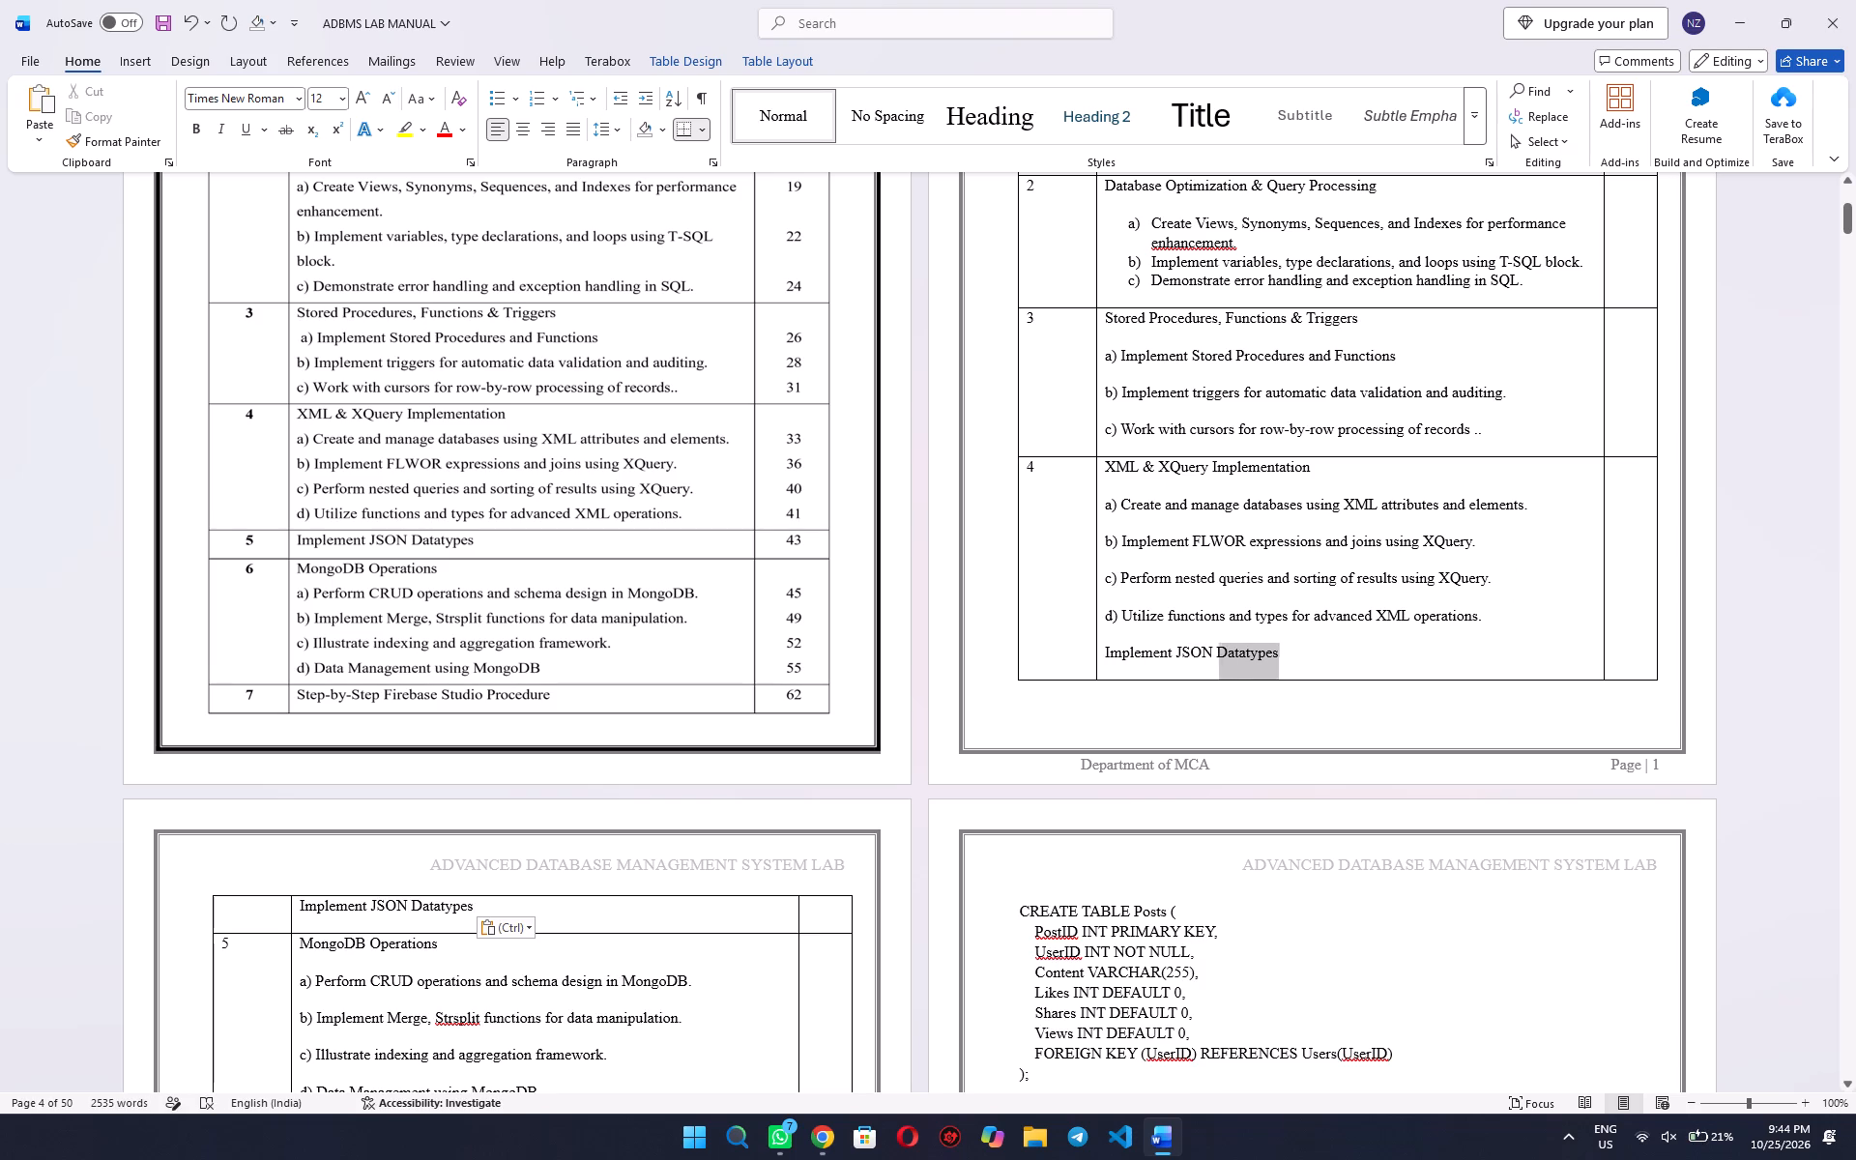
drag(1196, 658, 1118, 653)
key(BackSpace)
key(BackSpace)
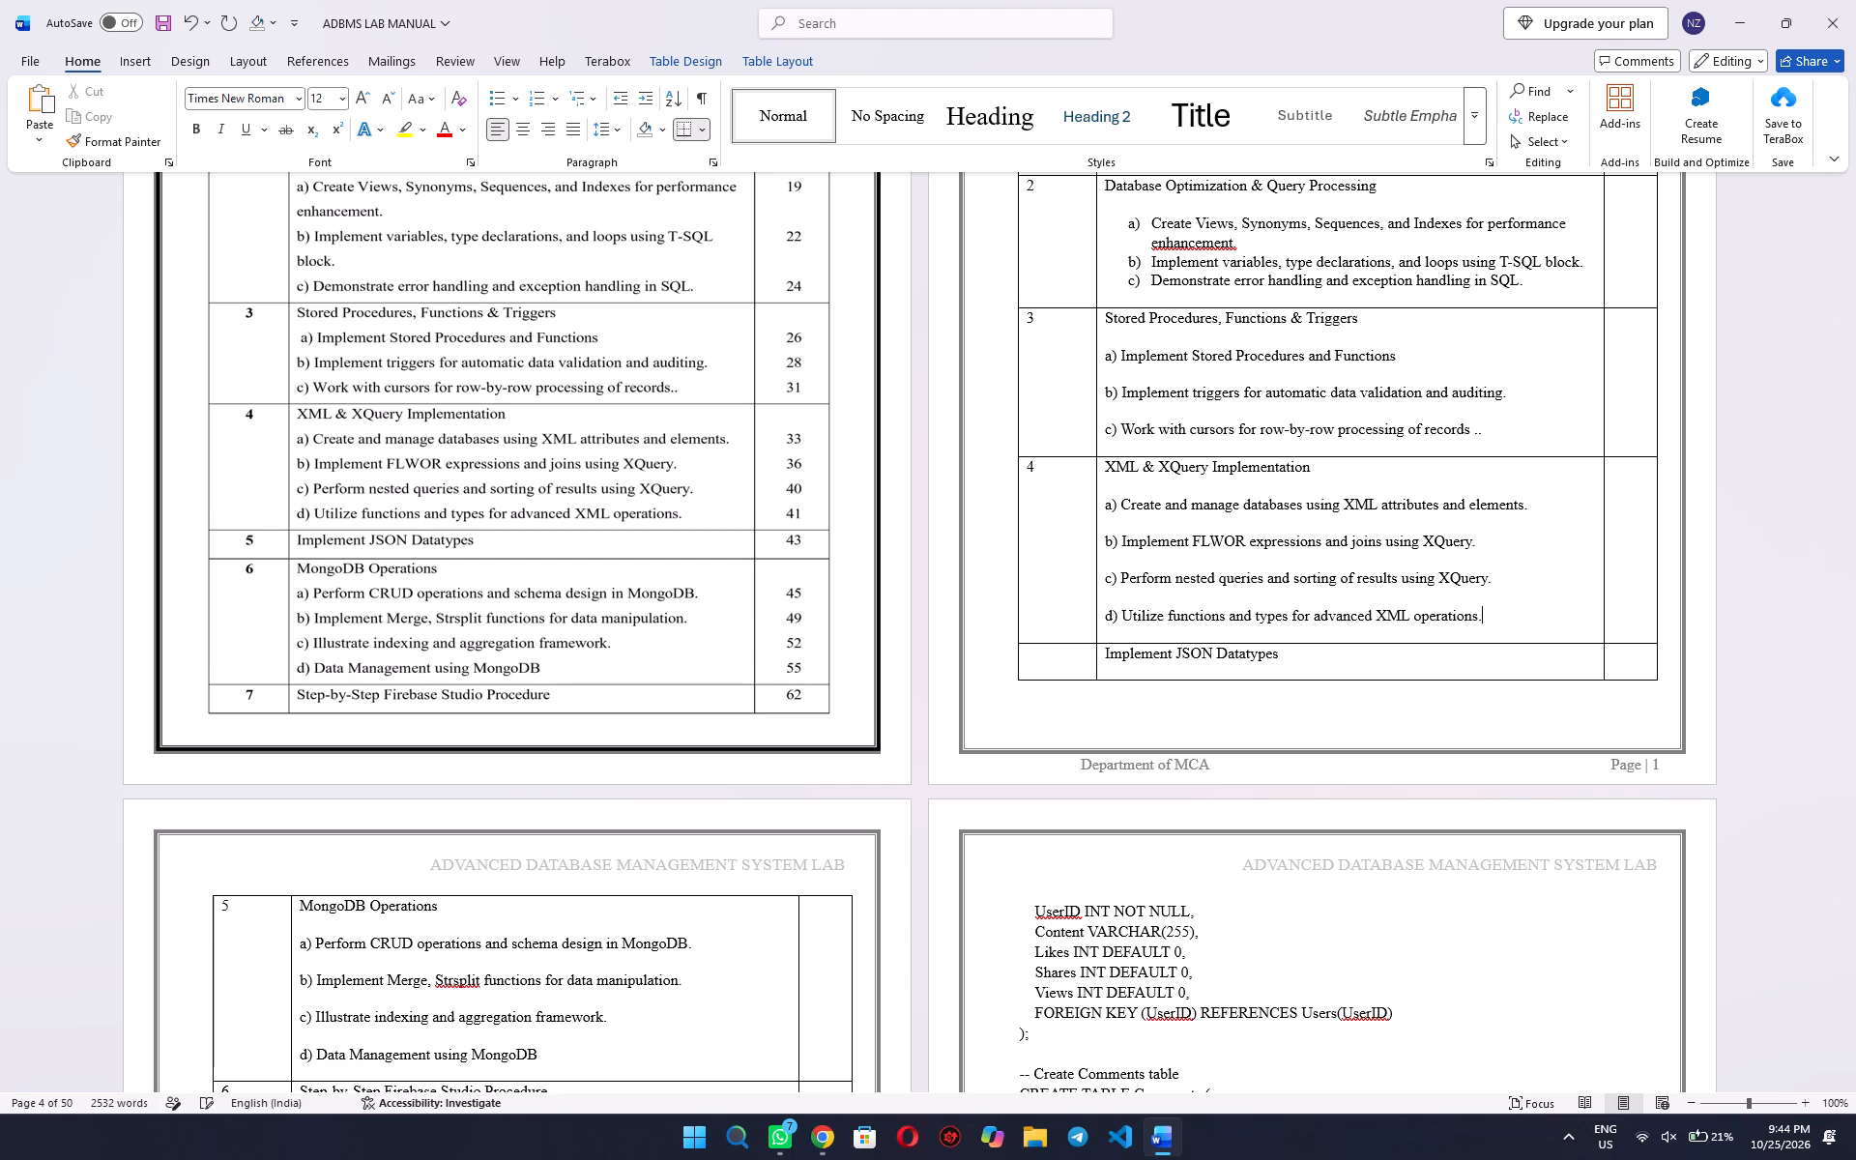
Number the Implement JSON Datatypes row 5, the MongoDB Operations row 6 and the Step-by-Step Firebase Studio Procedure row 7.
click(1056, 658)
key(5)
double_click(224, 913)
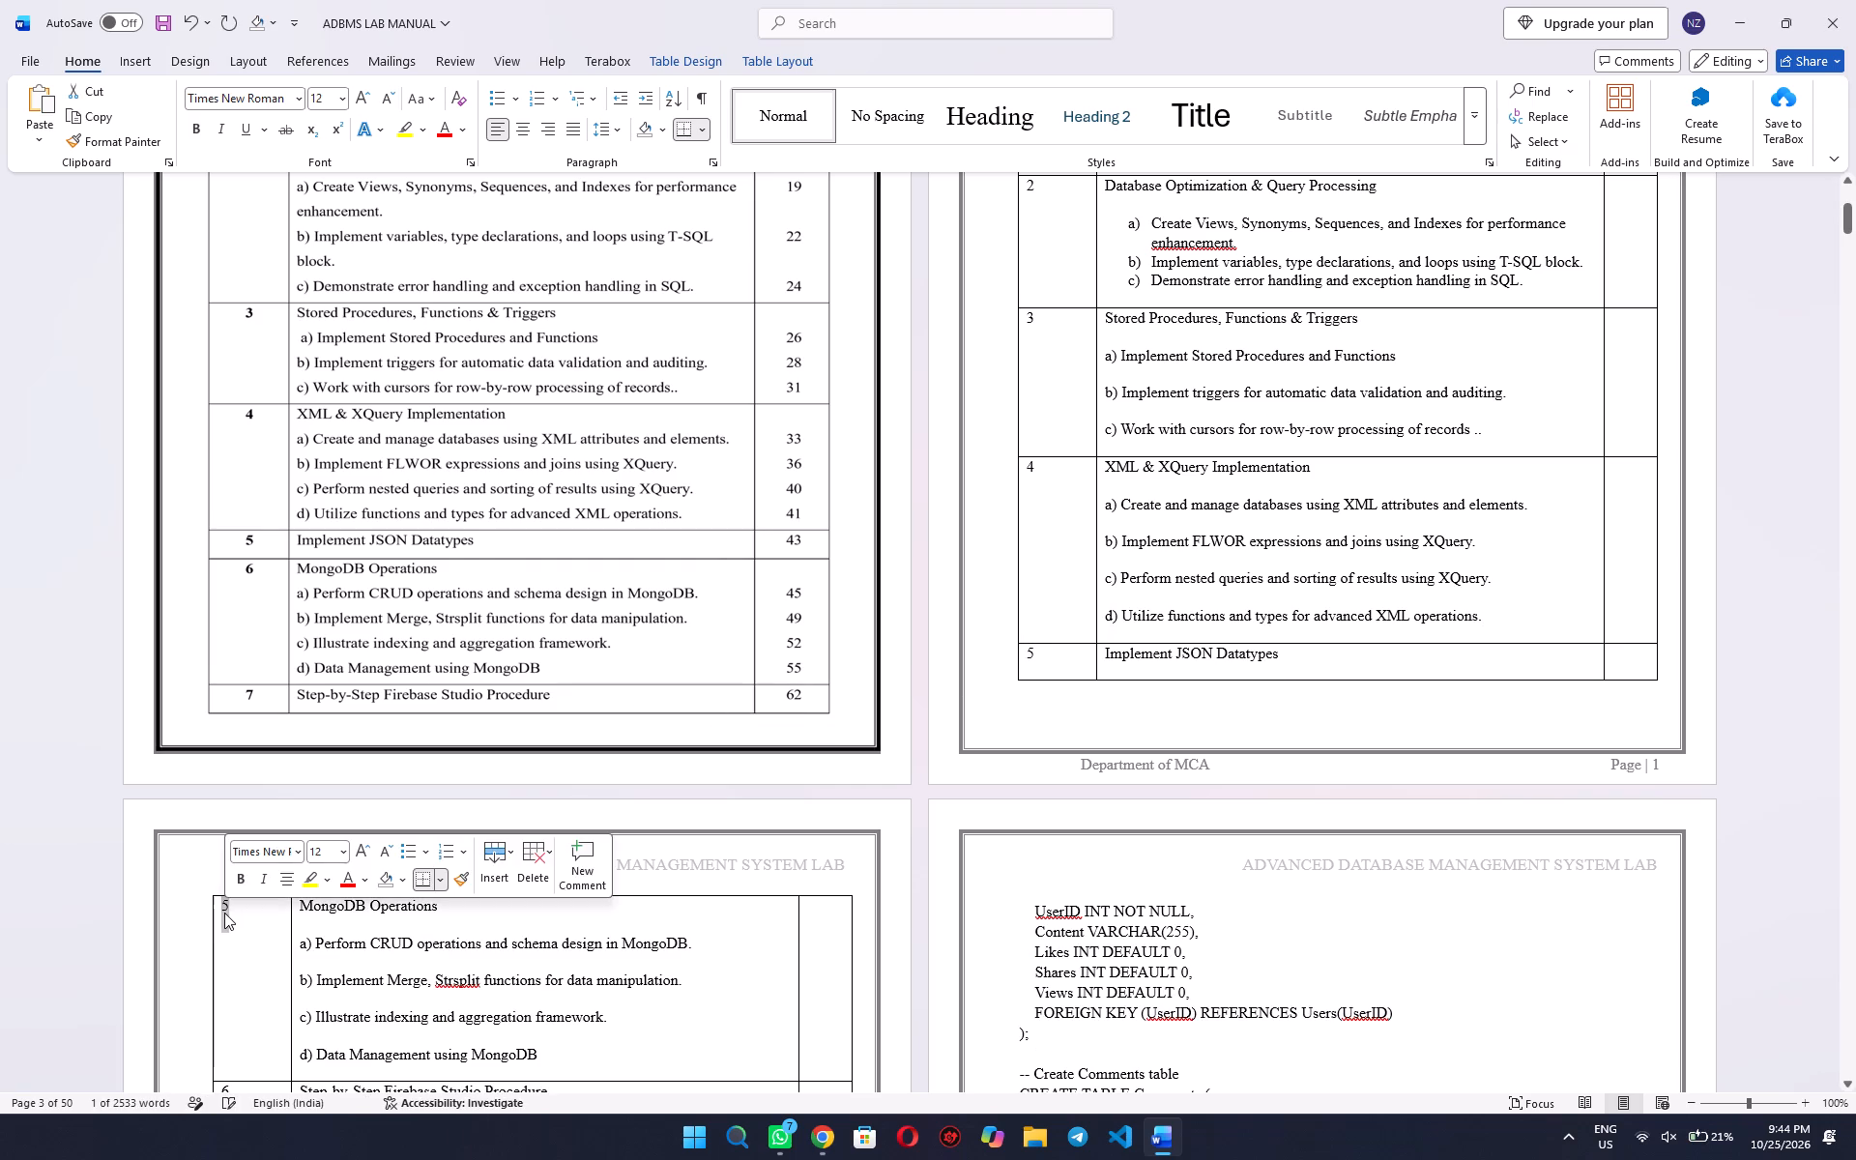
key(6)
scroll(224, 913, down, 1)
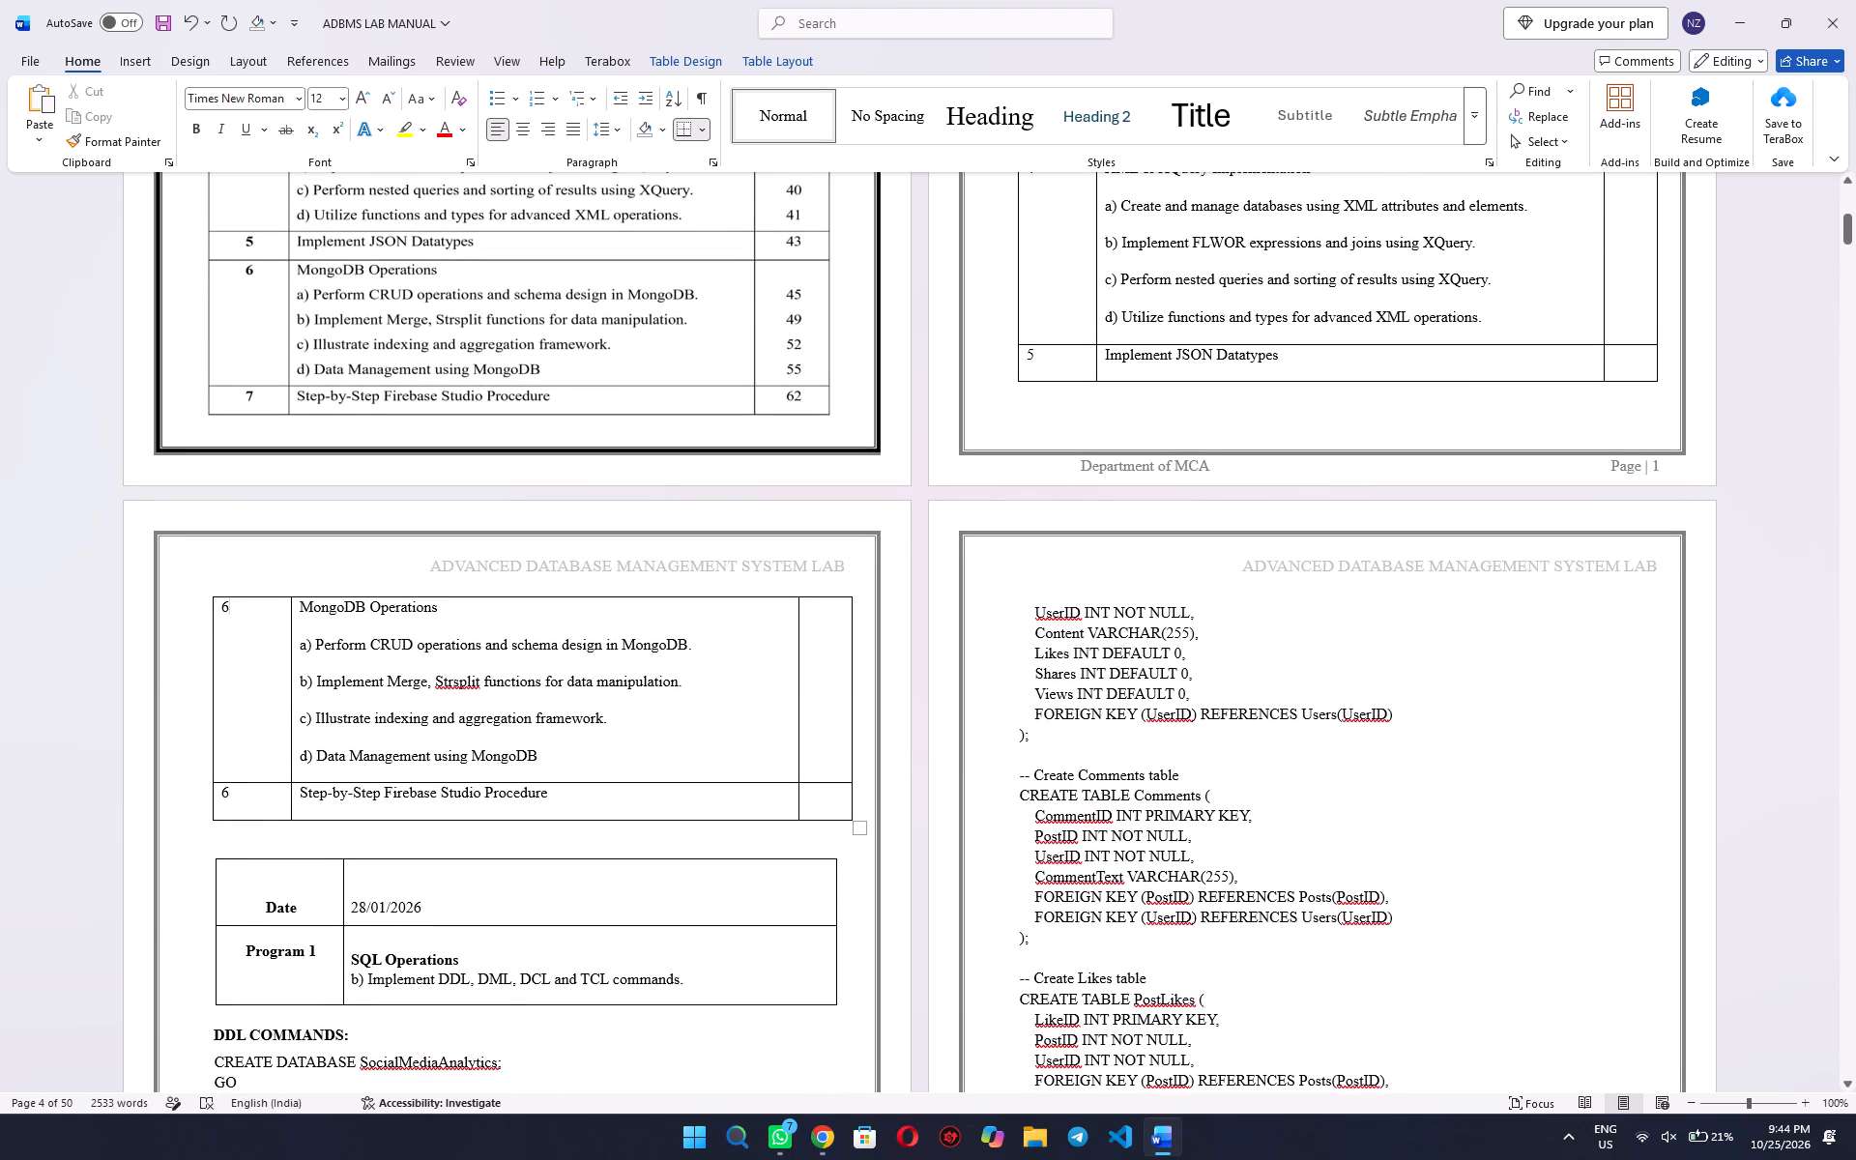
double_click(224, 796)
key(7)
key(7)
Add a centred, bold heading "INDEX" above the new index table.
scroll(384, 800, up, 8)
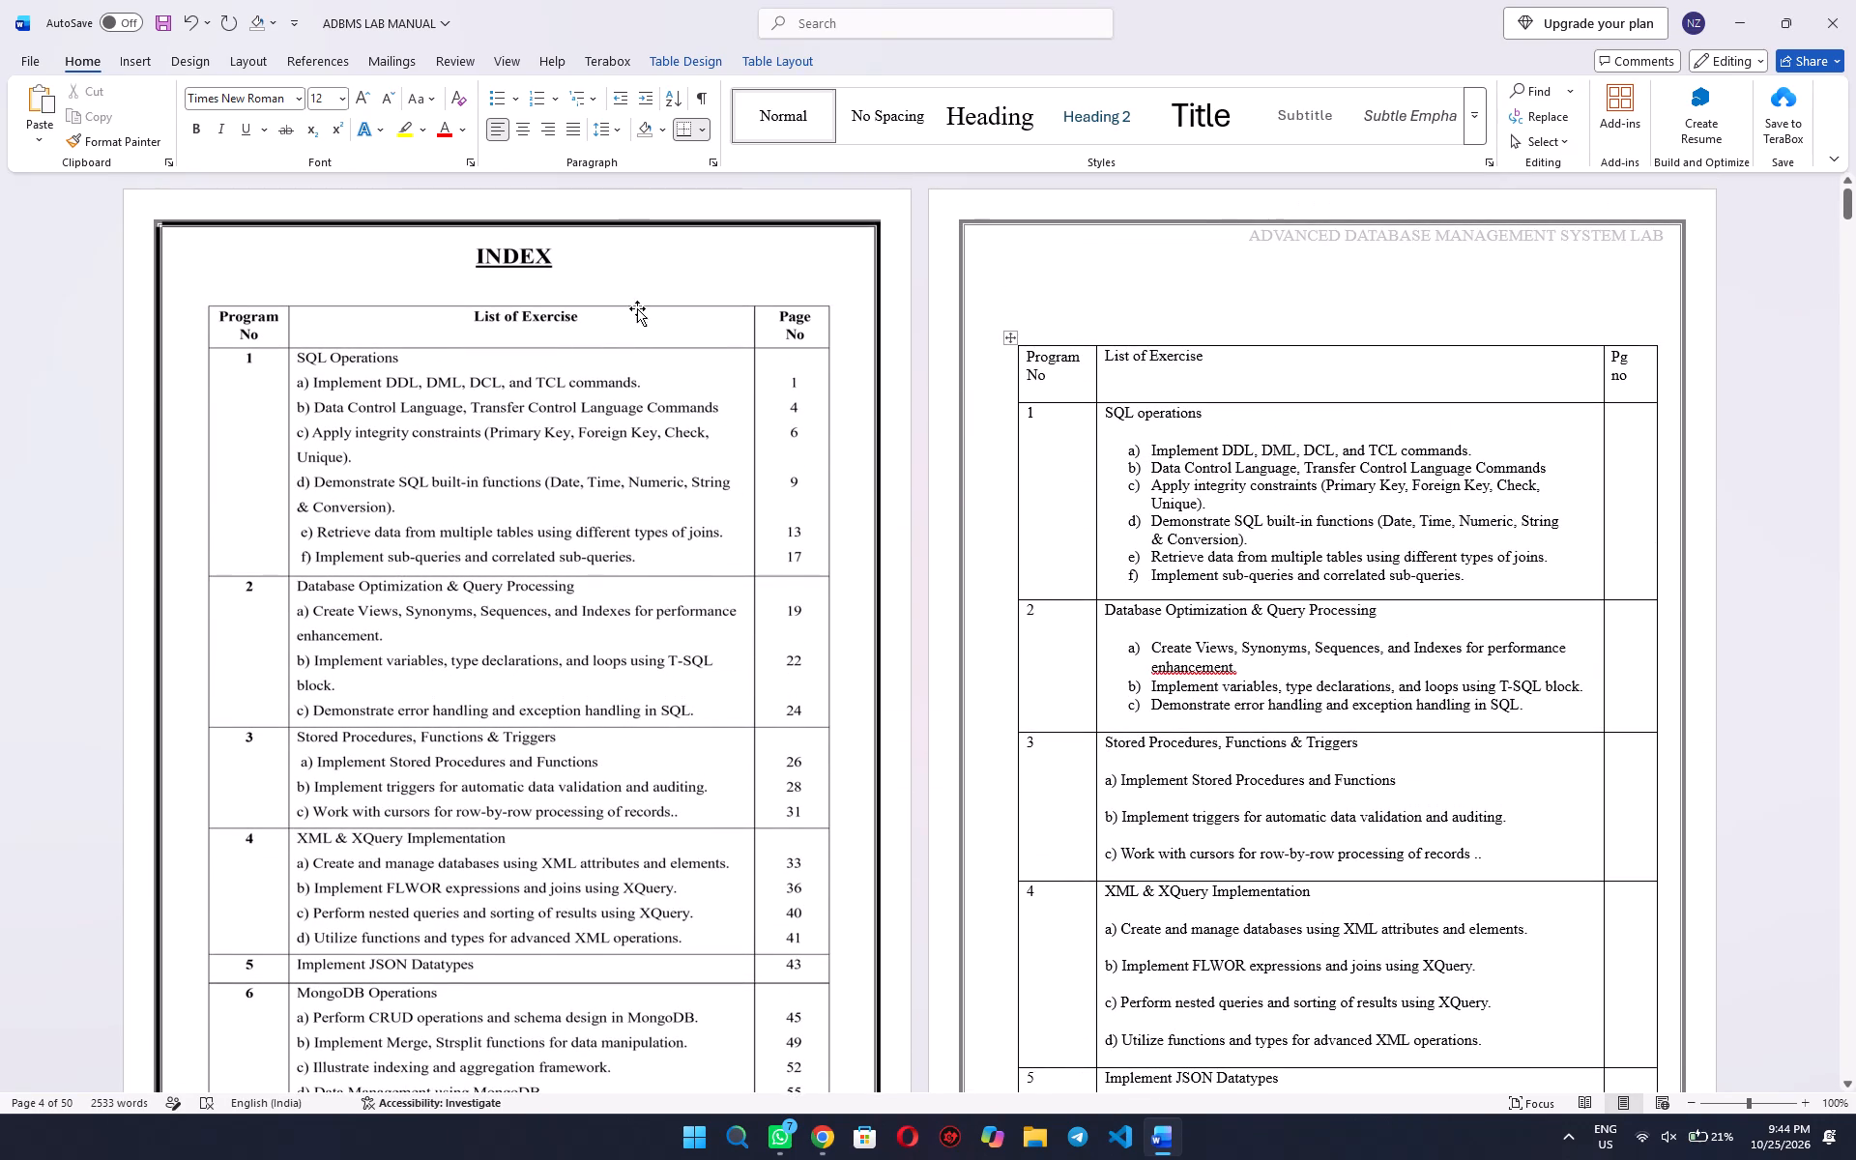
click(556, 295)
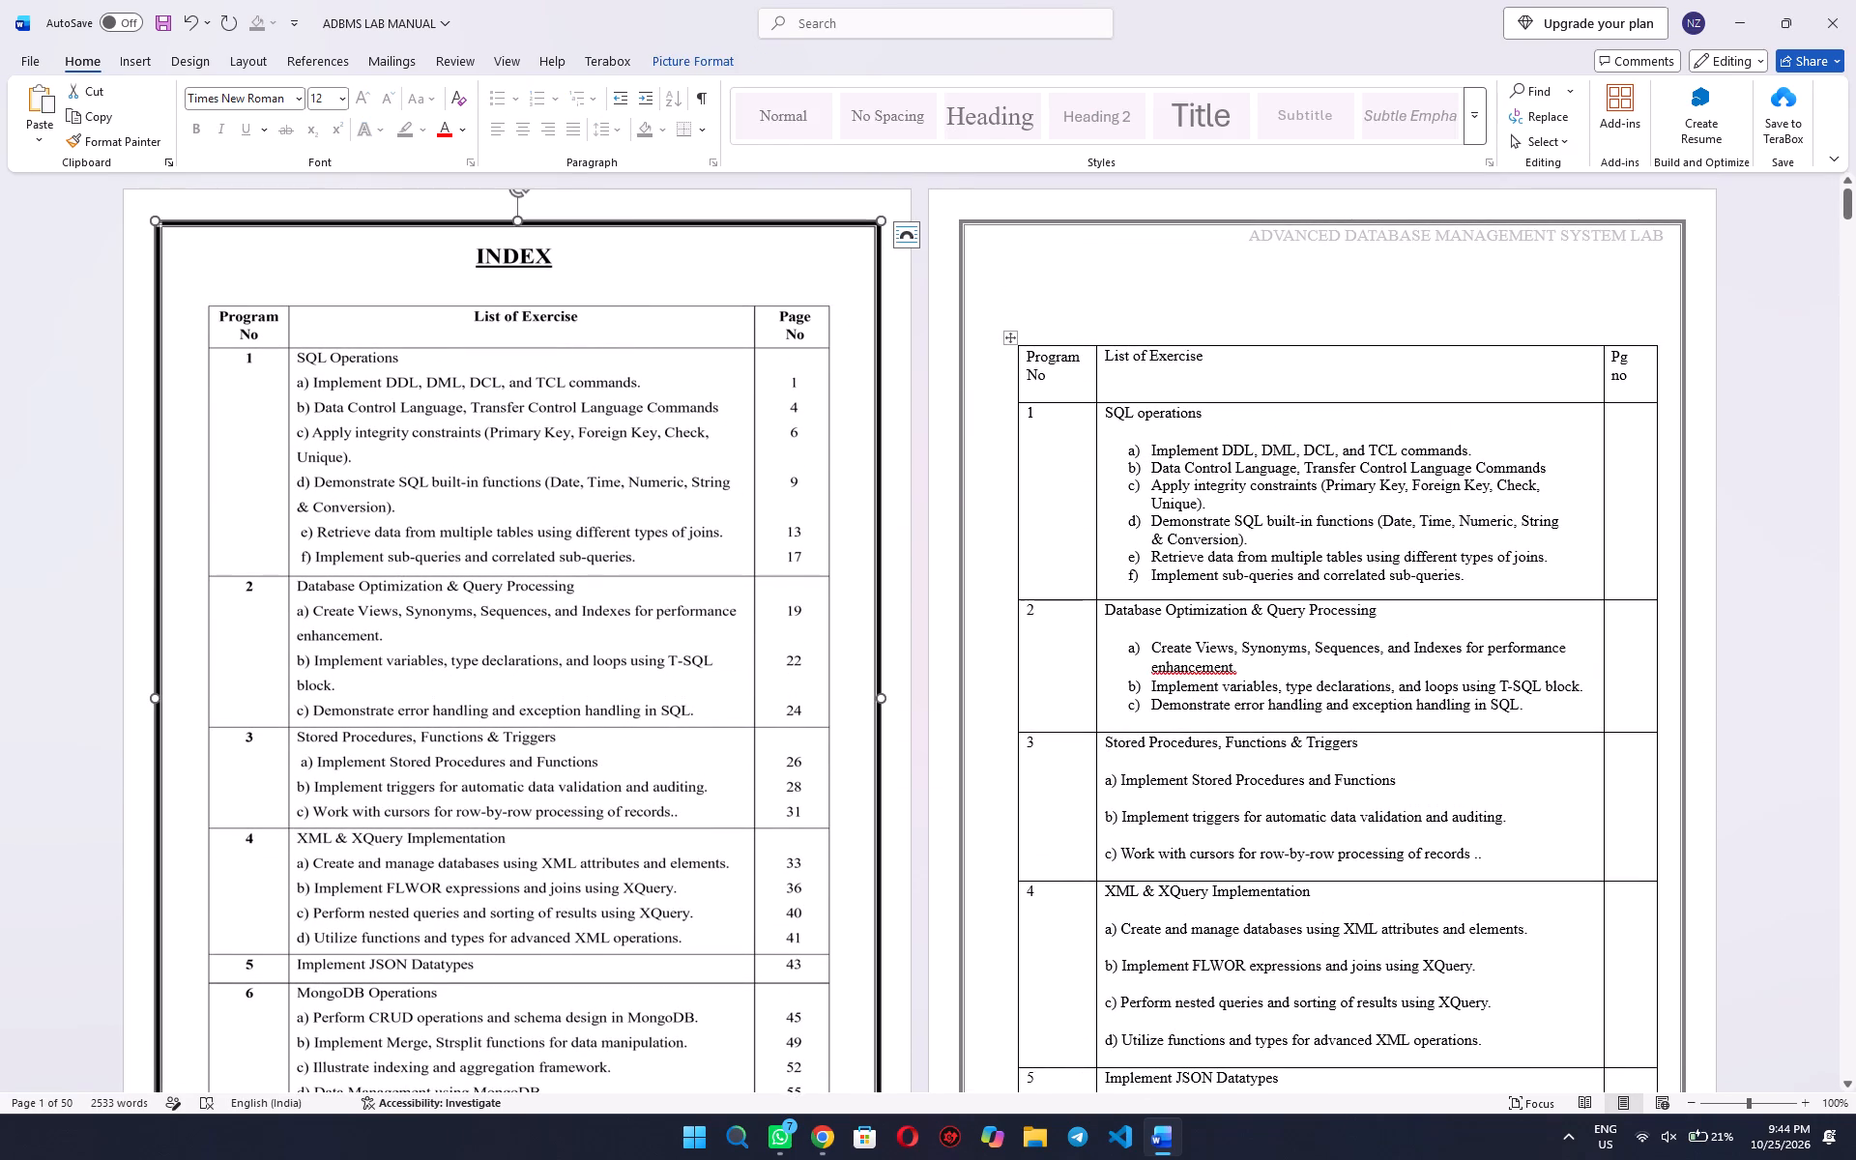
click(1234, 292)
key(ctrl+e)
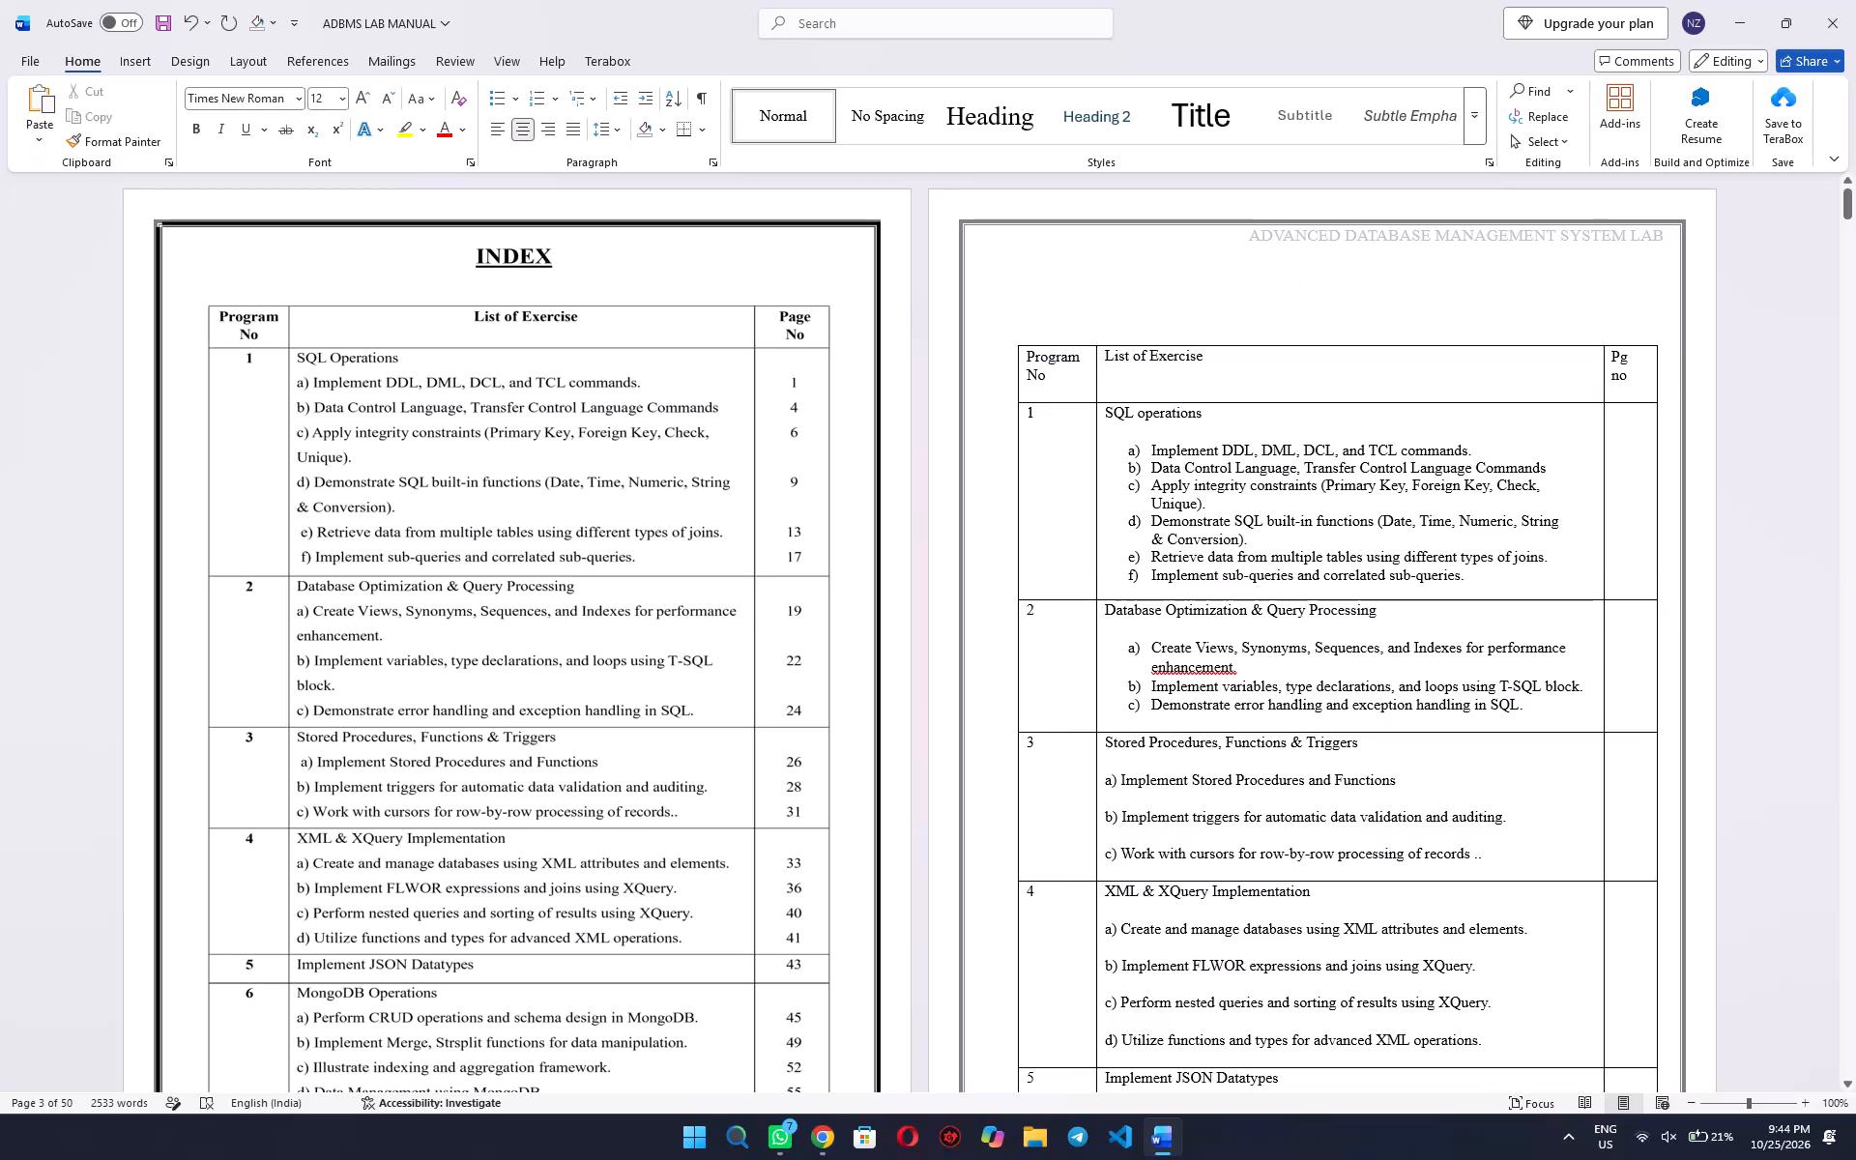
text(INDEX)
key(ctrl+shift+Left)
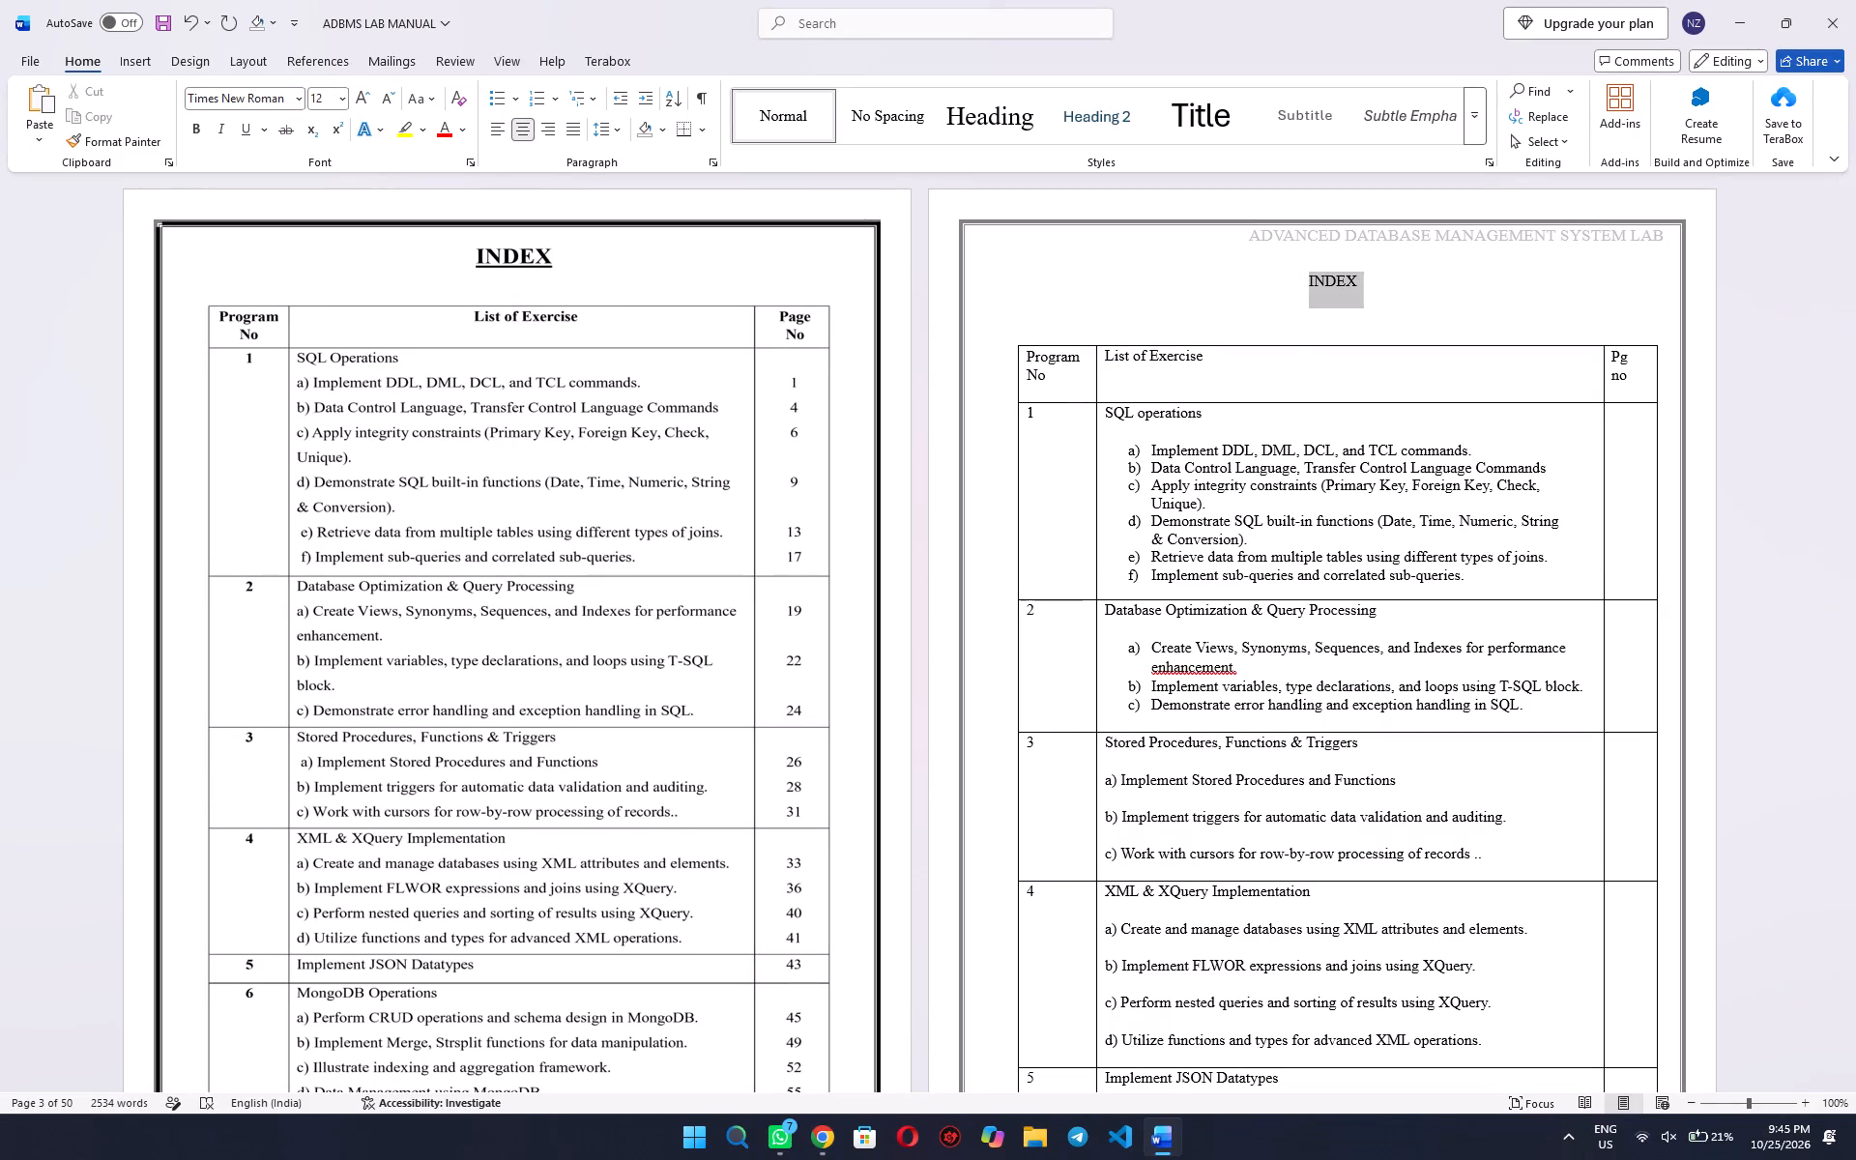
key(ctrl+b)
key(Down)
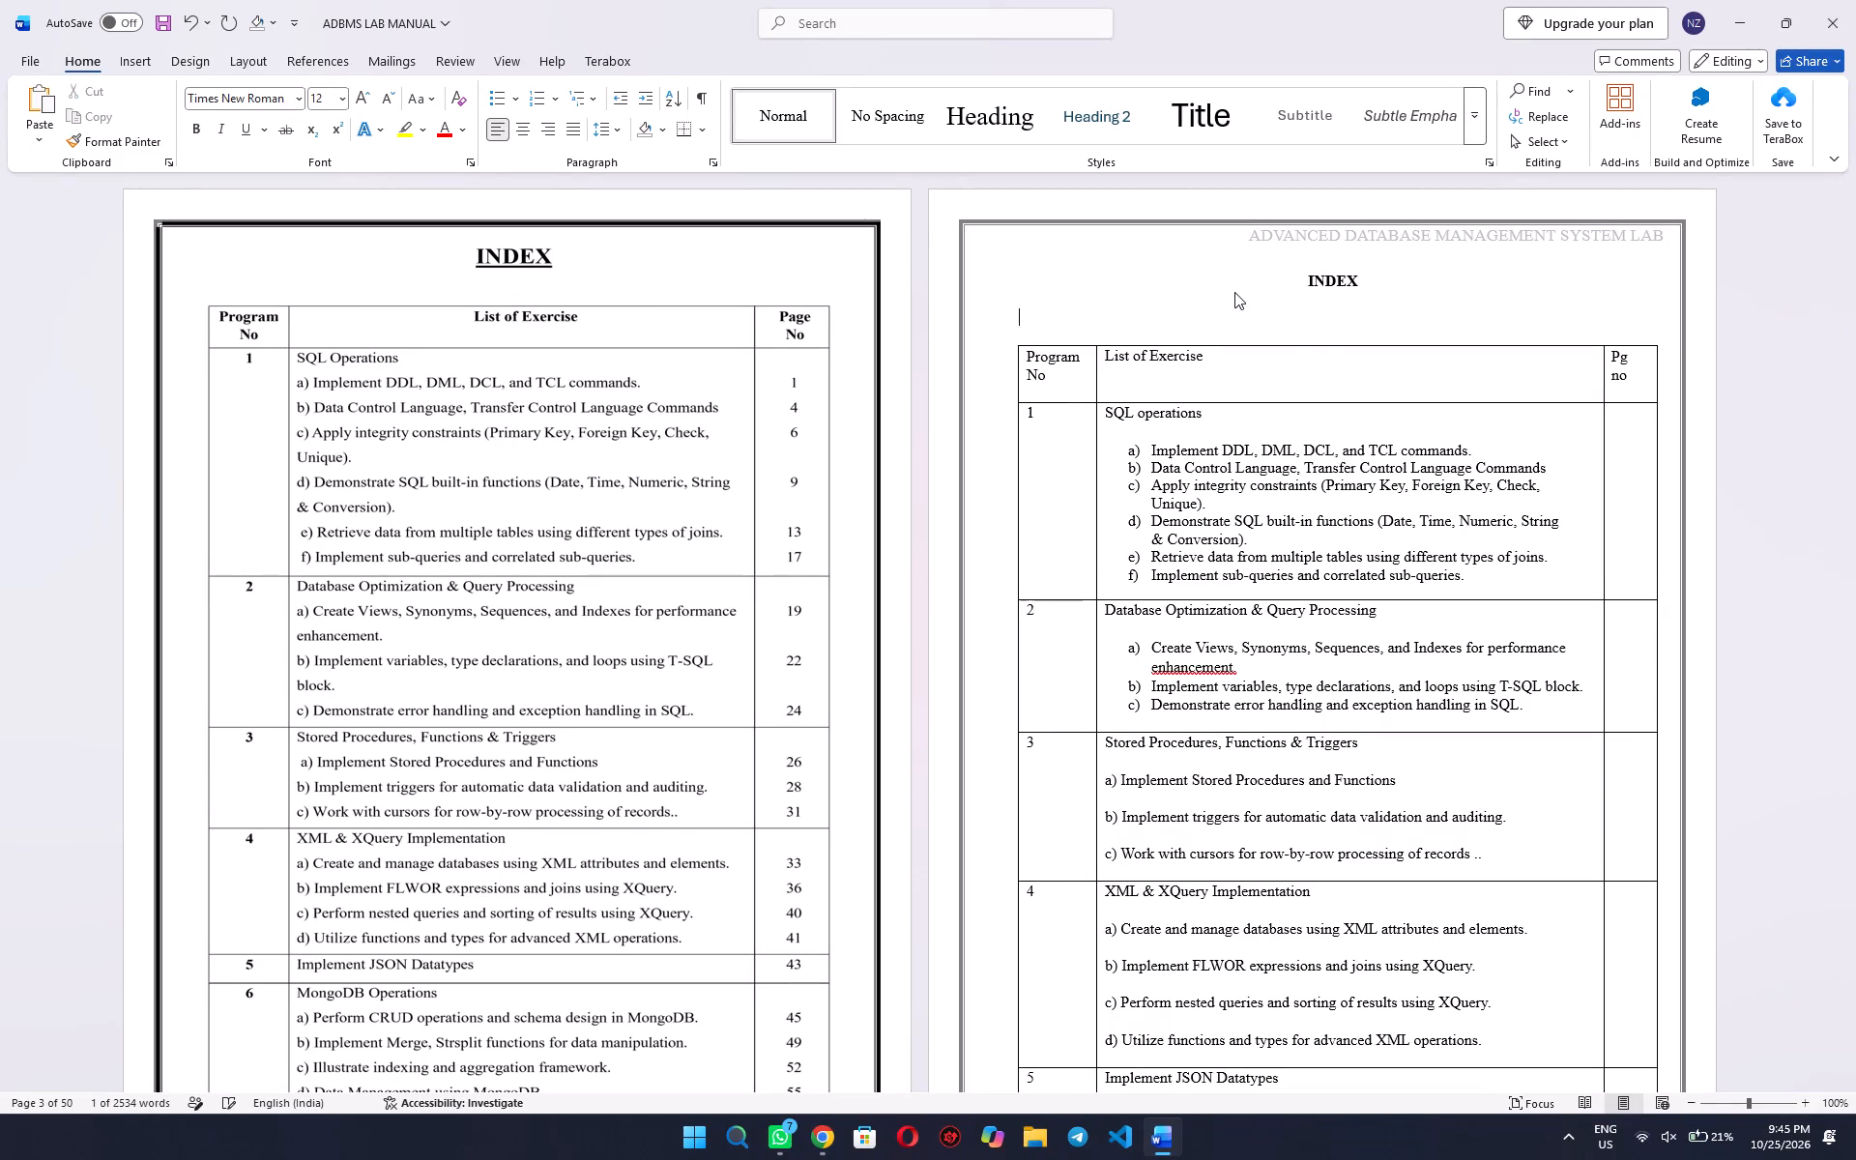
Make all of the new index table's header row text bold.
key(Down)
key(Left)
key(ctrl+Left)
key(ctrl+Left)
key(ctrl+Left)
key(ctrl+Left)
key(ctrl+Left)
key(Up)
key(Down)
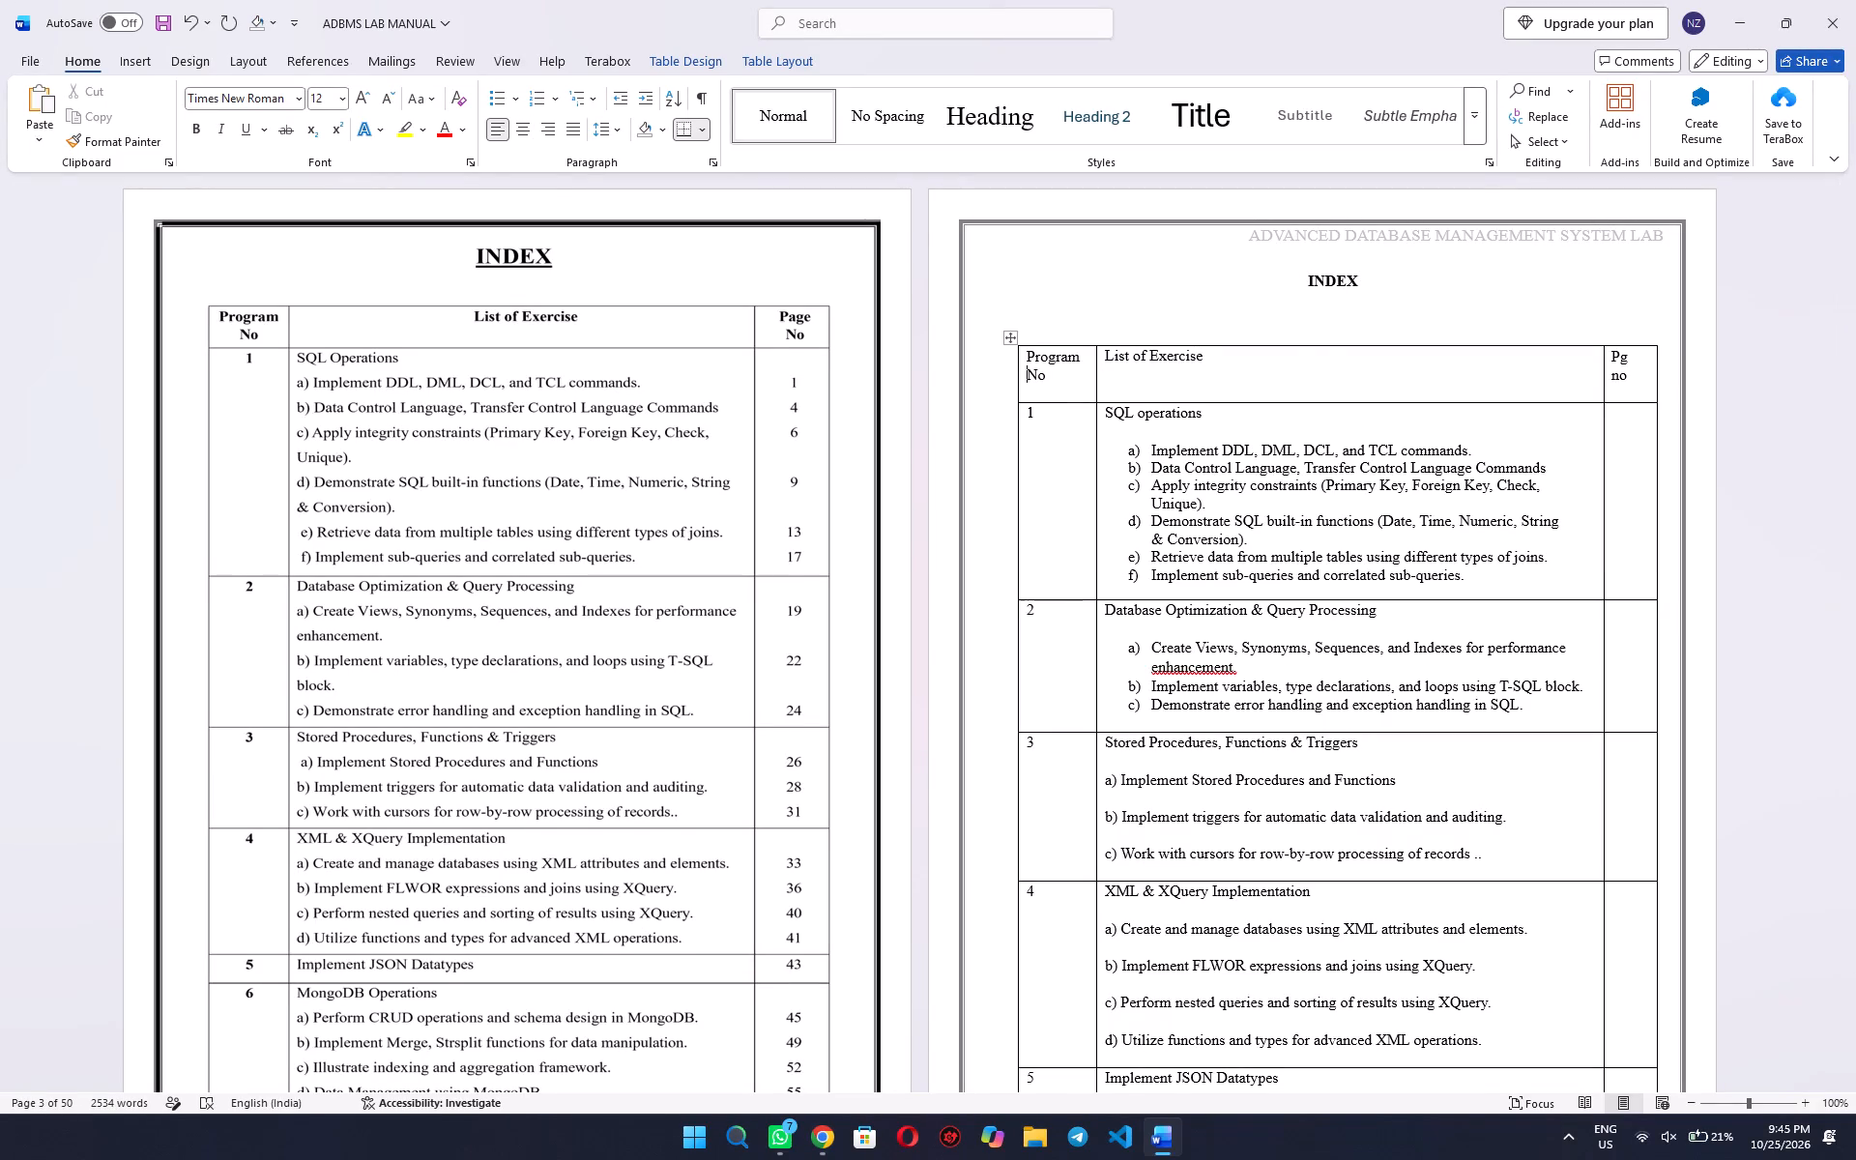
key(Up)
key(ctrl+shift+Right)
key(ctrl+shift+Right)
key(ctrl+shift+Right)
key(ctrl+shift+Right)
key(ctrl+shift+Right)
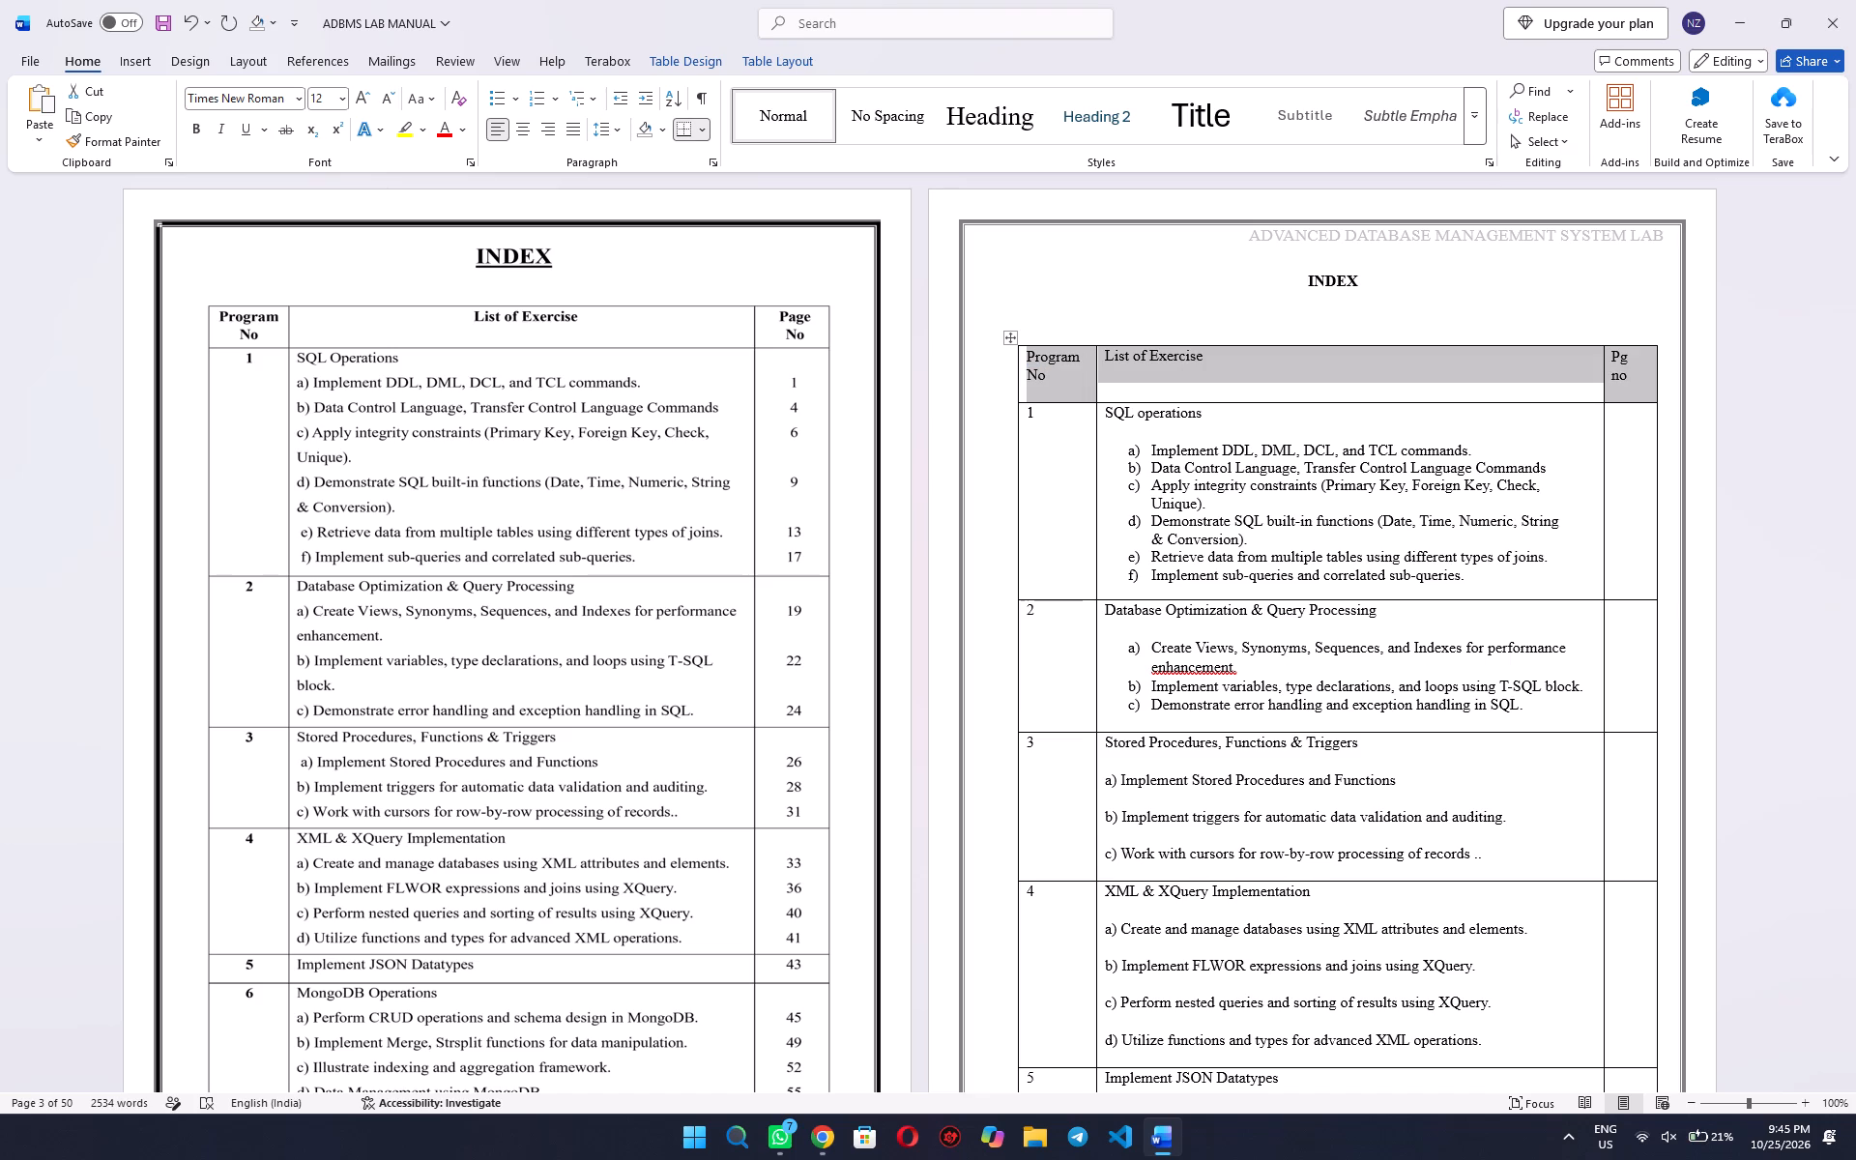
key(ctrl+b)
key(Escape)
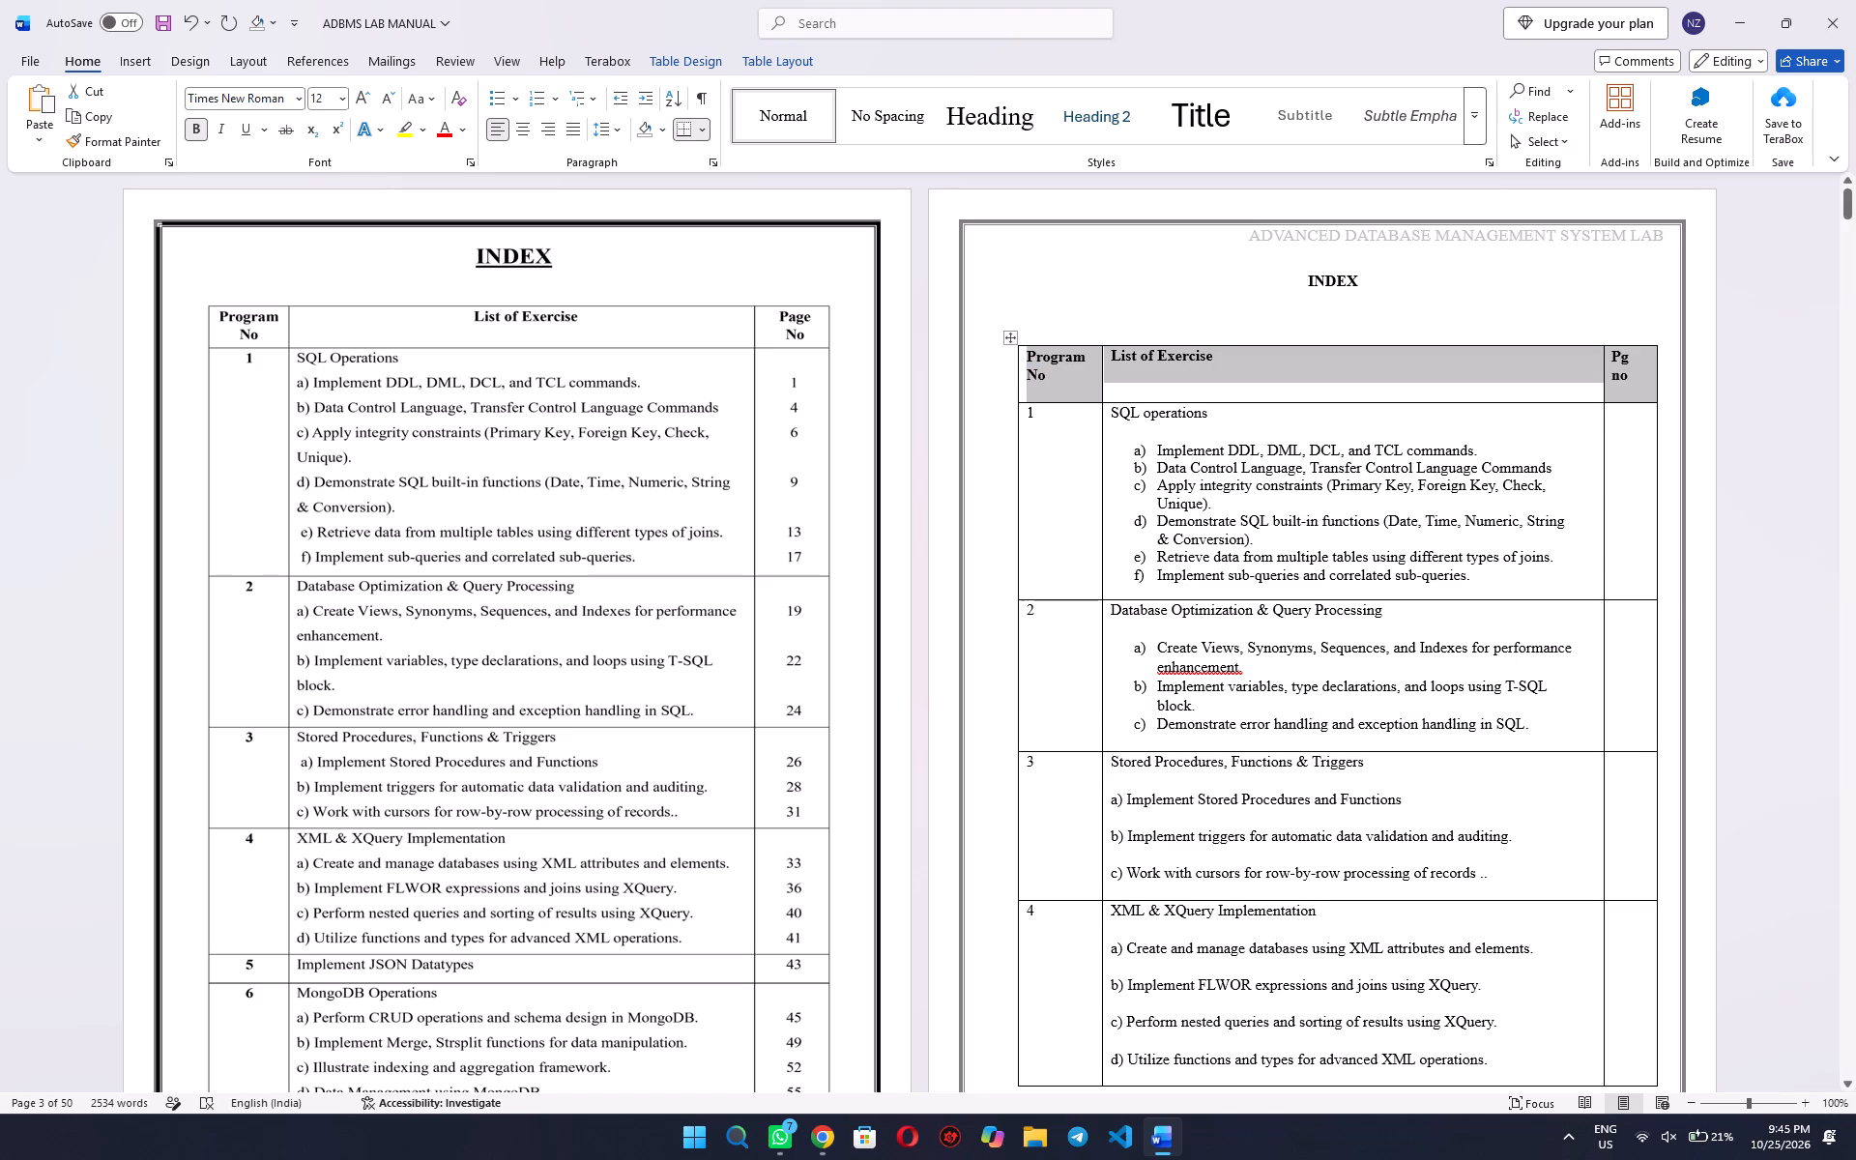
key(Escape)
Centre the "Pg no" column header and capitalise its second word as "No".
click(1643, 352)
key(ctrl+e)
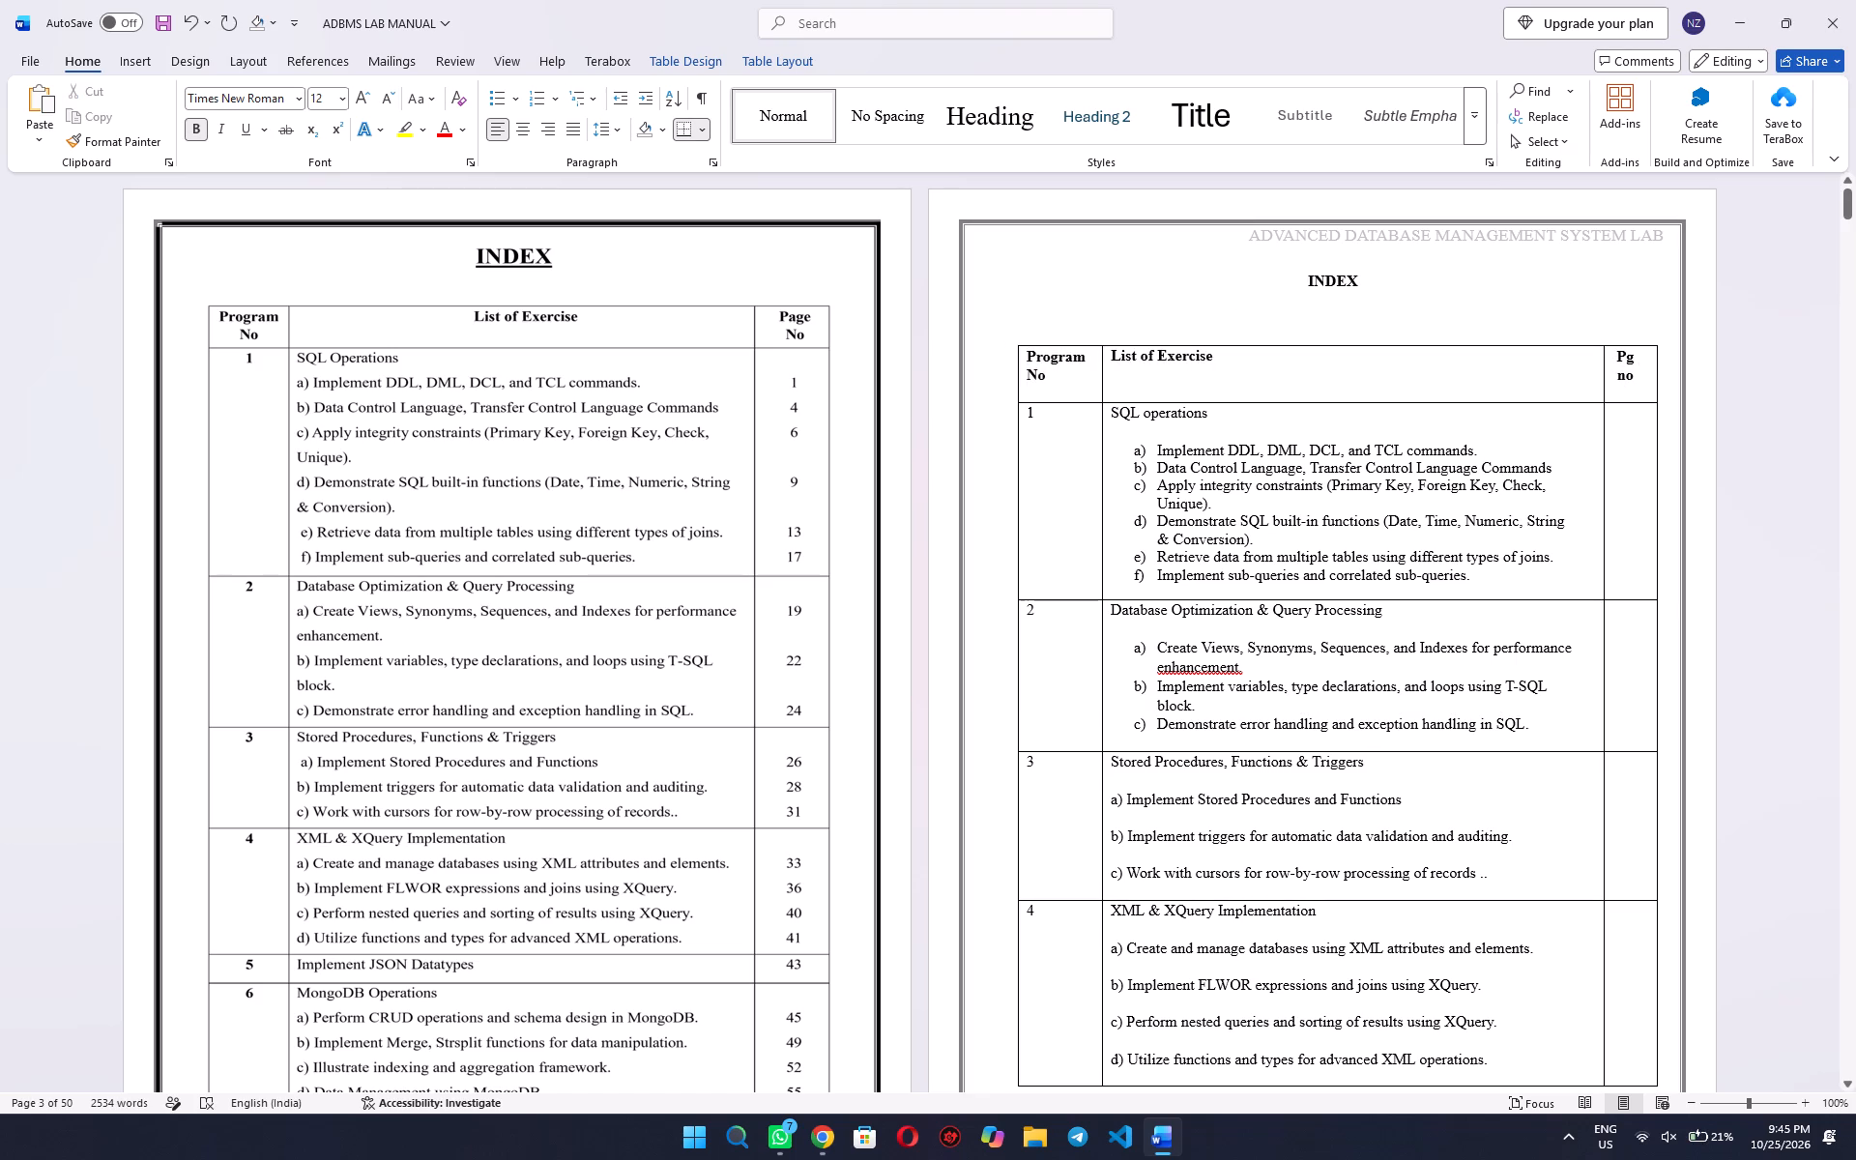
click(1631, 376)
key(Left)
key(BackSpace)
key(shift+n)
key(BackSpace)
Widen the page-number column slightly and change "Pg" in its header to "Page".
drag(1604, 375, 1590, 375)
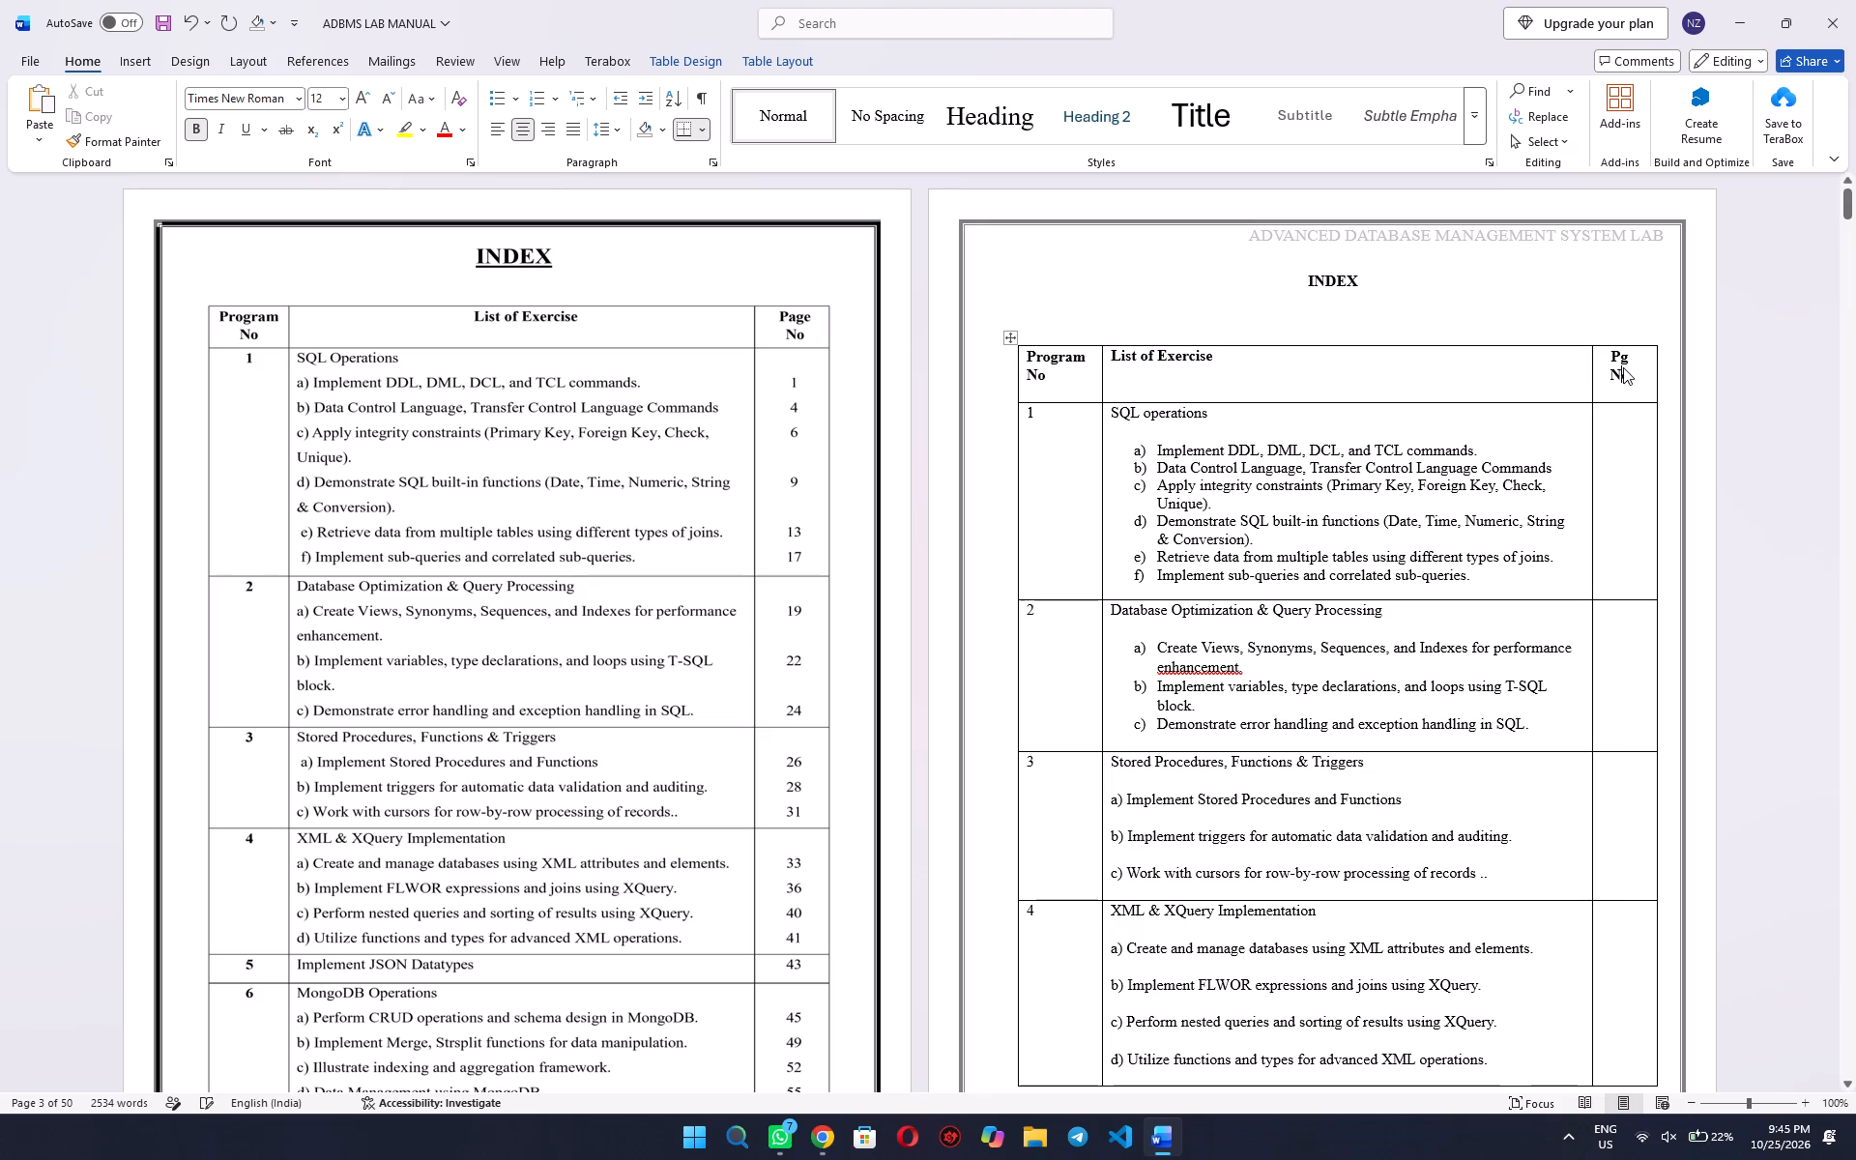
click(1623, 367)
key(Up)
key(a)
key(Right)
key(e)
Narrow the index table's "Page No" column slightly by shifting its border with the "List of Exercise" column.
drag(1591, 368, 1602, 366)
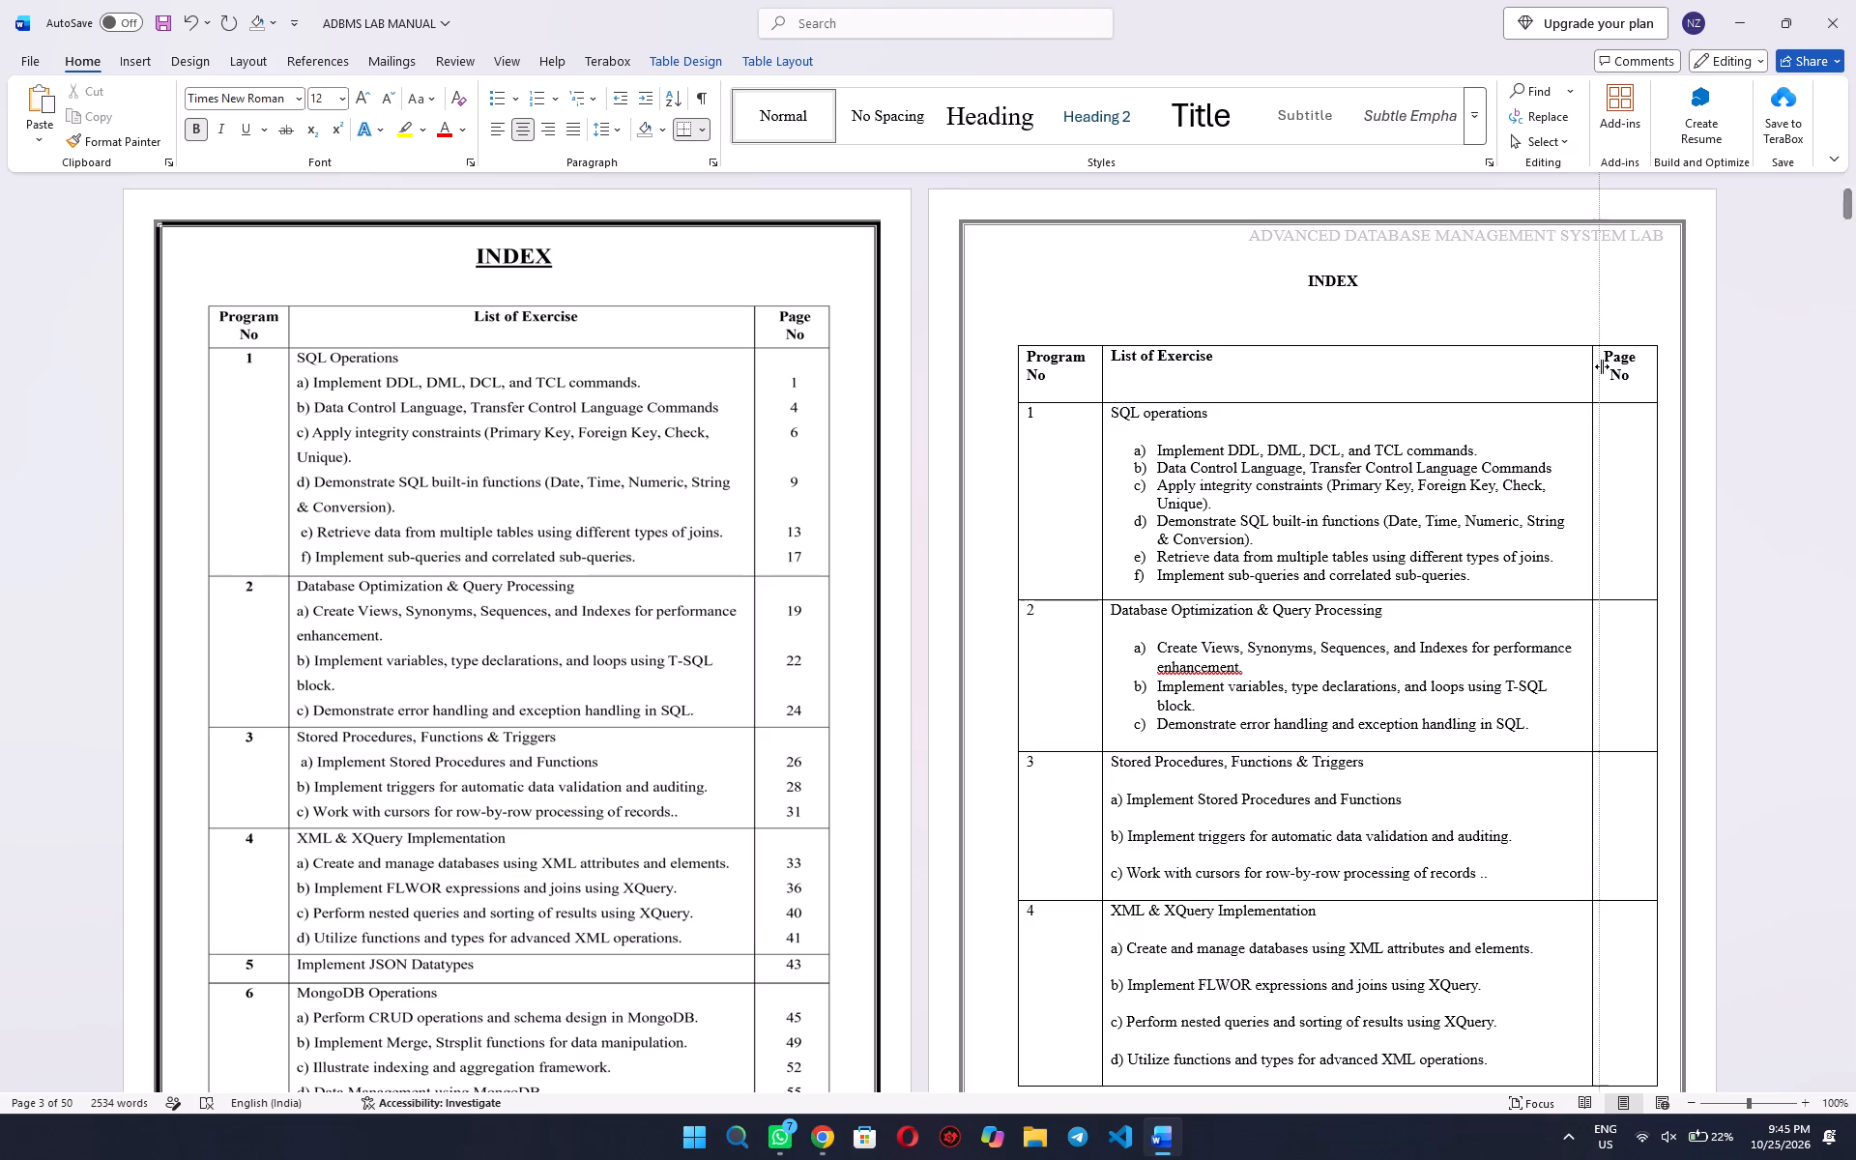
drag(1602, 366, 1619, 365)
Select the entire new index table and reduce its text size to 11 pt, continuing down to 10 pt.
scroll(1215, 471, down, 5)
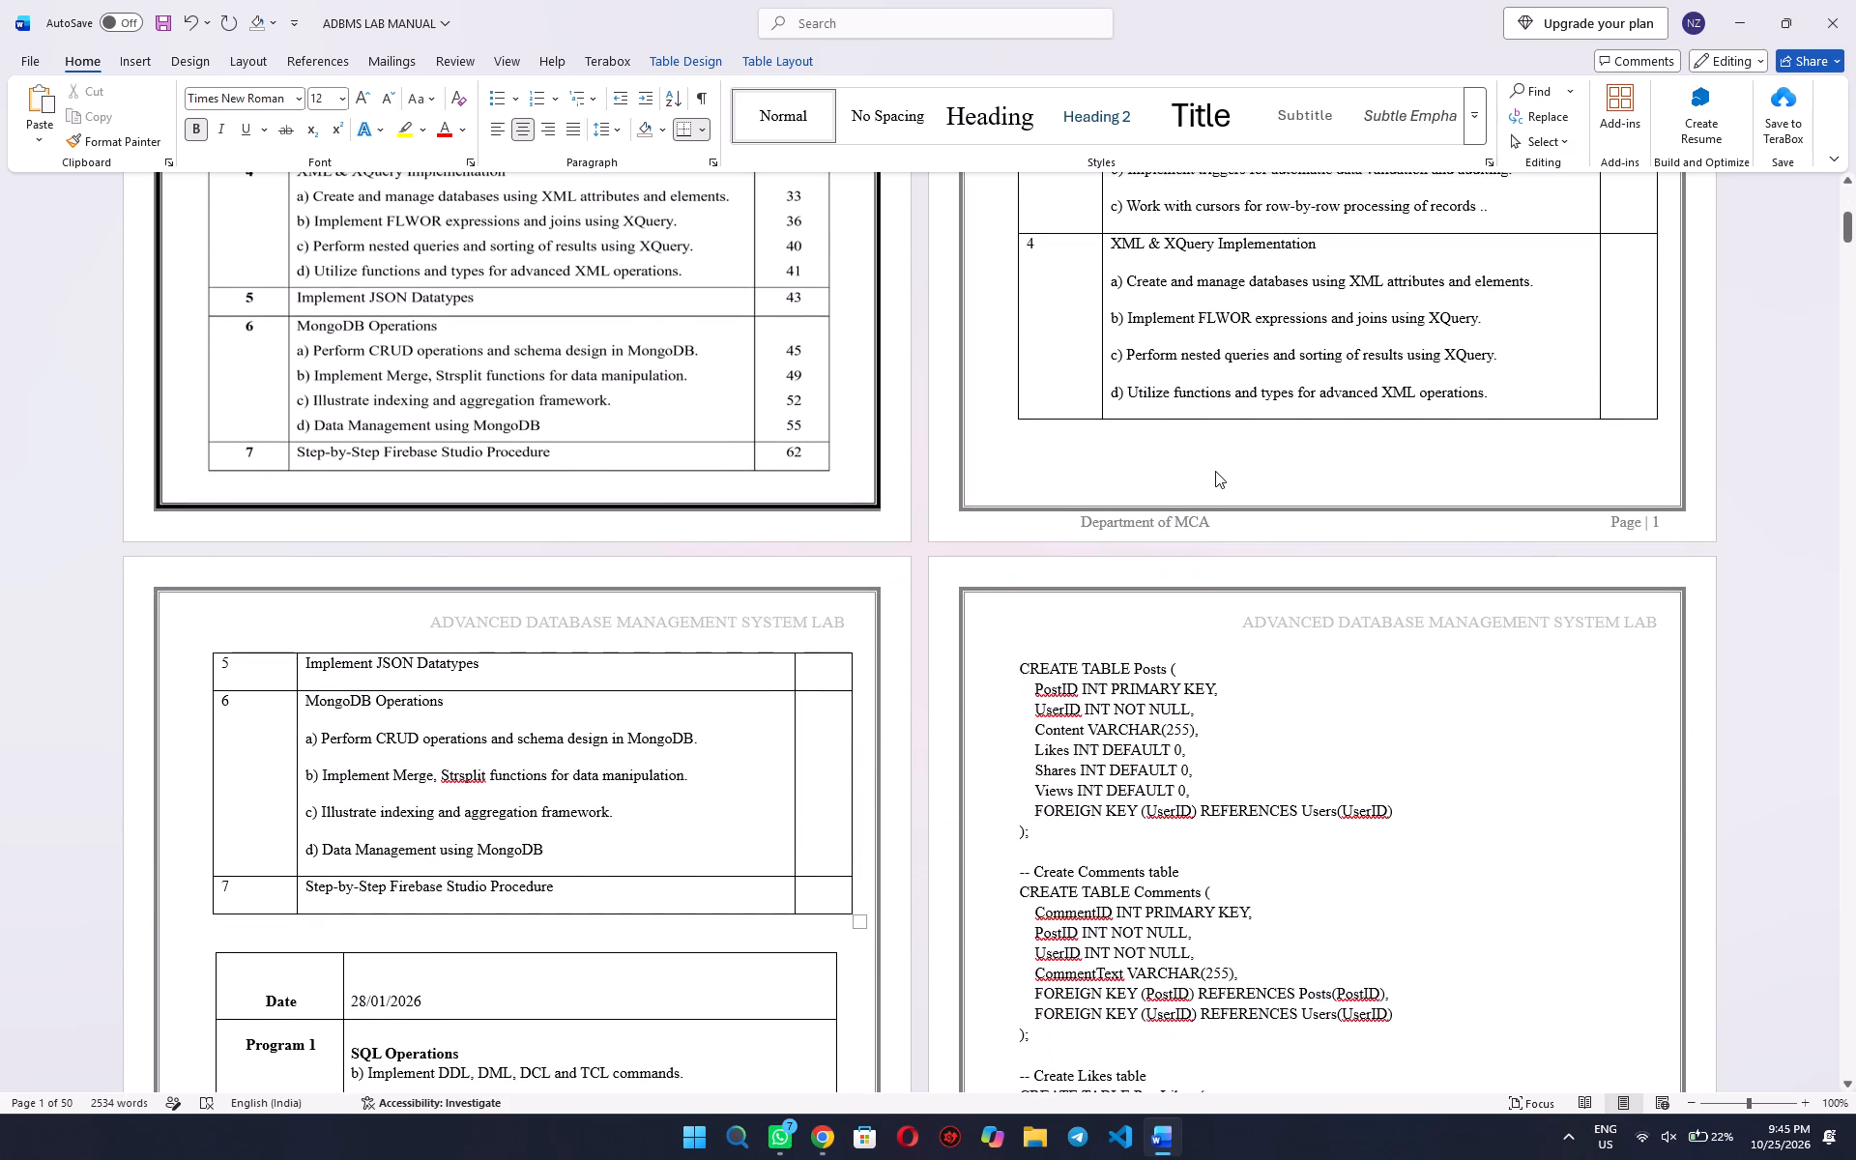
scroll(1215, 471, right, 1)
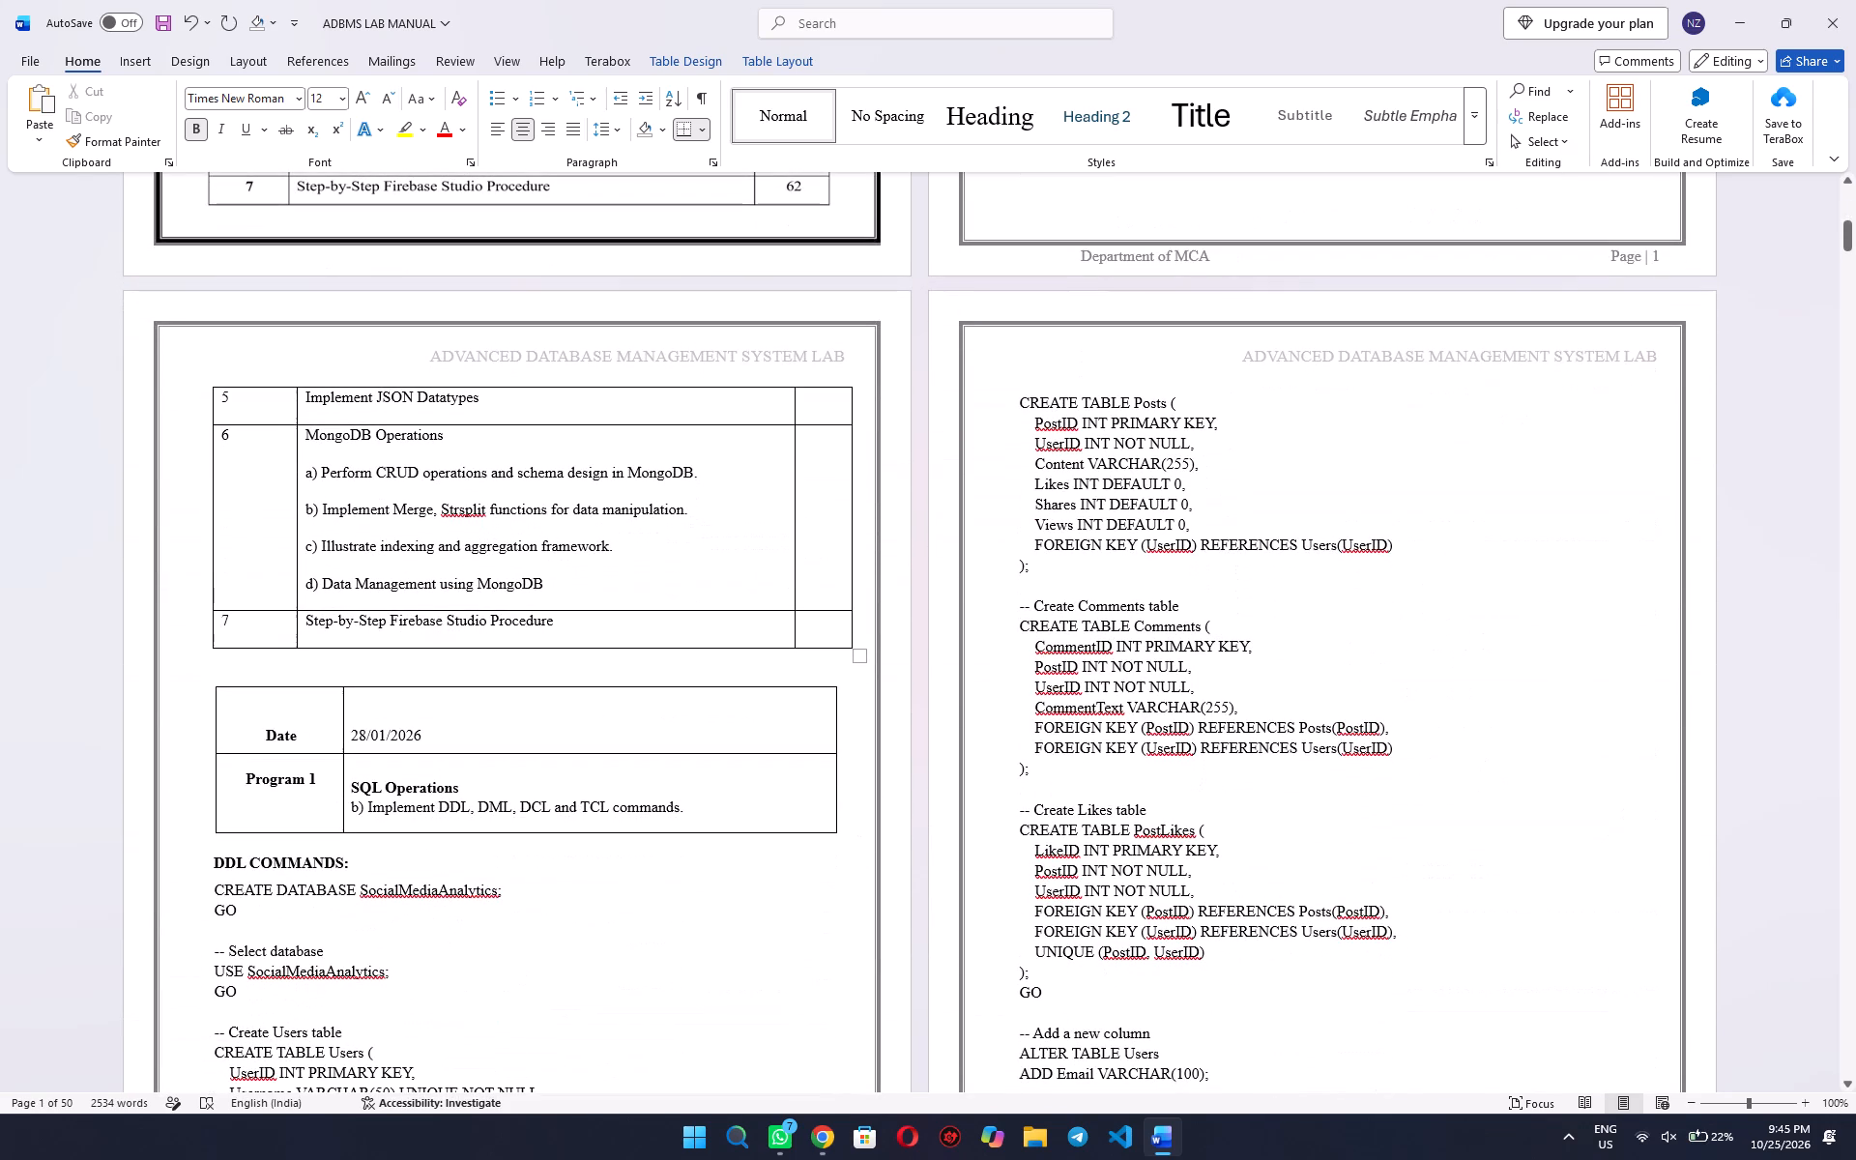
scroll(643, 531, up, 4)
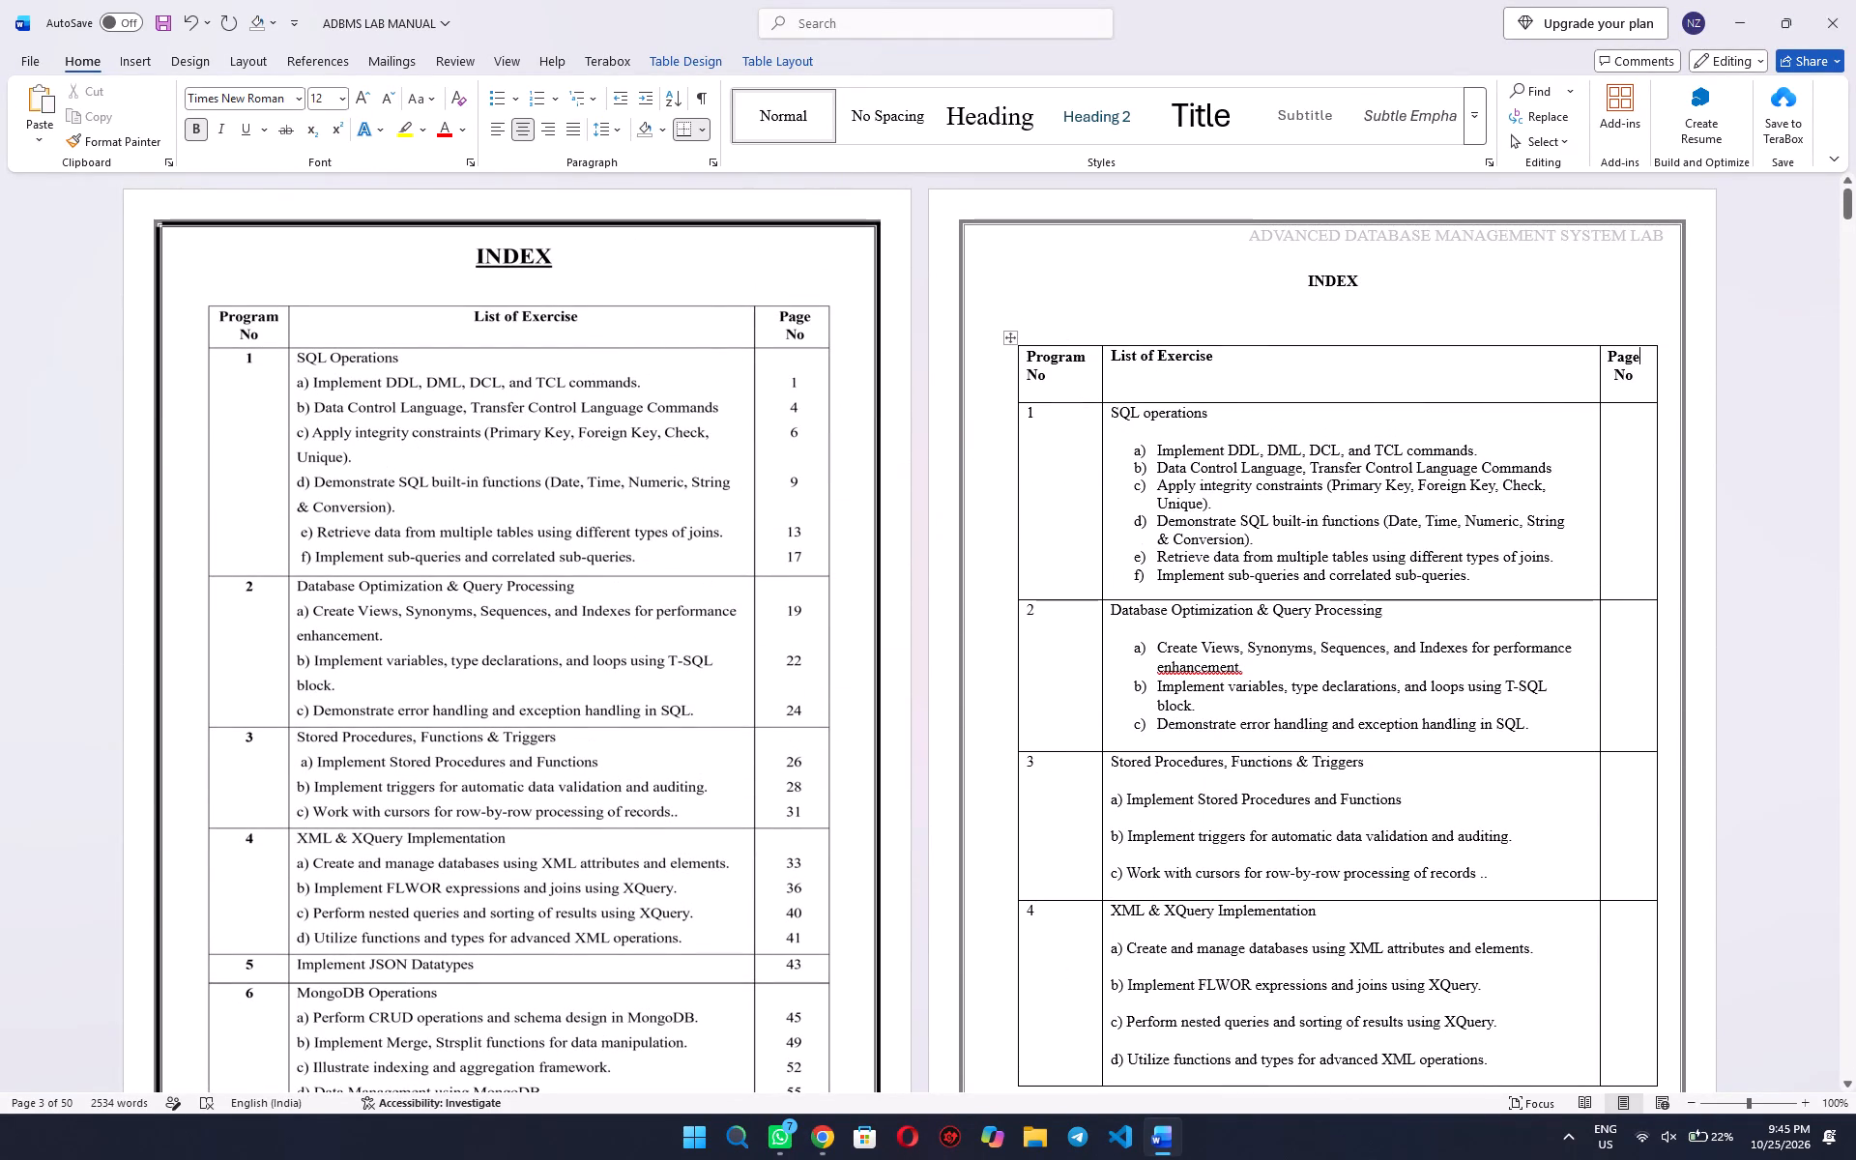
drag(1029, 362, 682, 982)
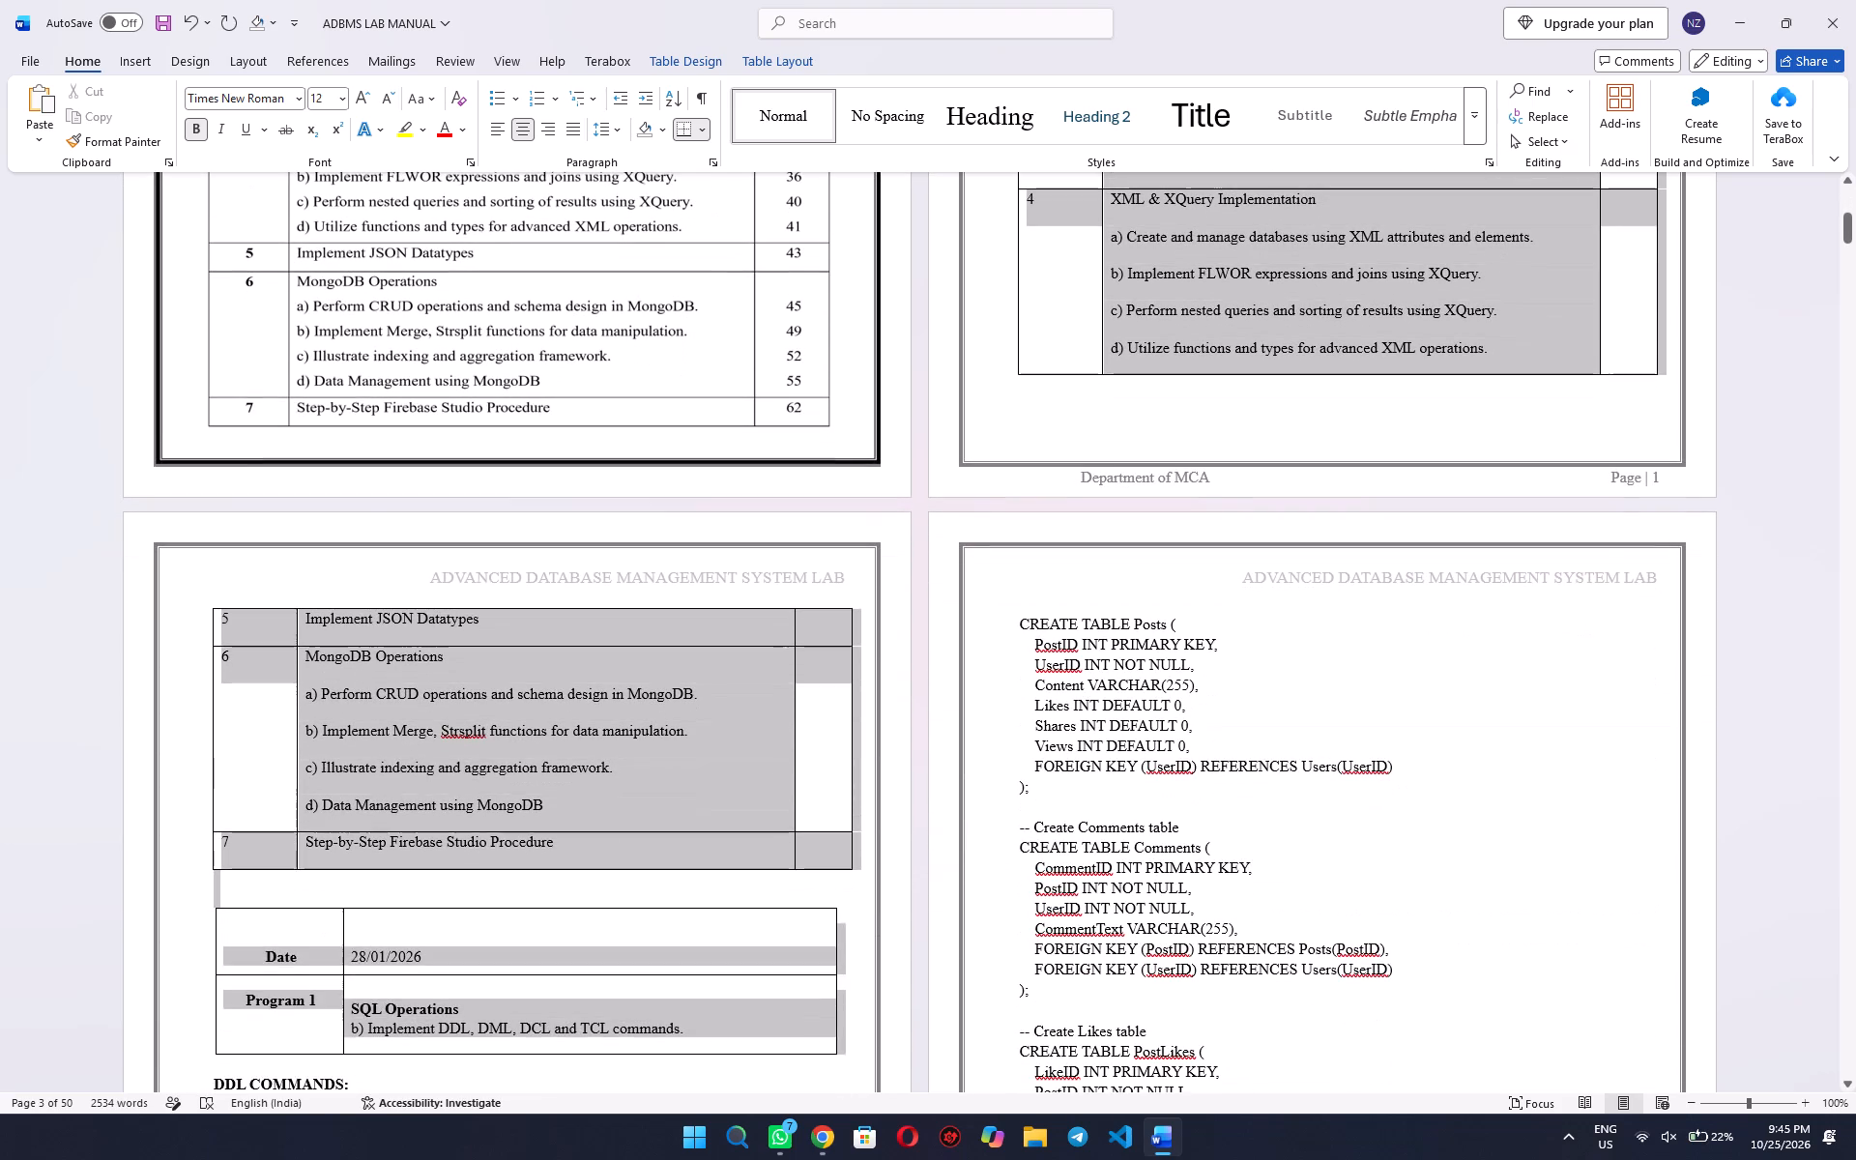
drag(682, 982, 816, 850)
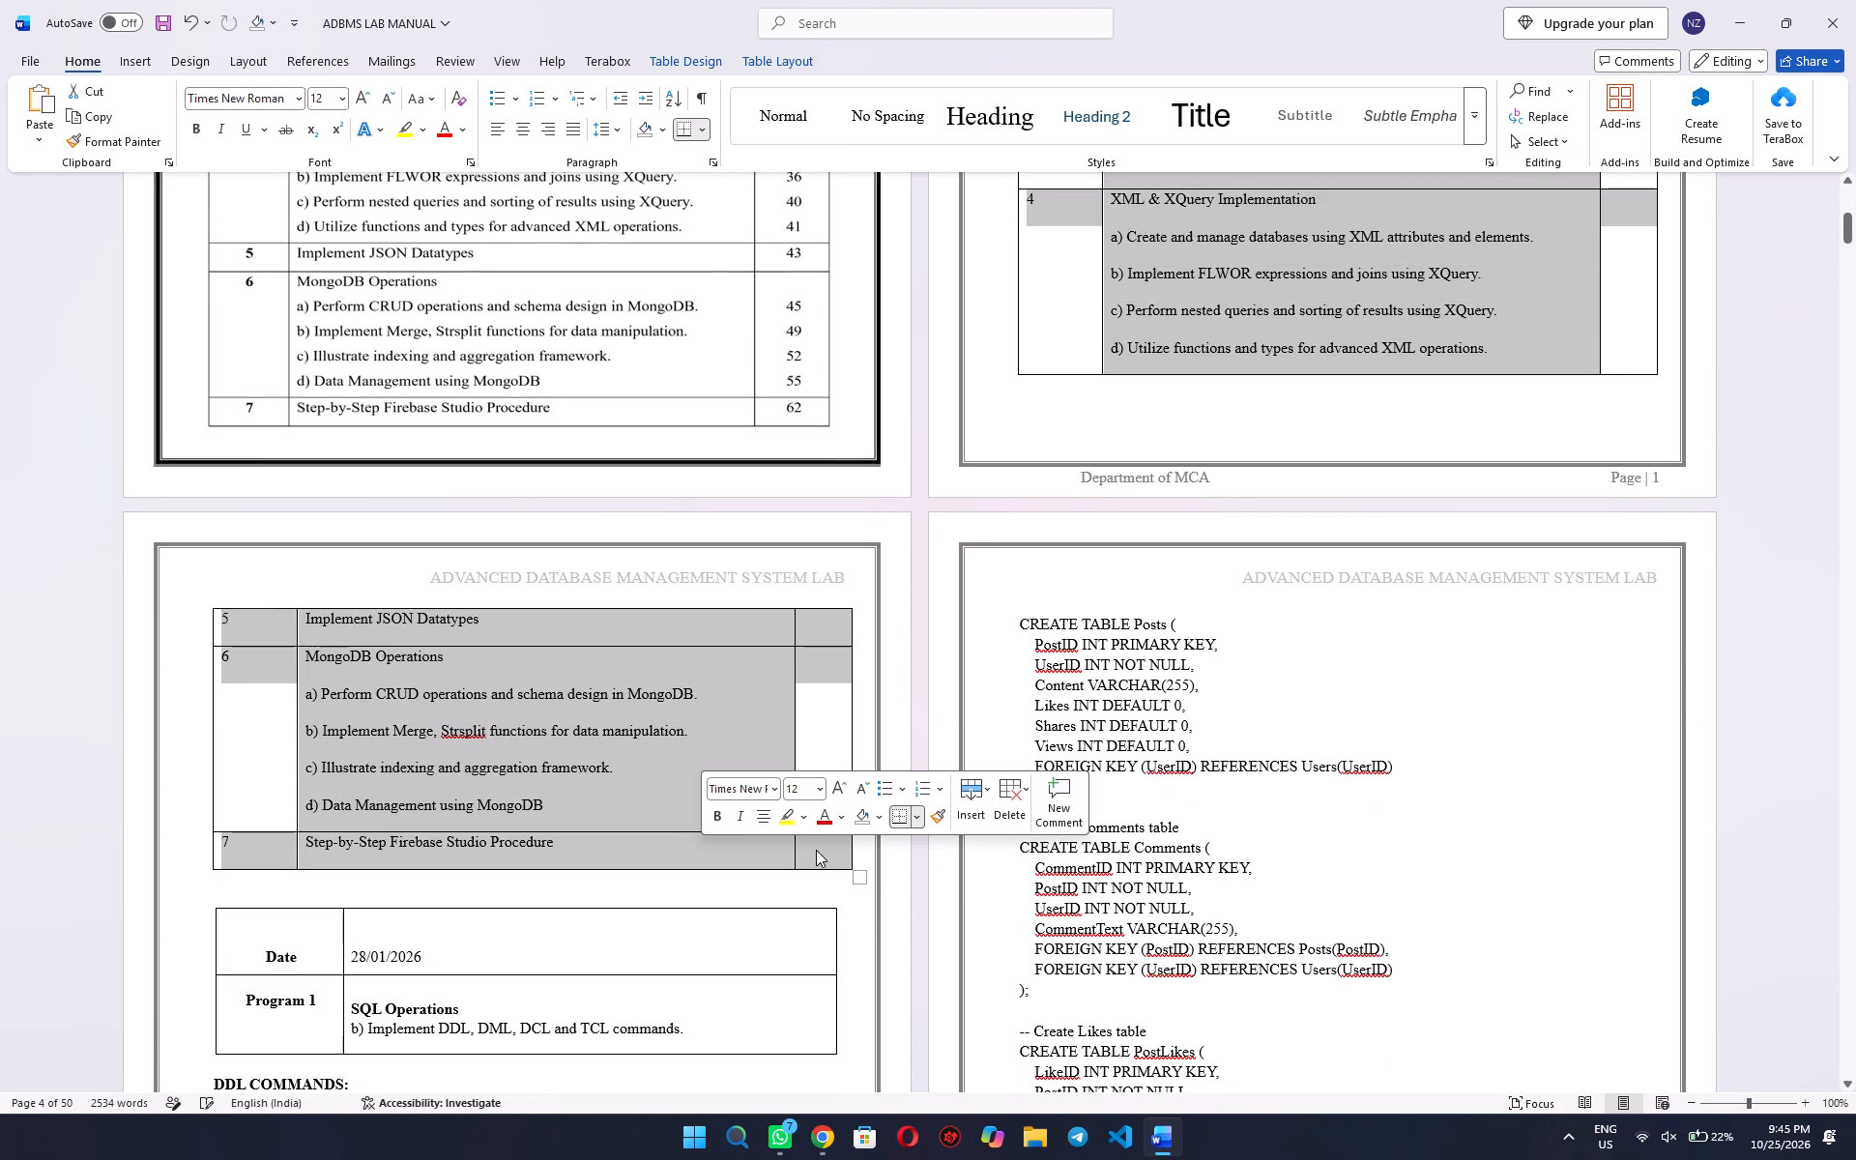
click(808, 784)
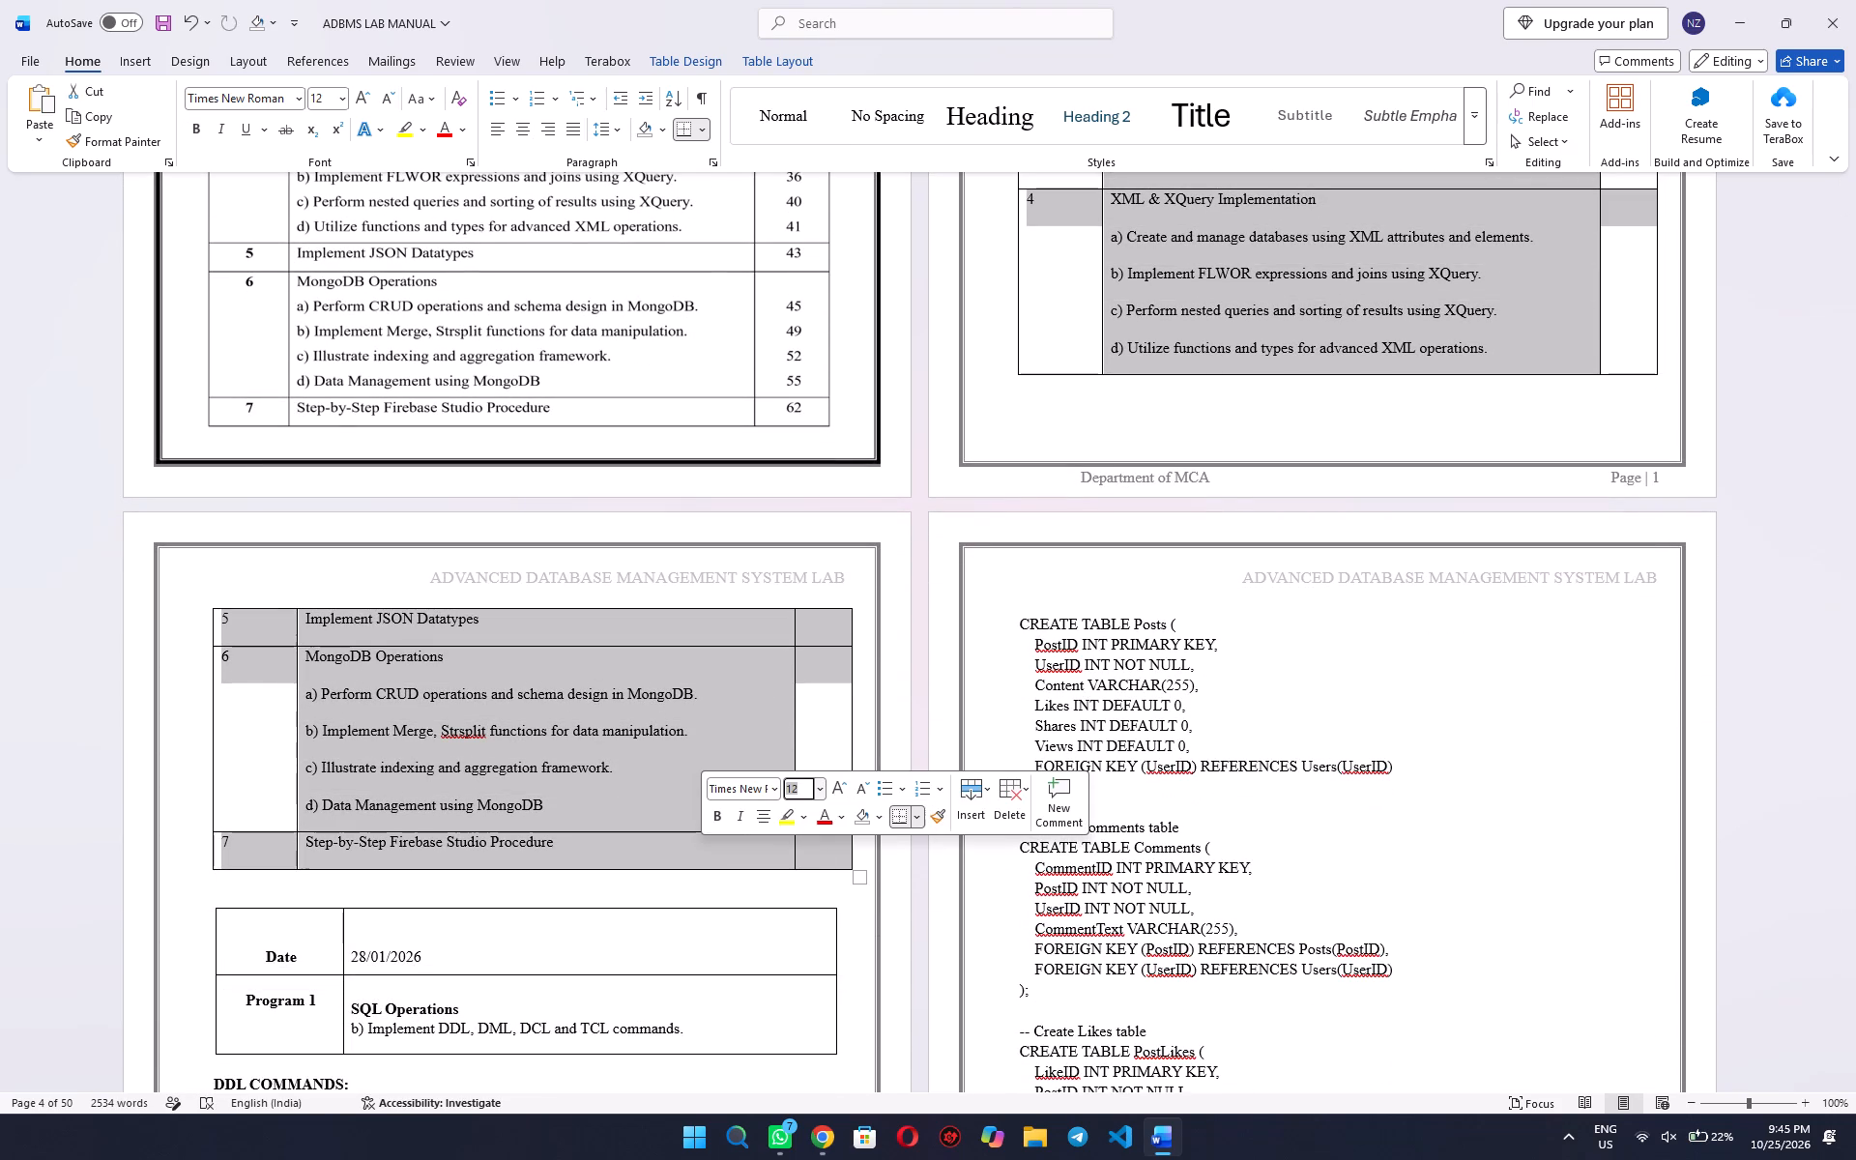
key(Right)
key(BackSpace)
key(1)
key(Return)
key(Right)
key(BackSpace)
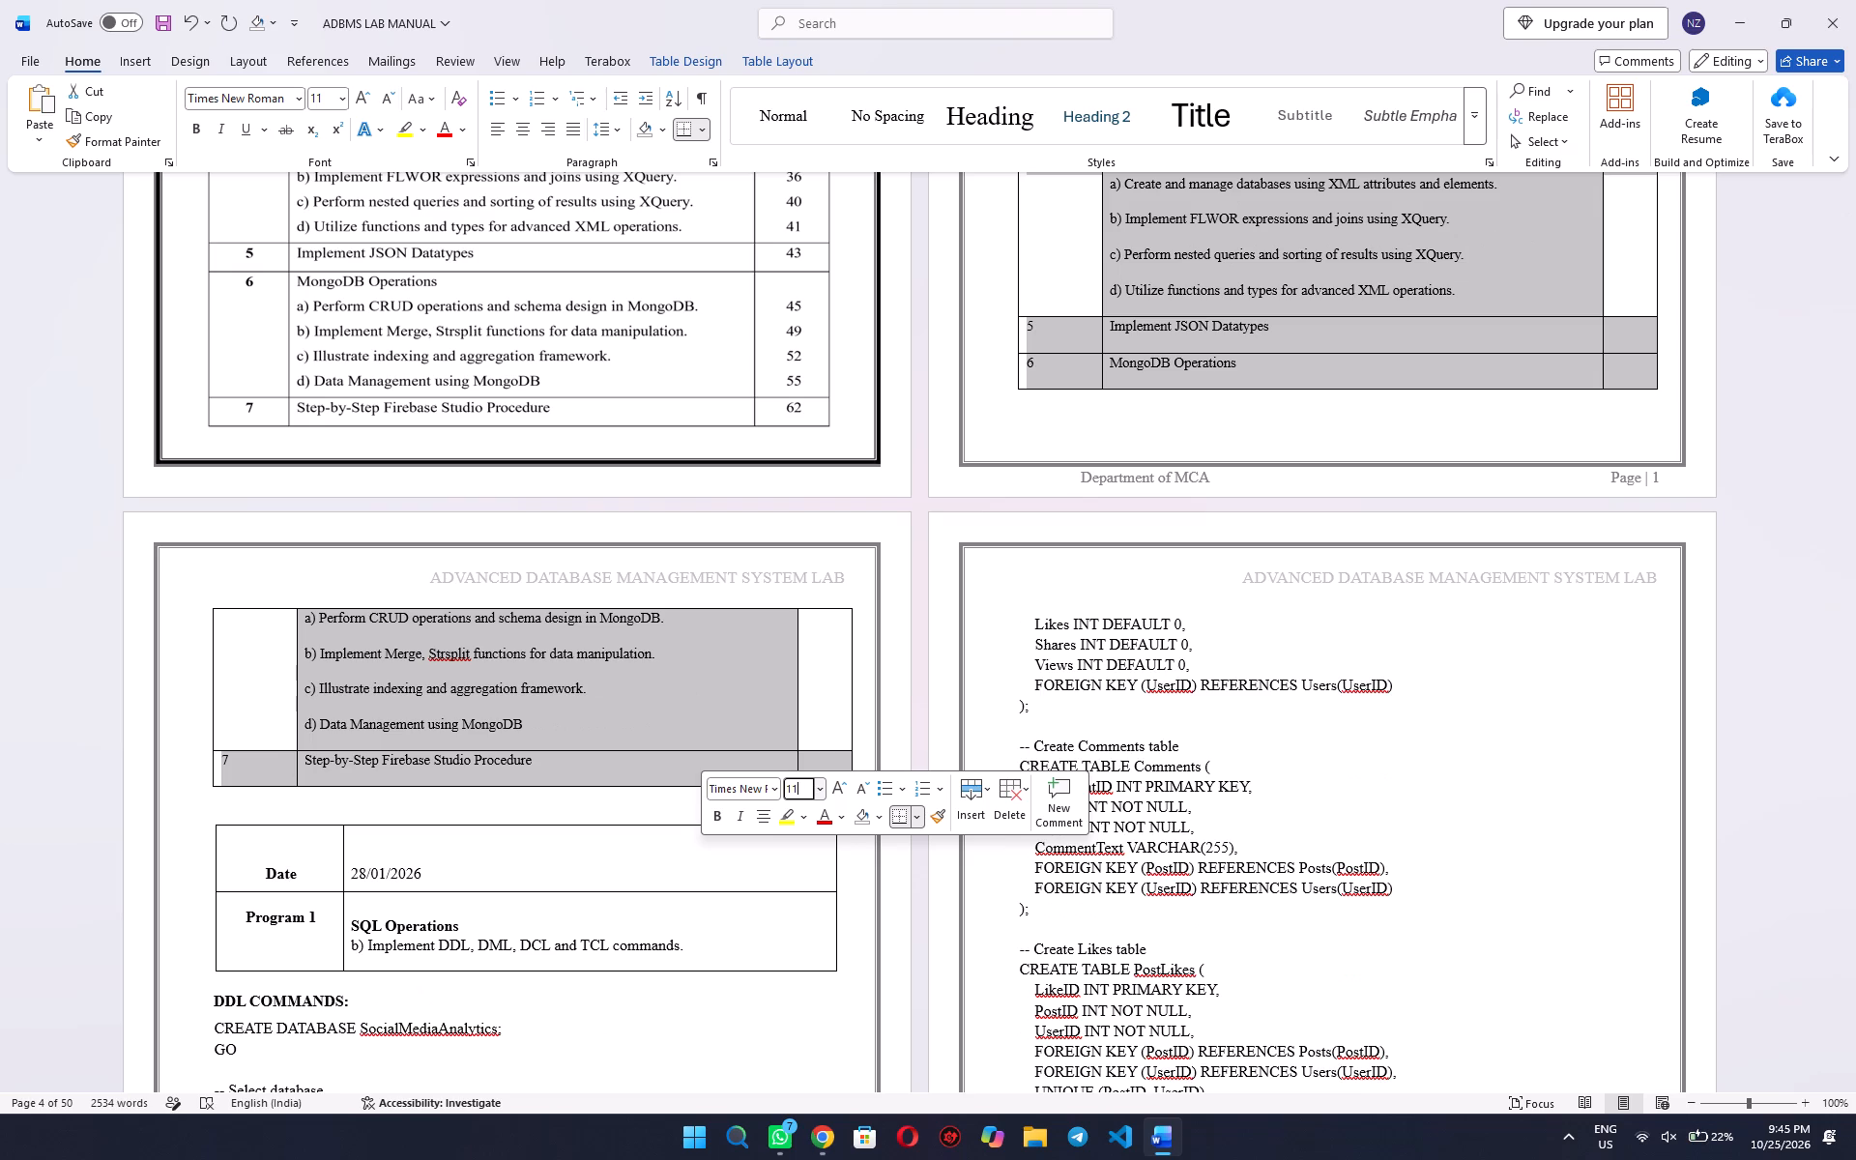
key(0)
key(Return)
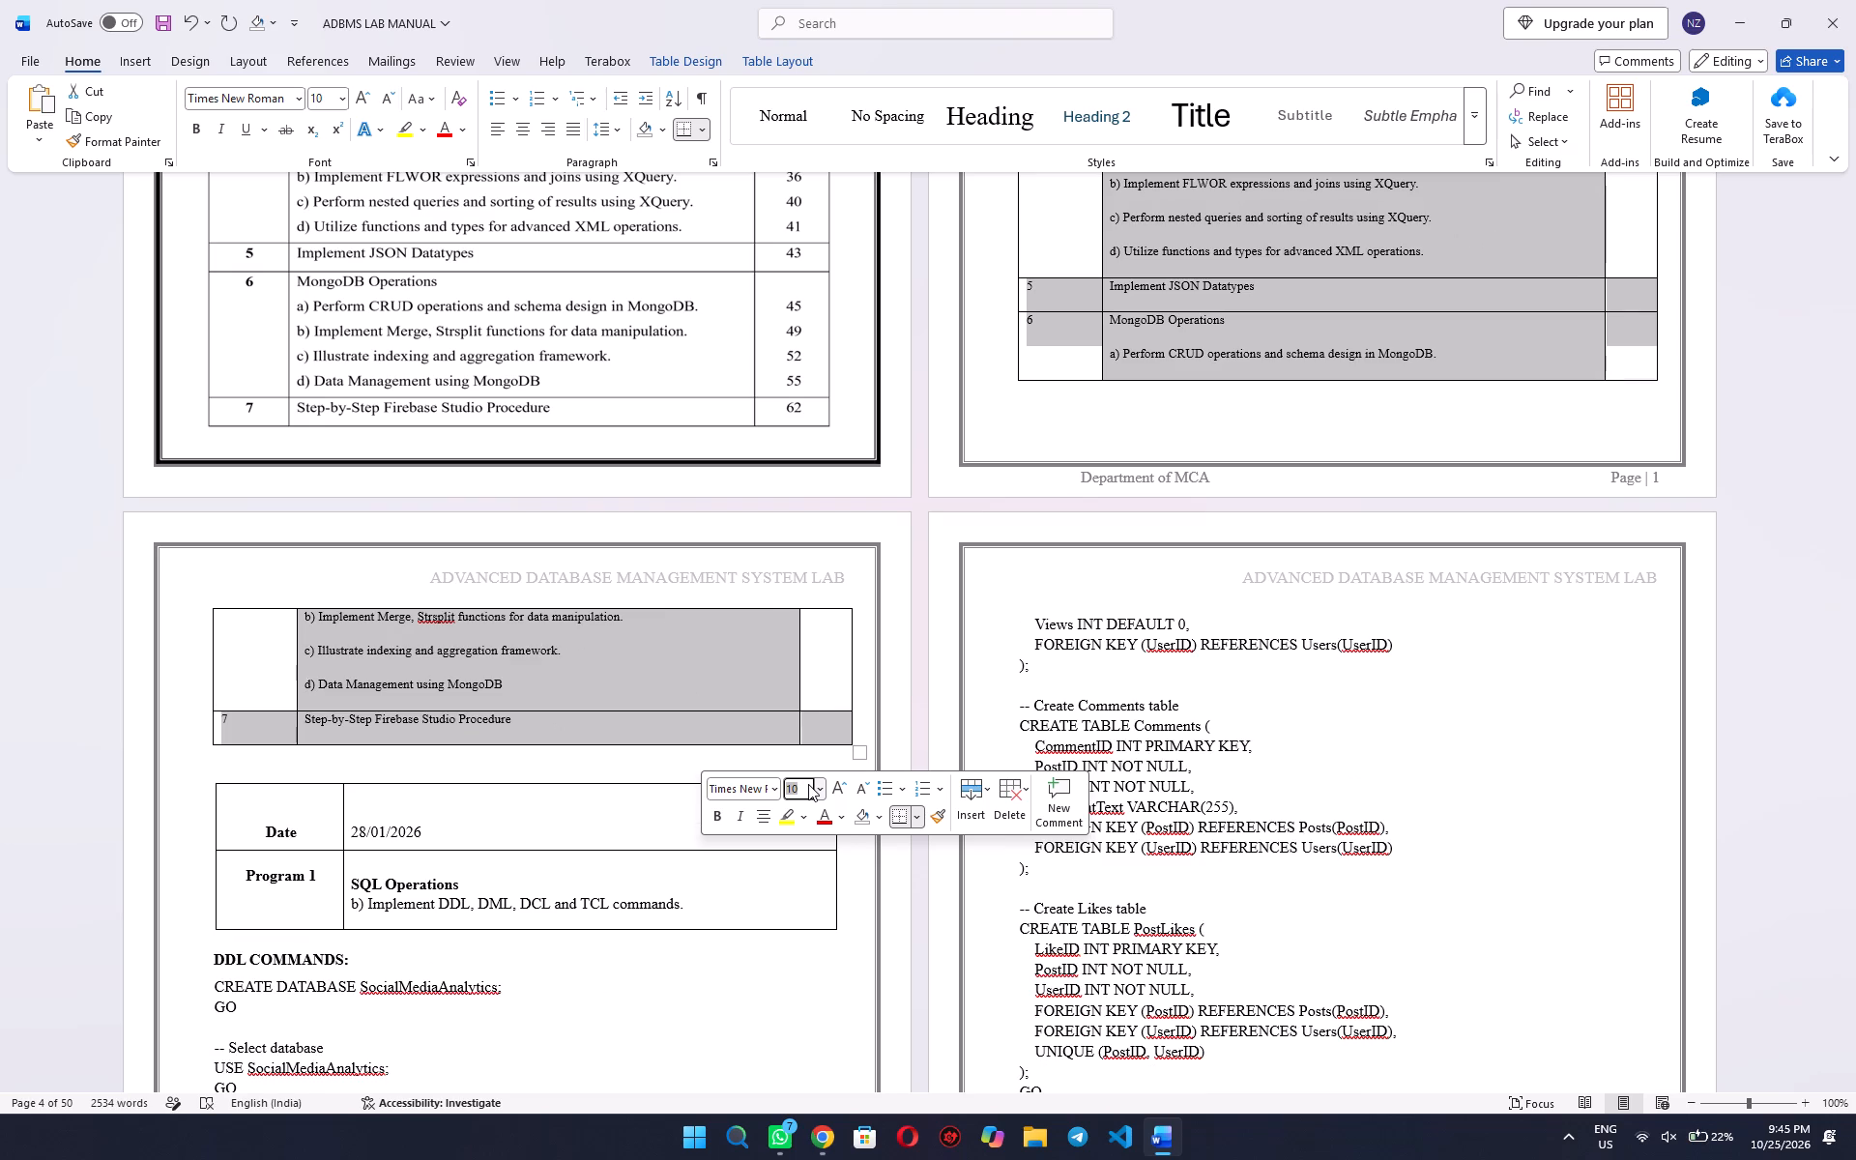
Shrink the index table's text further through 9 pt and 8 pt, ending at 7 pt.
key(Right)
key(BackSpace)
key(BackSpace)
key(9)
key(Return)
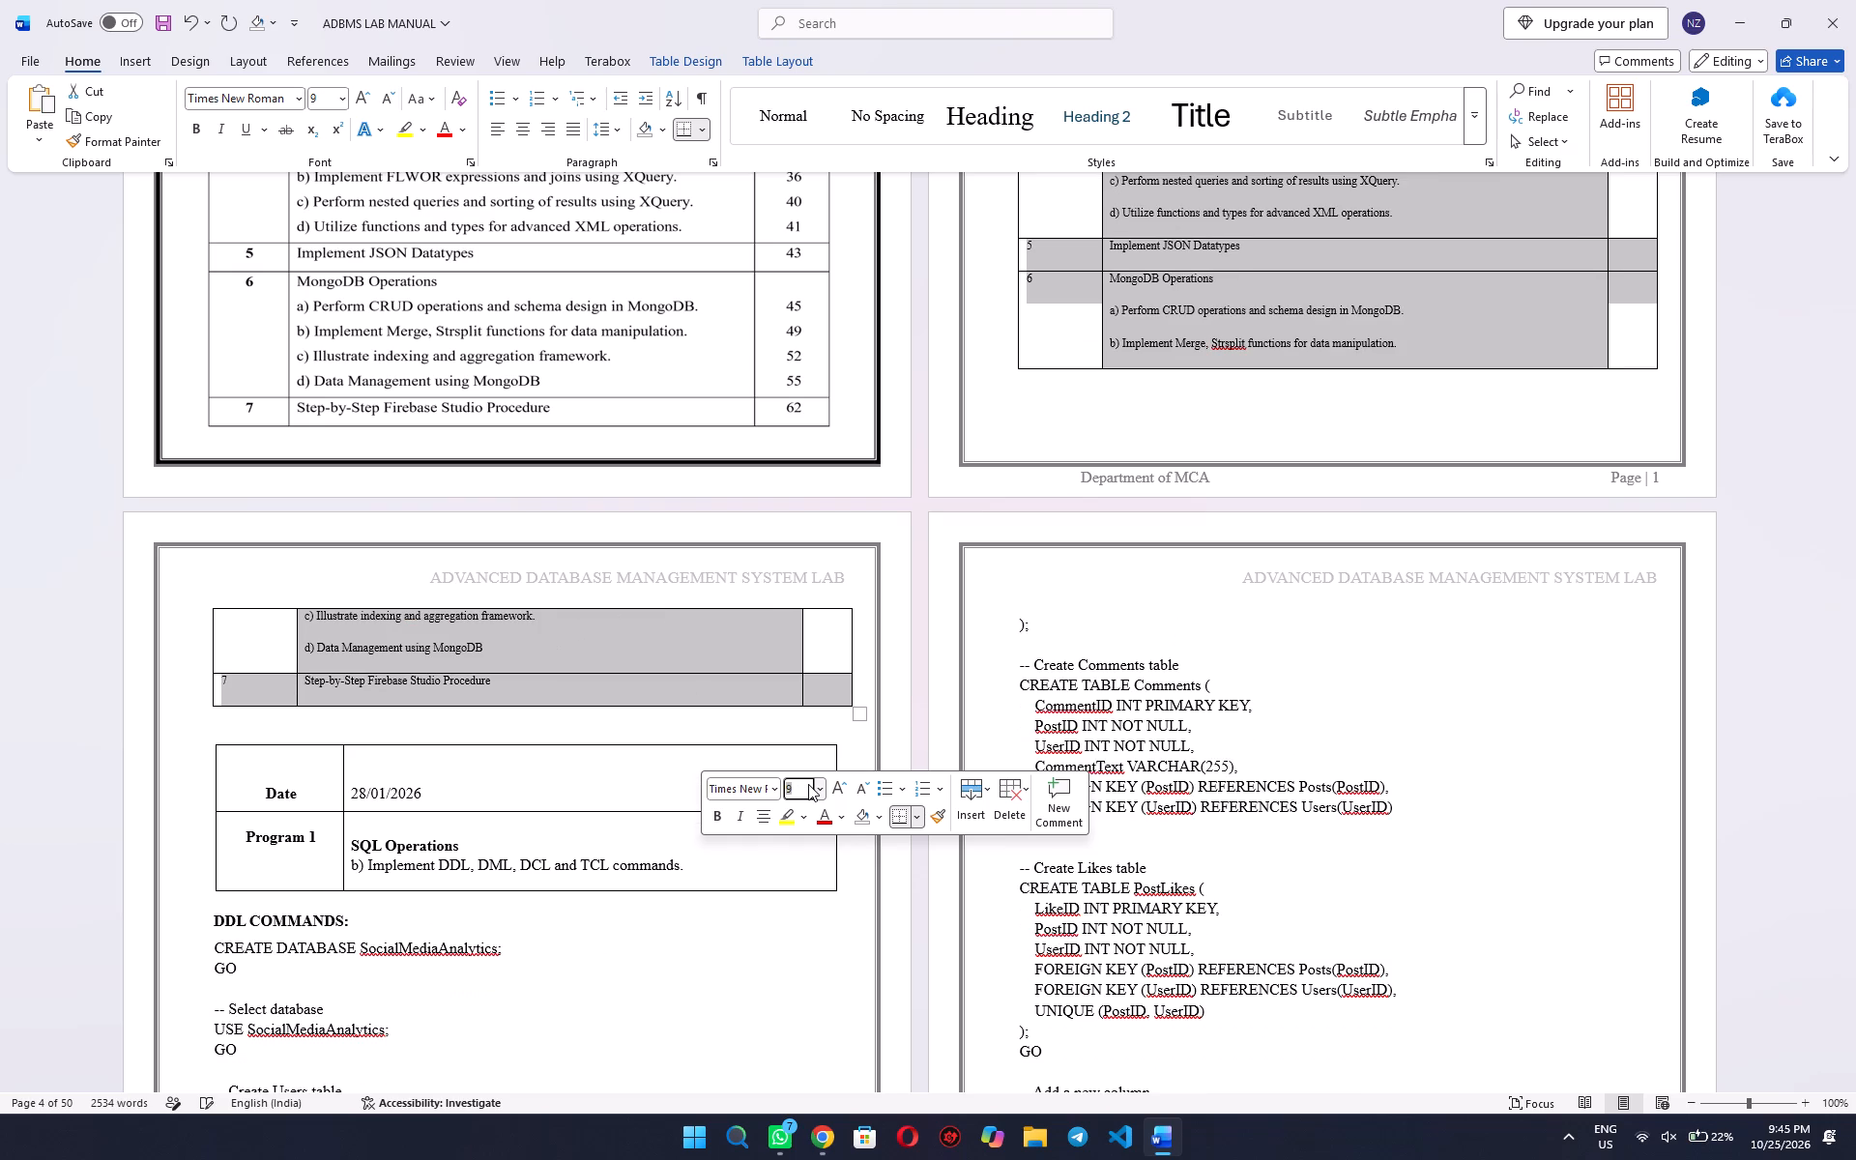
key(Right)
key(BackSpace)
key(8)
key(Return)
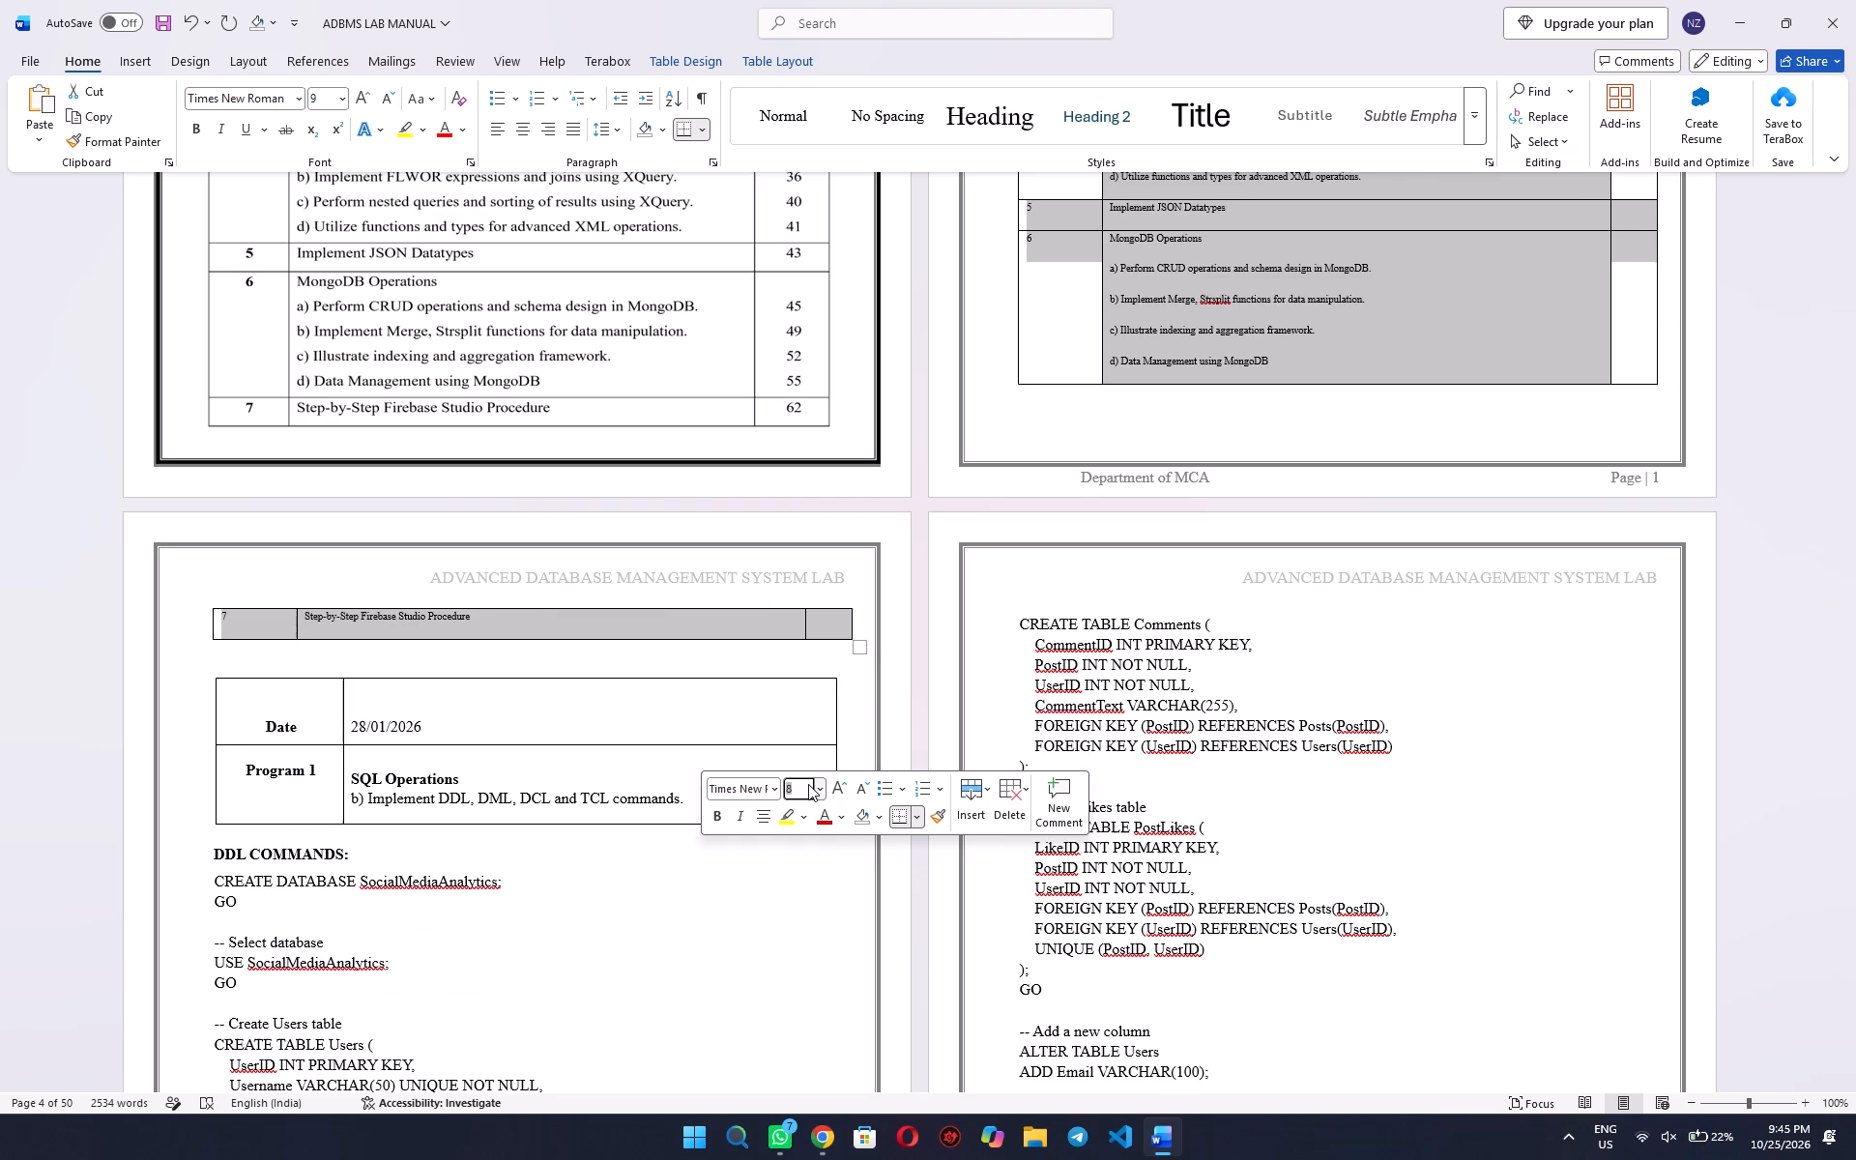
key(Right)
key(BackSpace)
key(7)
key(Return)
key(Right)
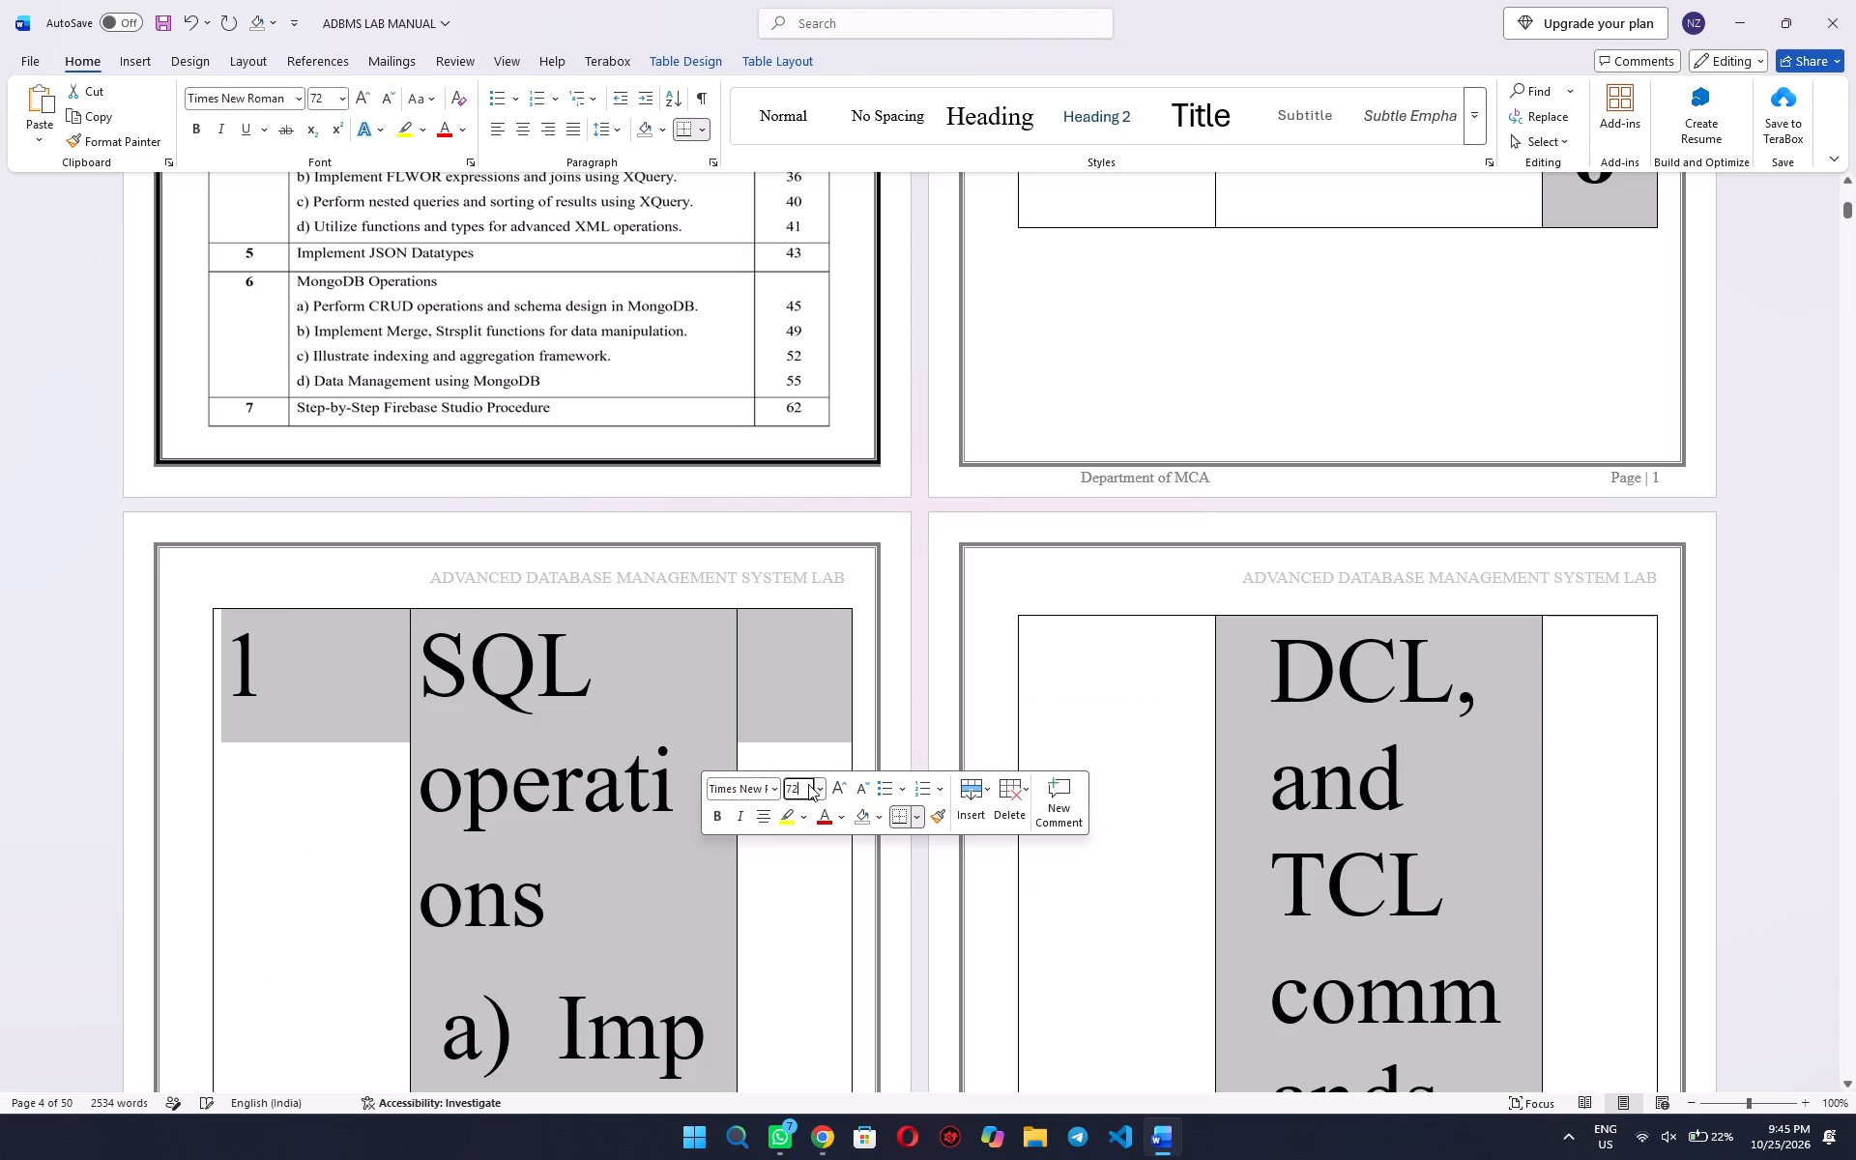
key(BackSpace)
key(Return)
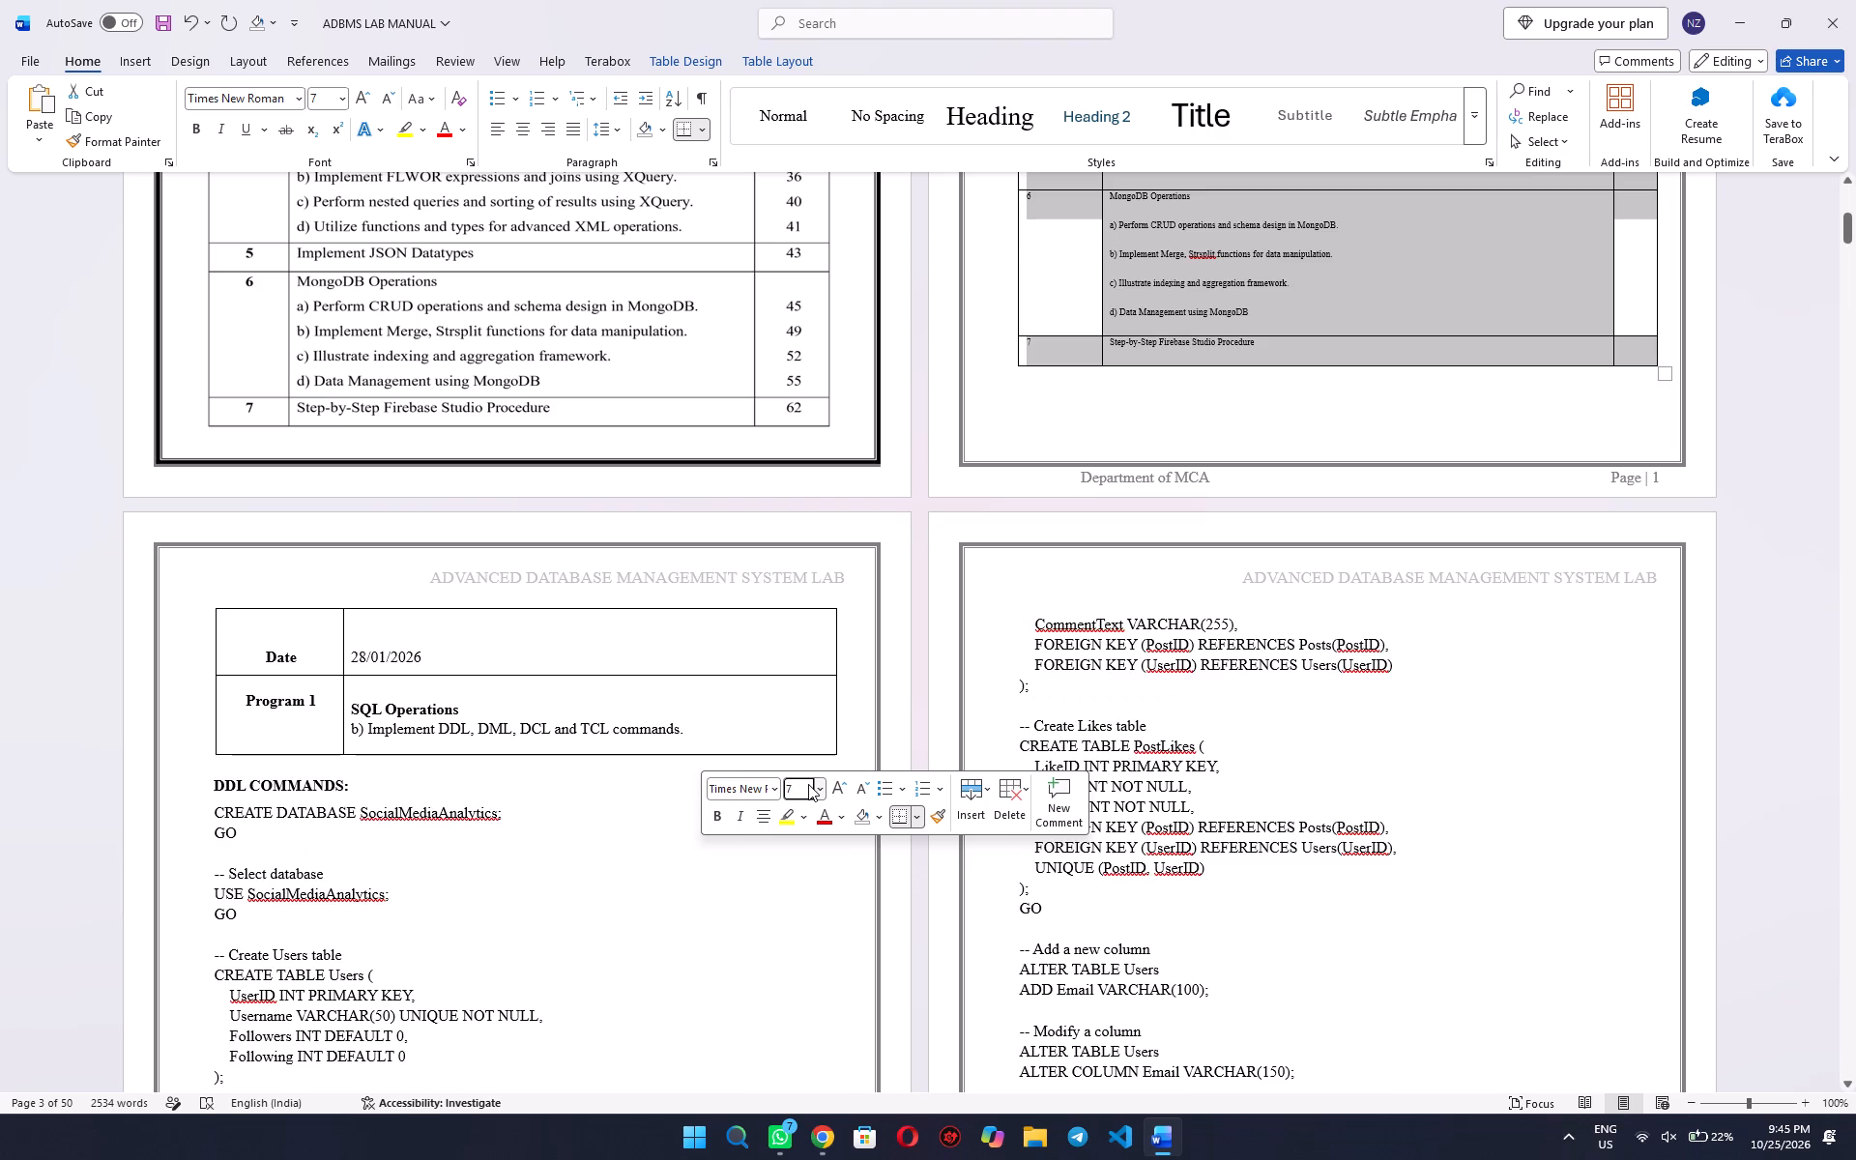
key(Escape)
Remove the empty line between the "INDEX" heading and the new index table.
scroll(949, 673, up, 6)
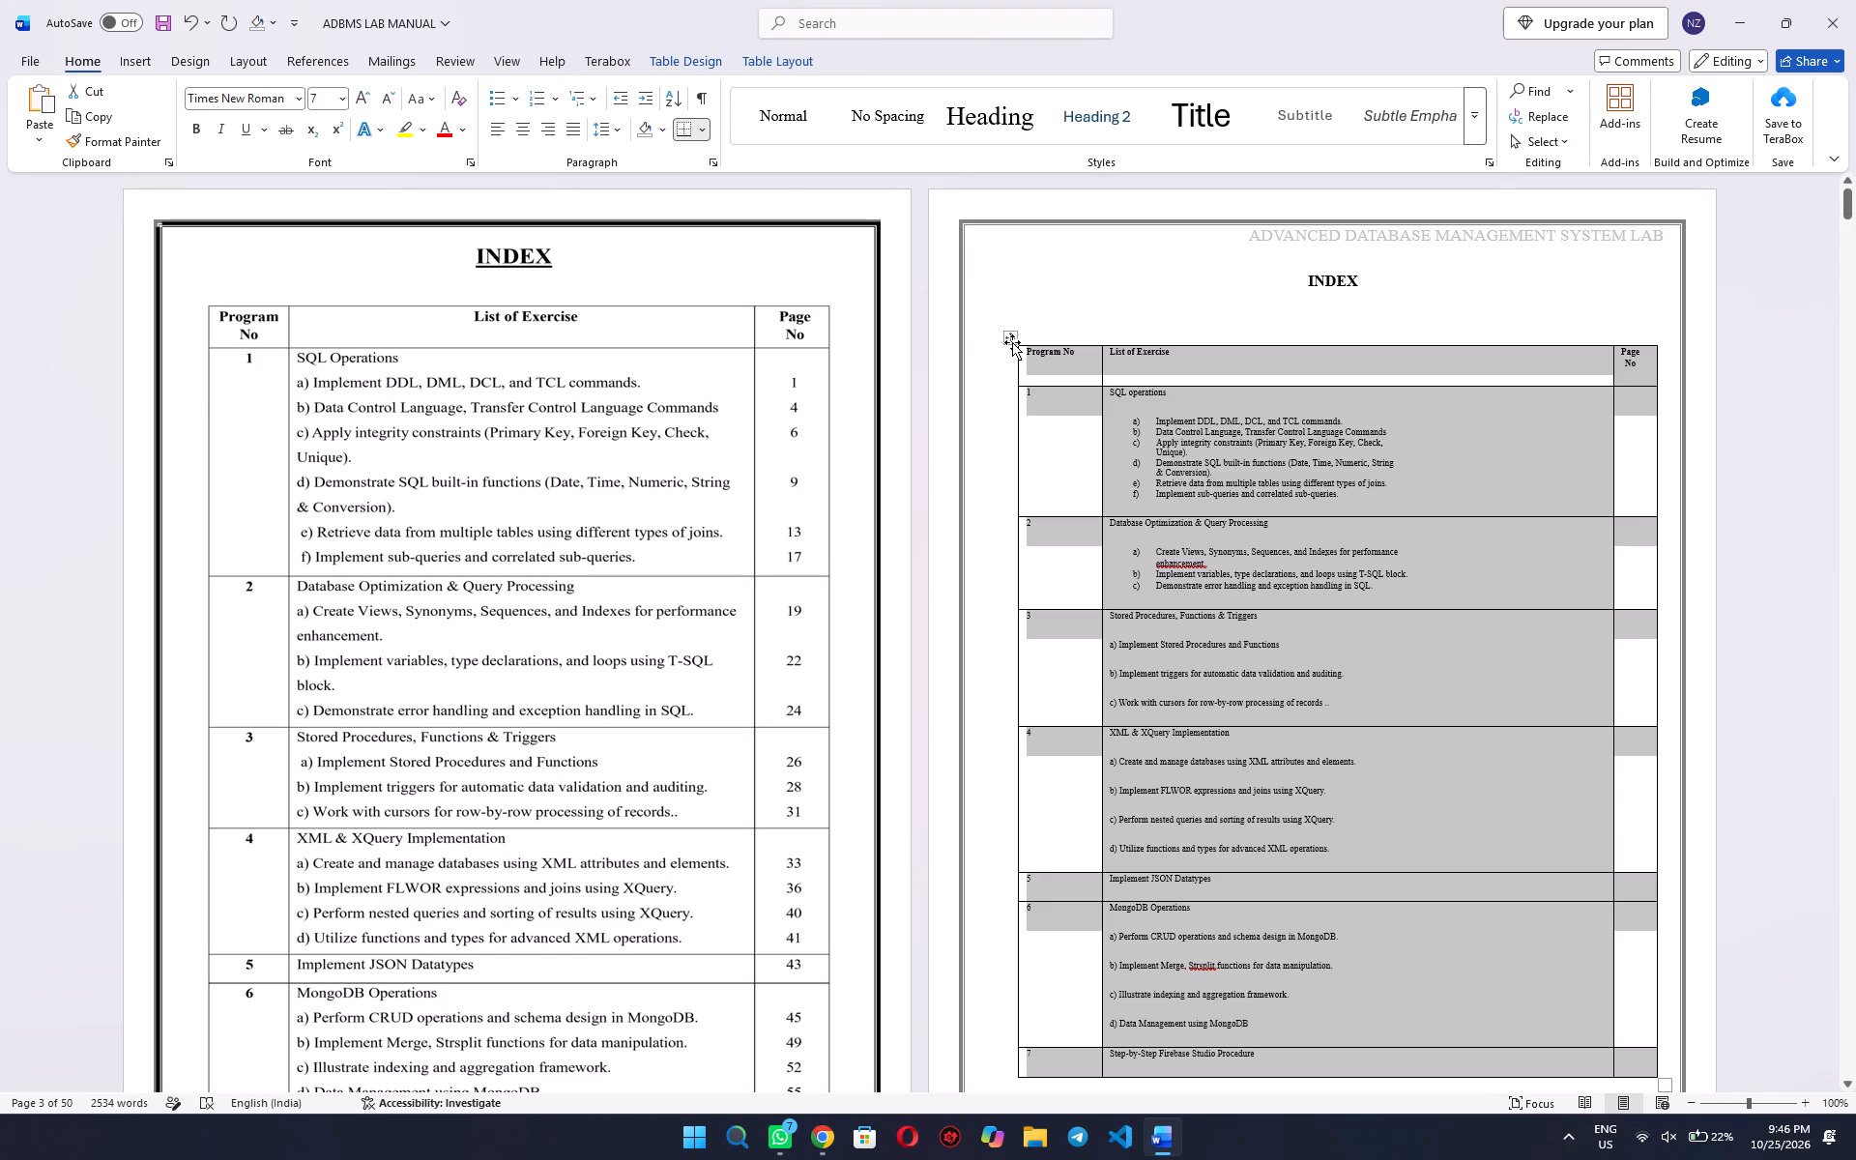
scroll(1616, 889, down, 1)
click(1434, 250)
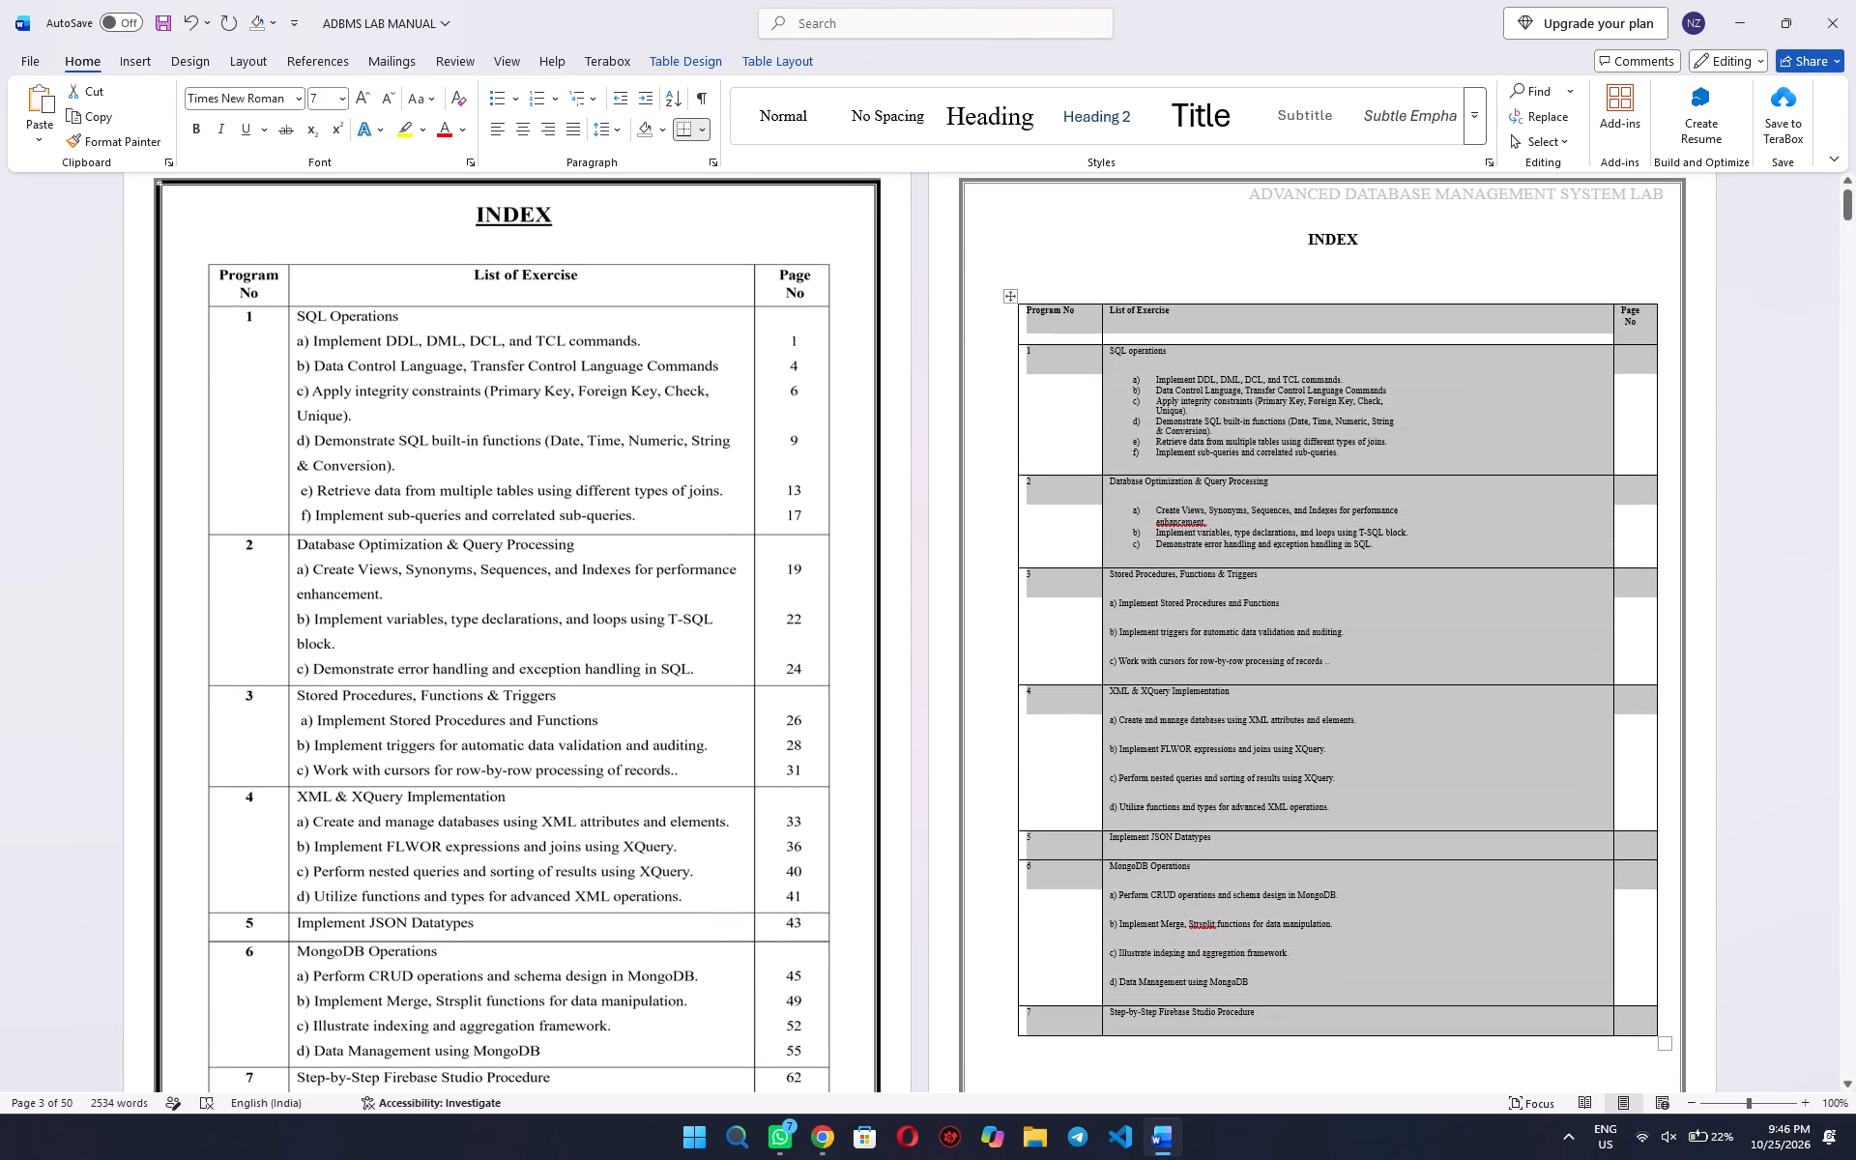
key(Delete)
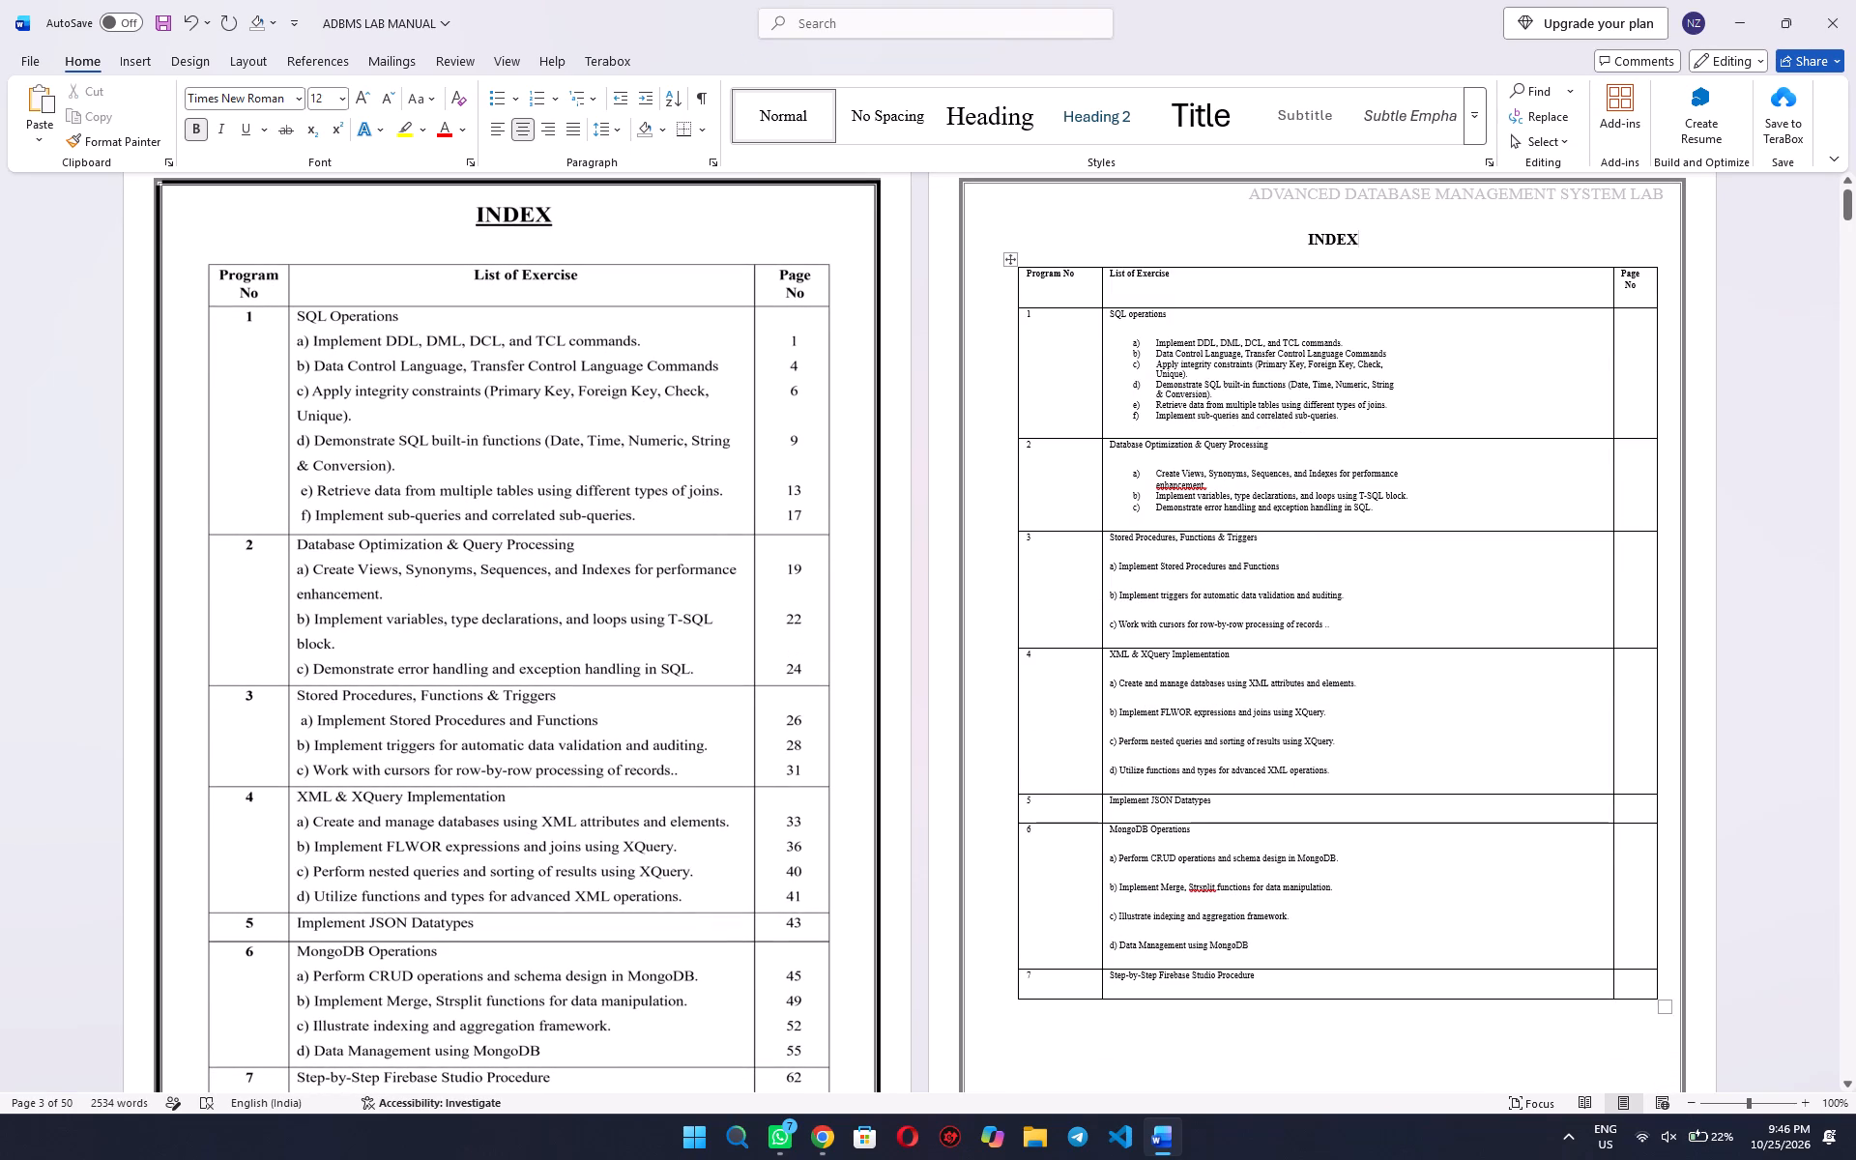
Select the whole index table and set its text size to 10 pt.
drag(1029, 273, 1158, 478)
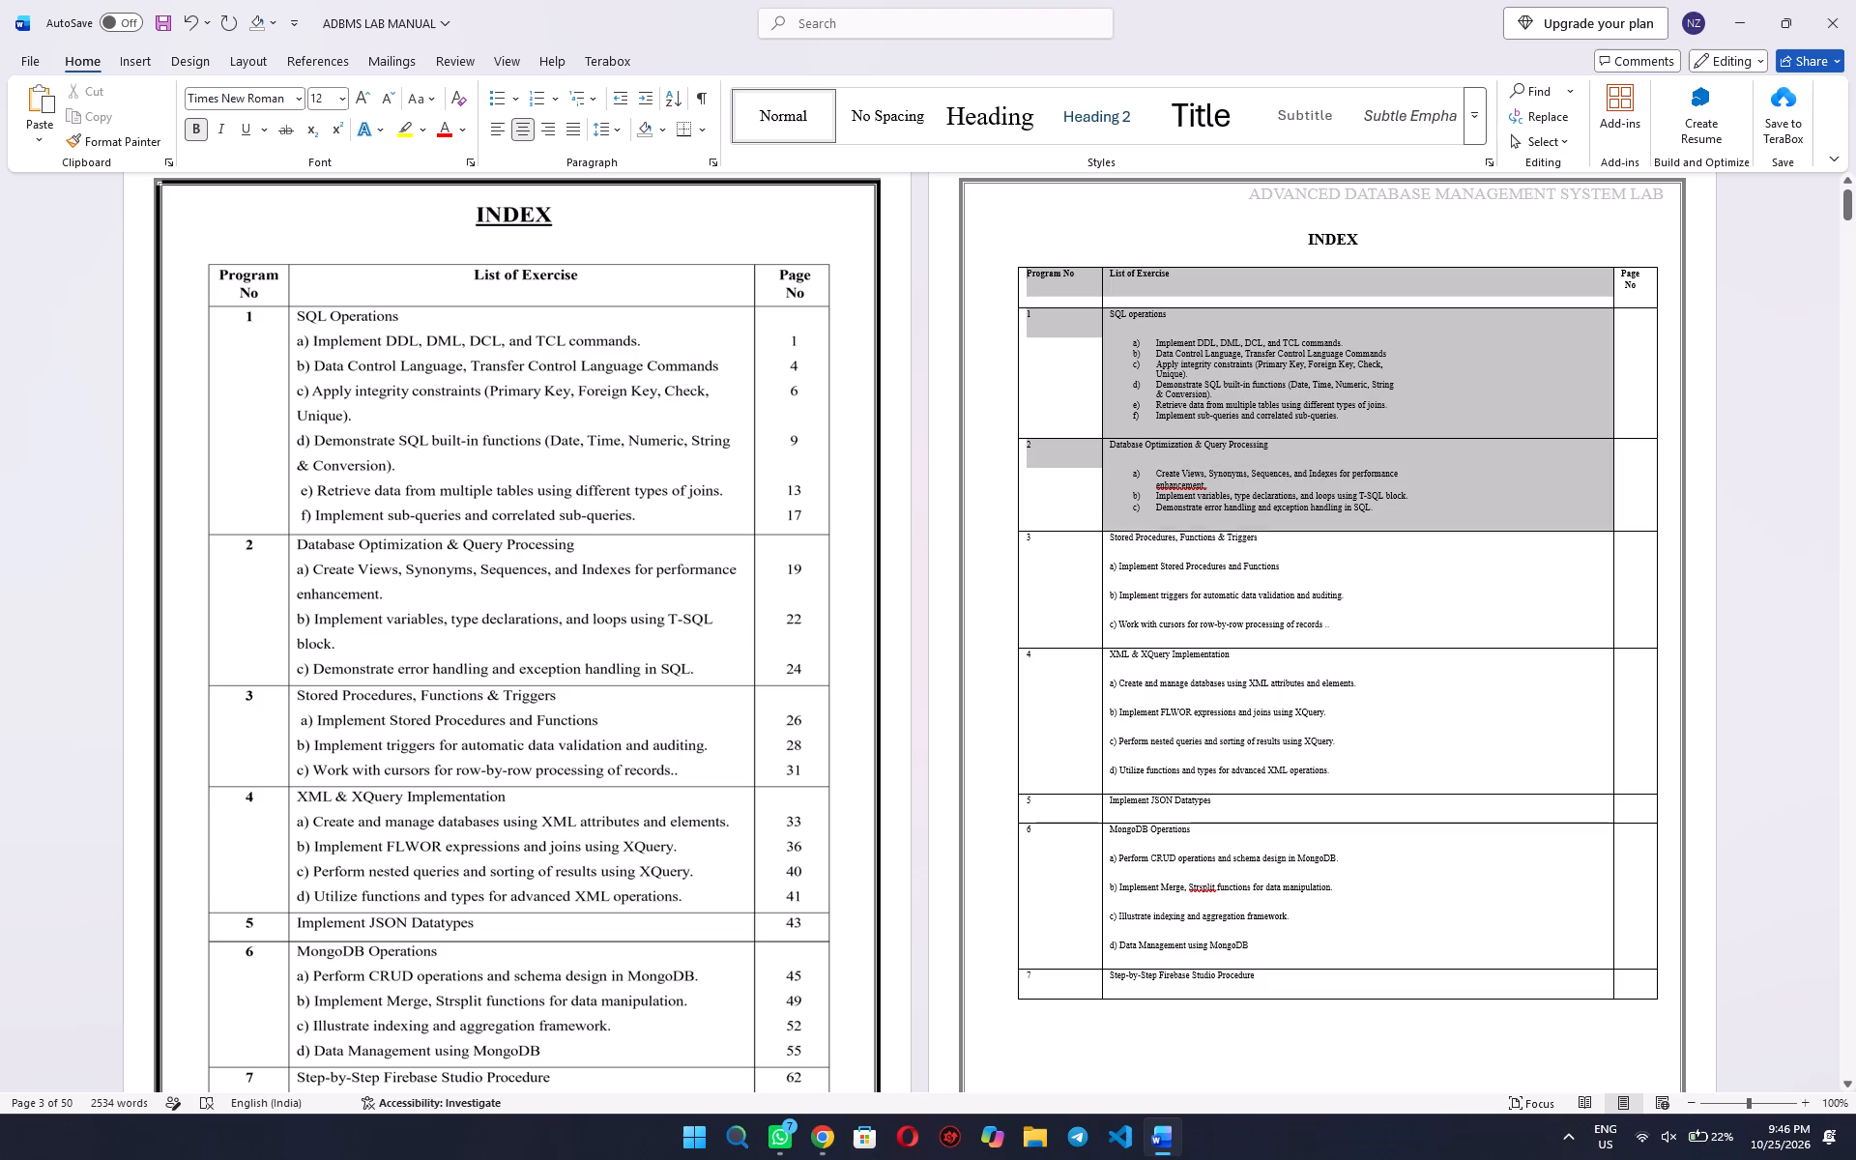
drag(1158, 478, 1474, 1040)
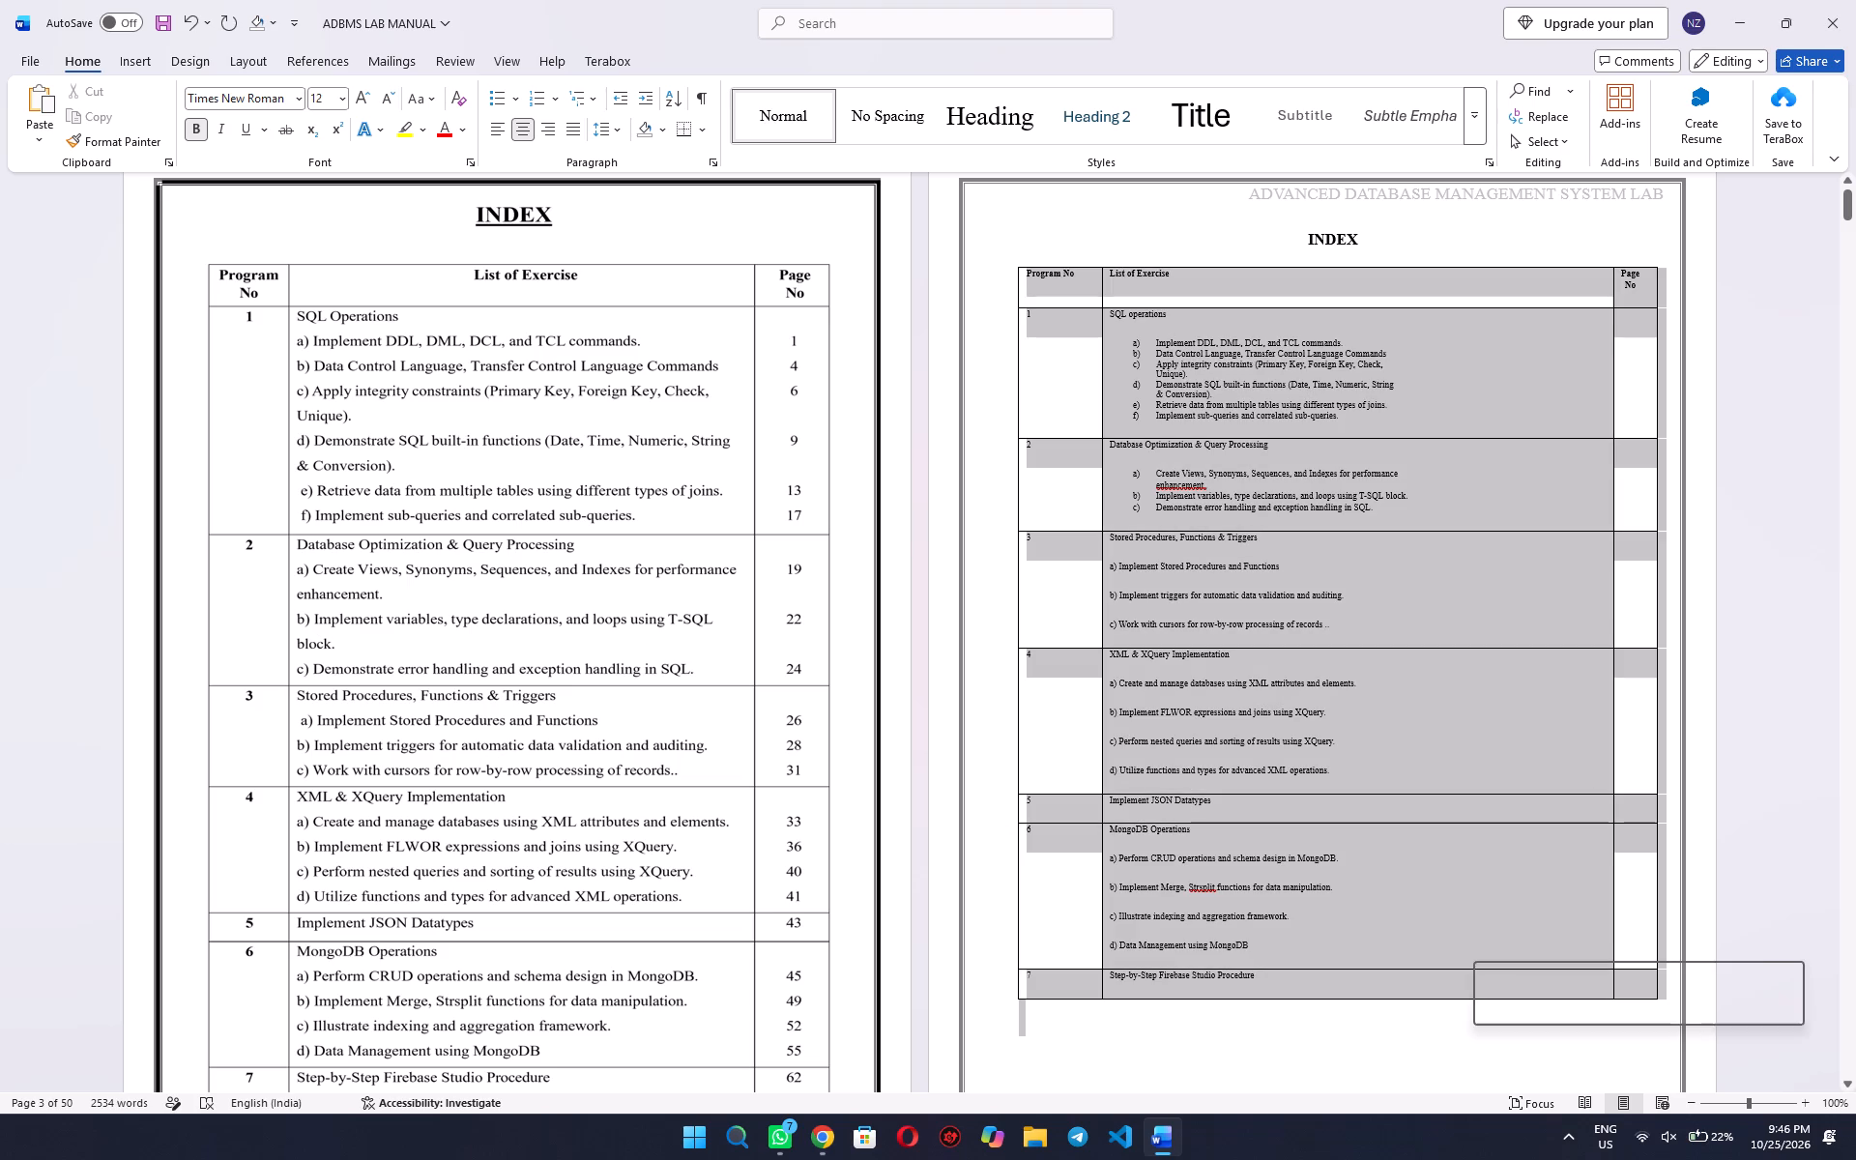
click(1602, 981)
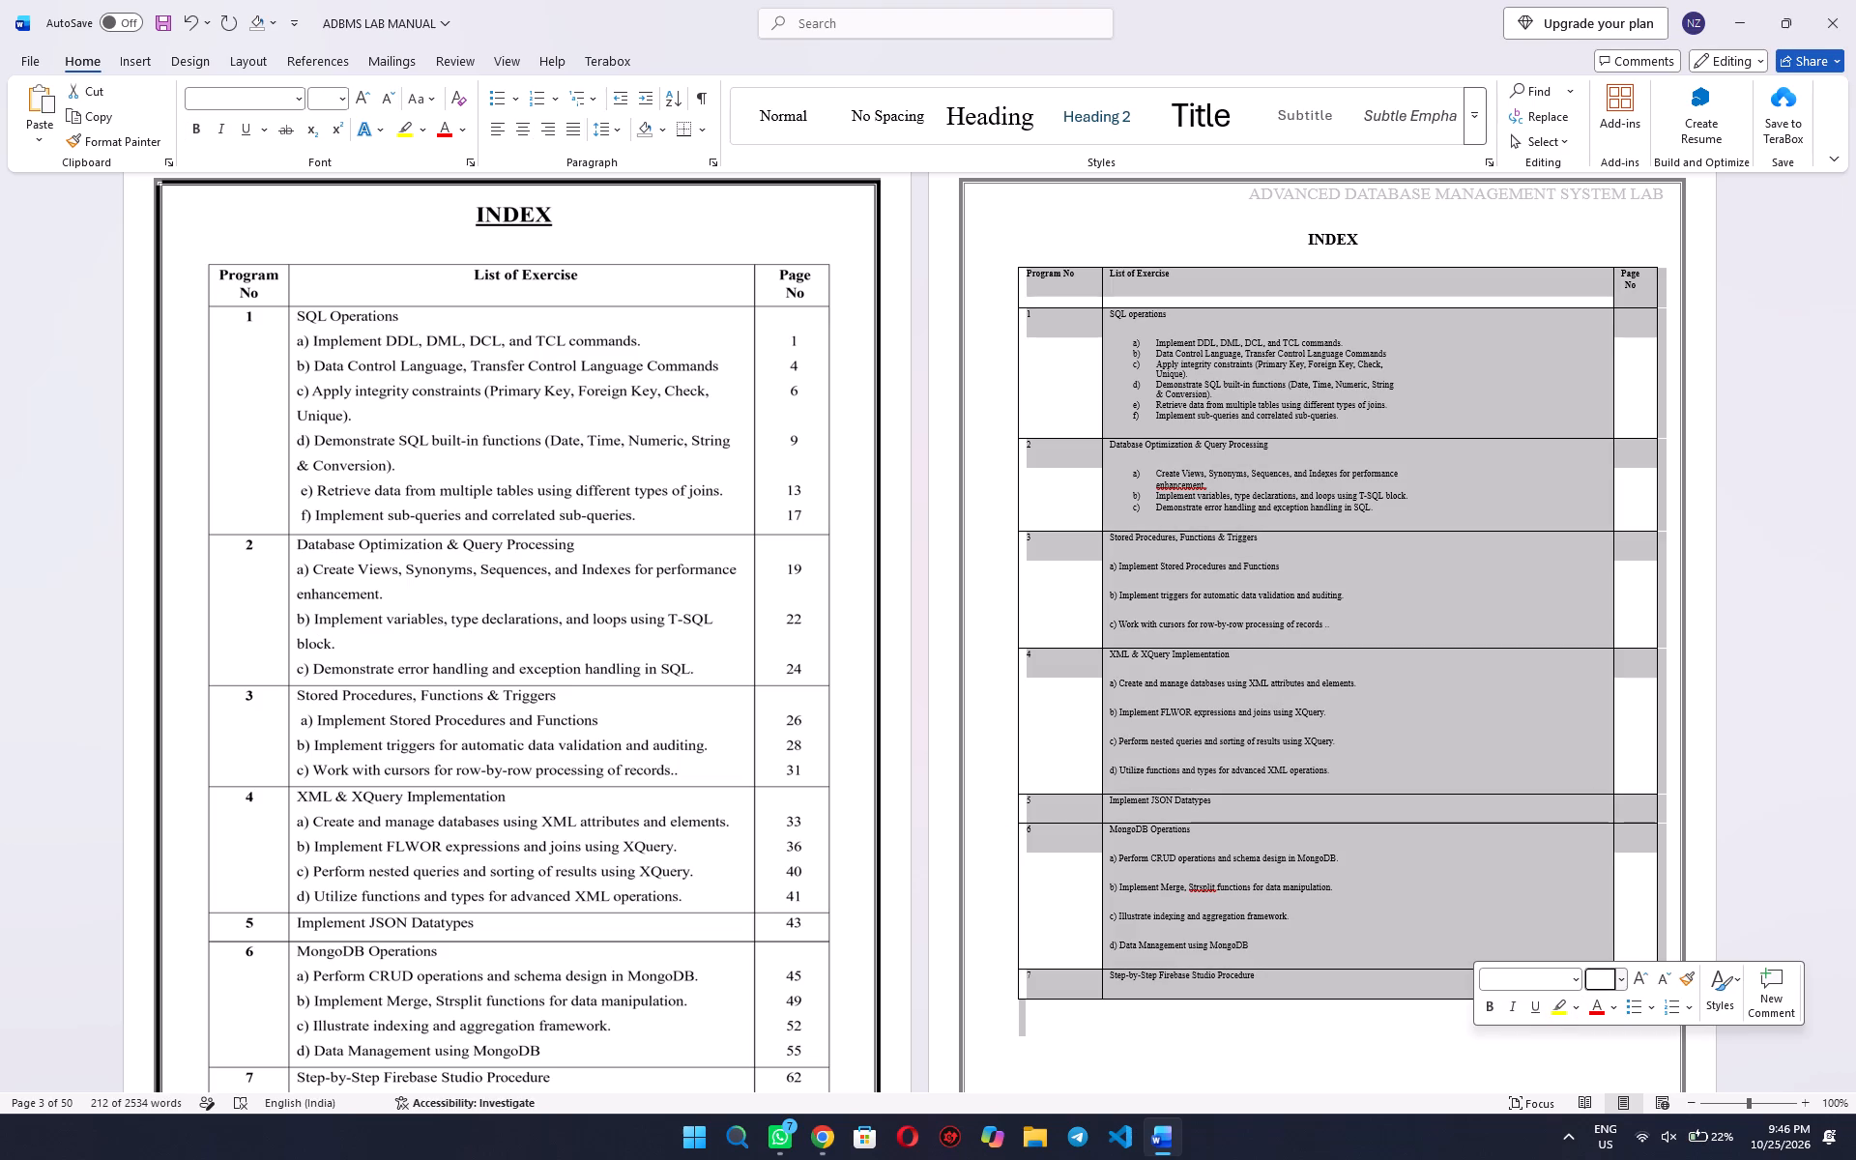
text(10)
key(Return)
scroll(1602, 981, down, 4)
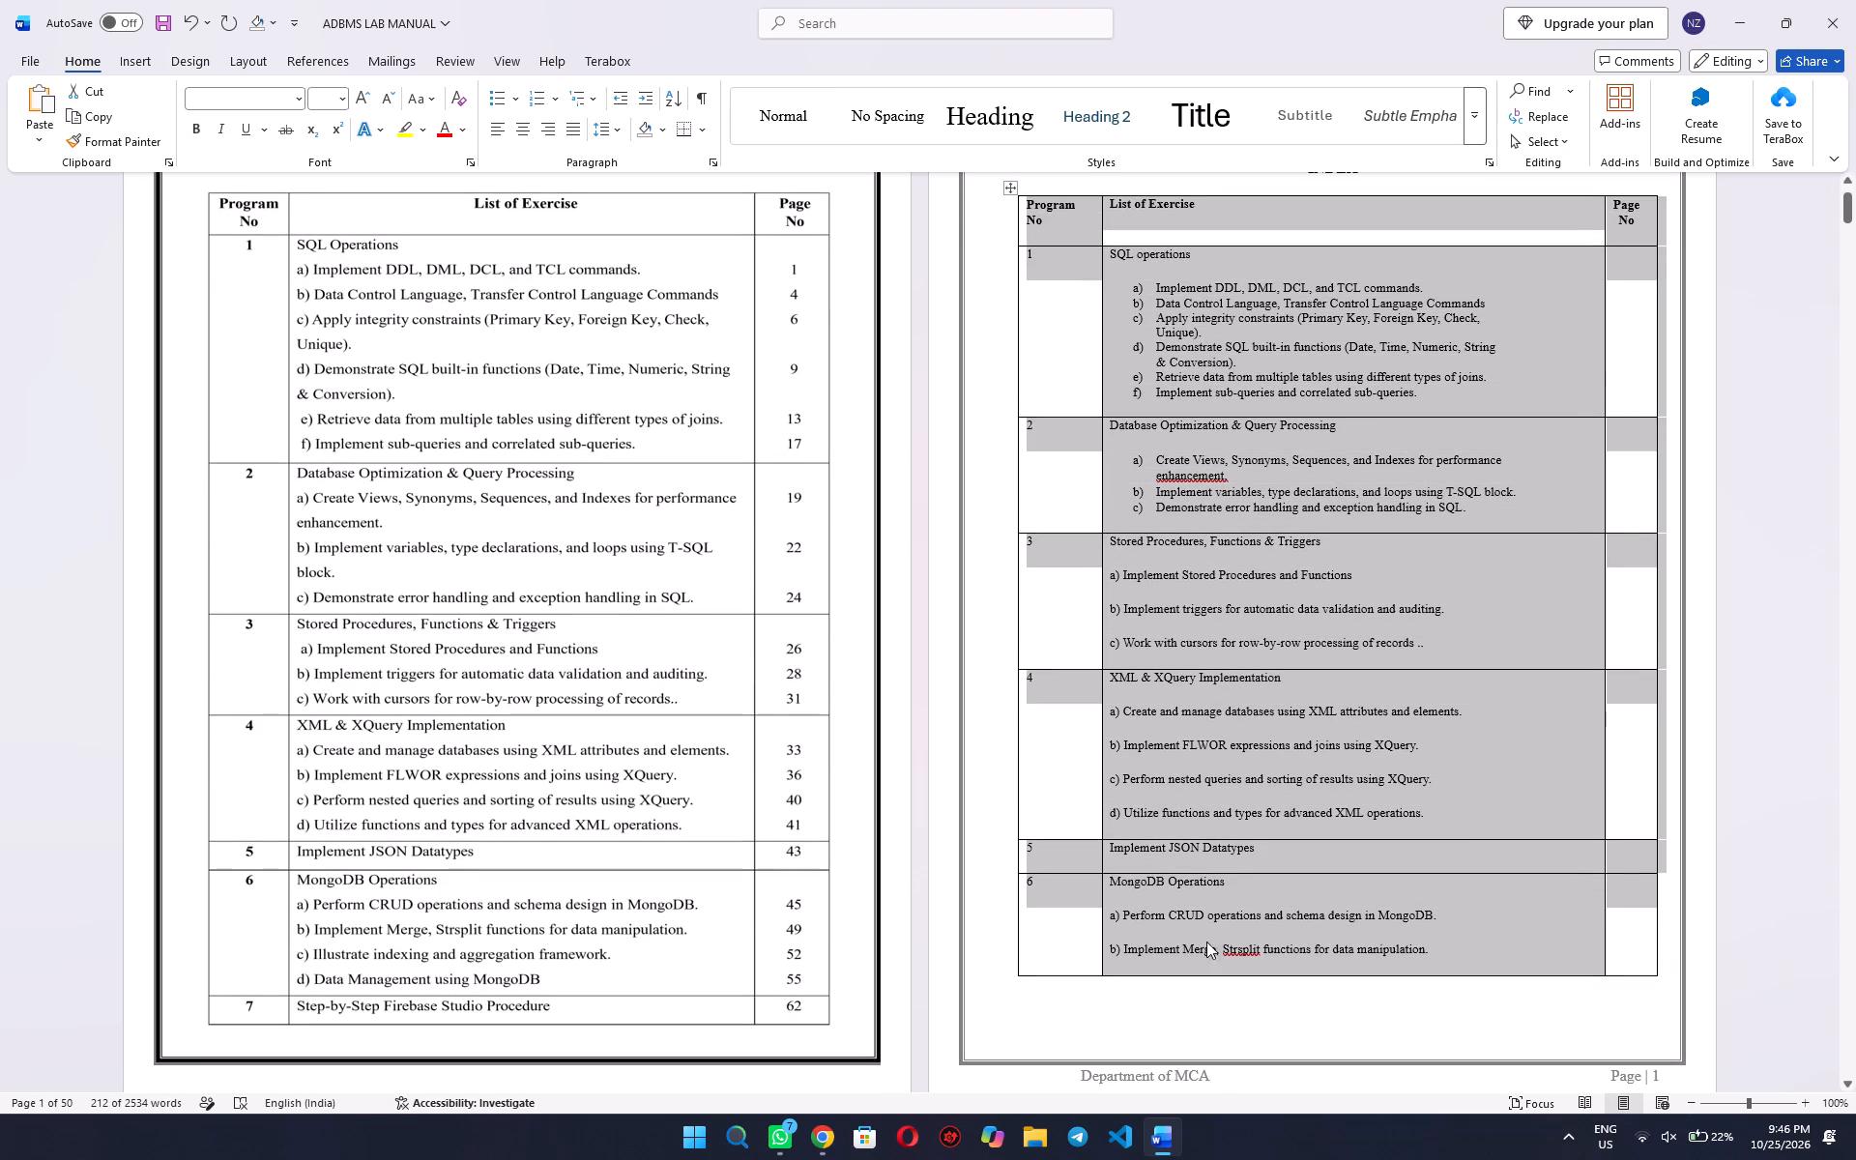
Set the text size of the whole index table to 12 pt.
click(322, 99)
key(1)
key(2)
key(Return)
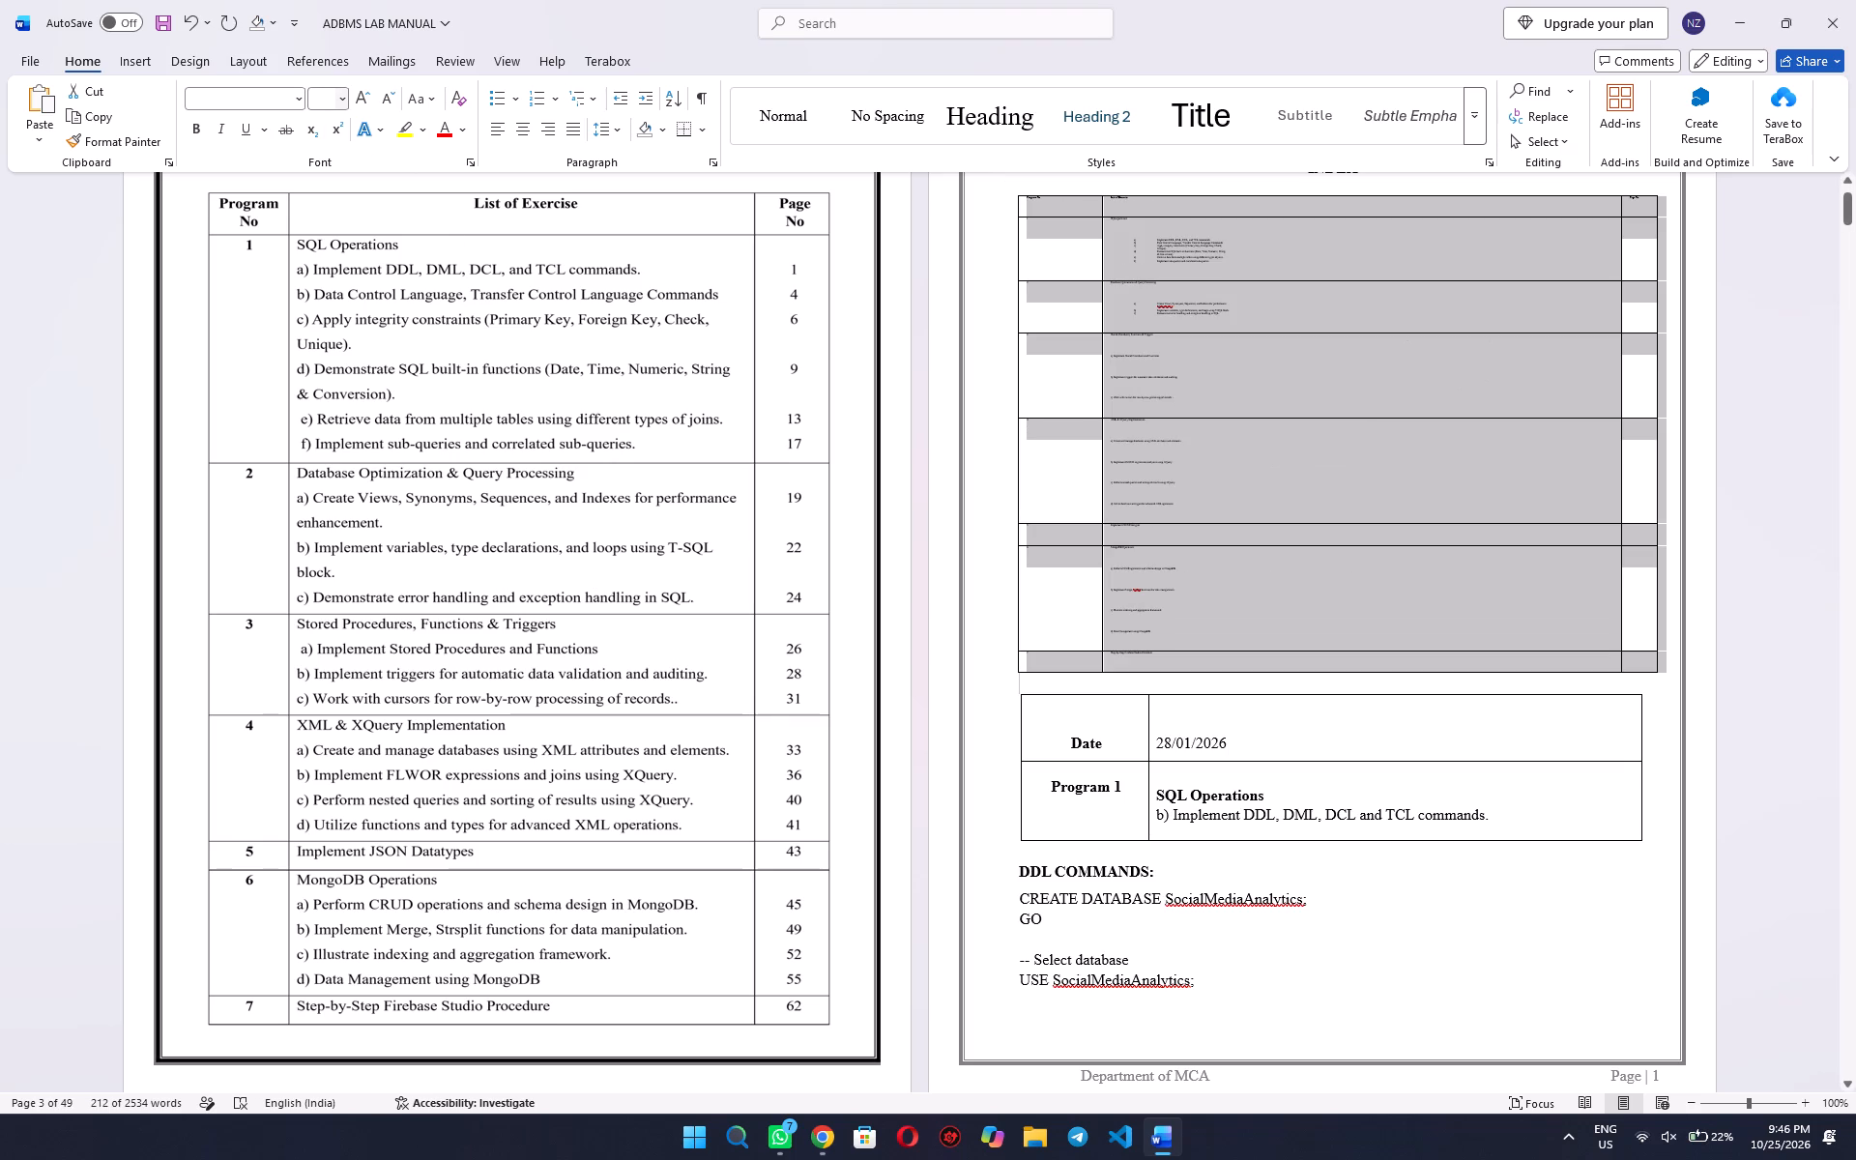
click(315, 94)
key(1)
key(2)
key(BackSpace)
text(12)
key(Return)
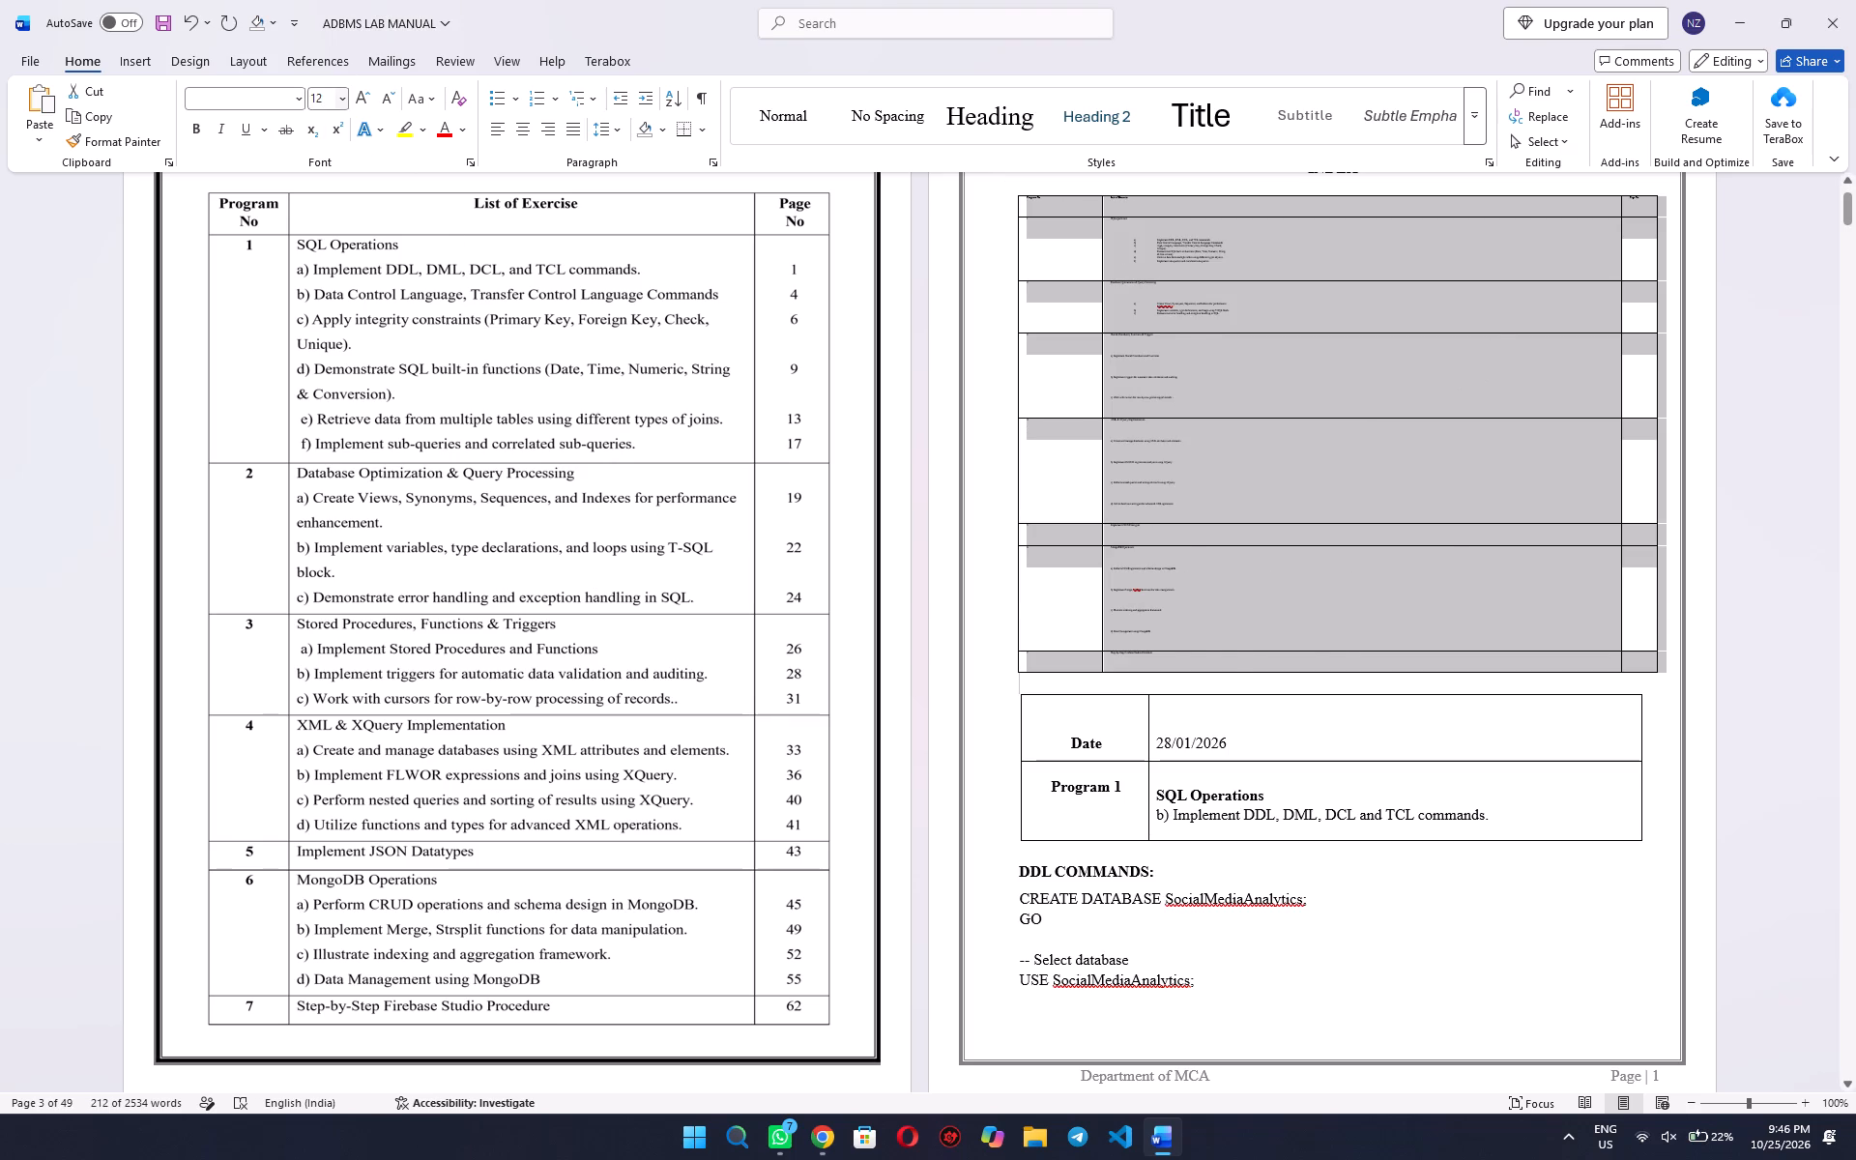
key(Escape)
scroll(527, 439, down, 5)
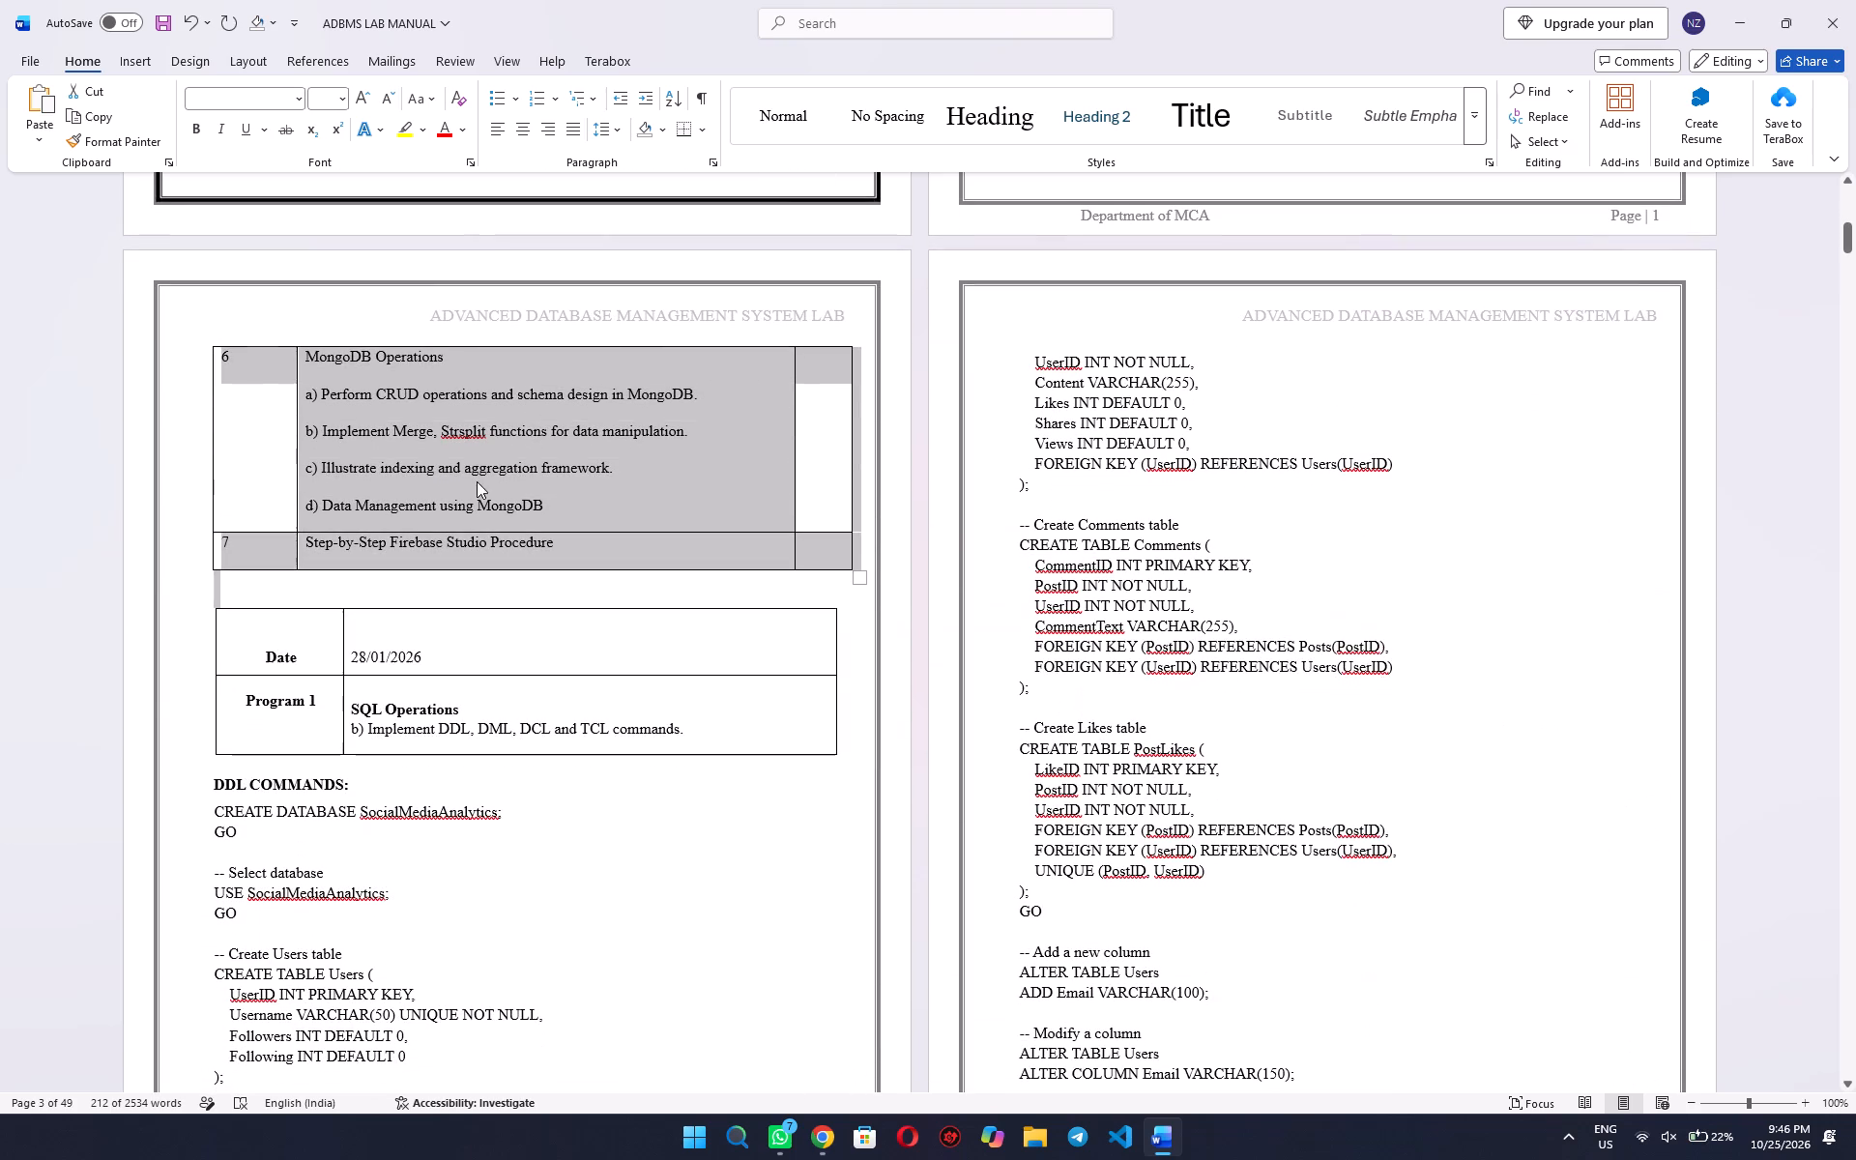
click(462, 576)
Delete the original index picture along with the blank page it occupied before the new index table.
scroll(448, 585, up, 6)
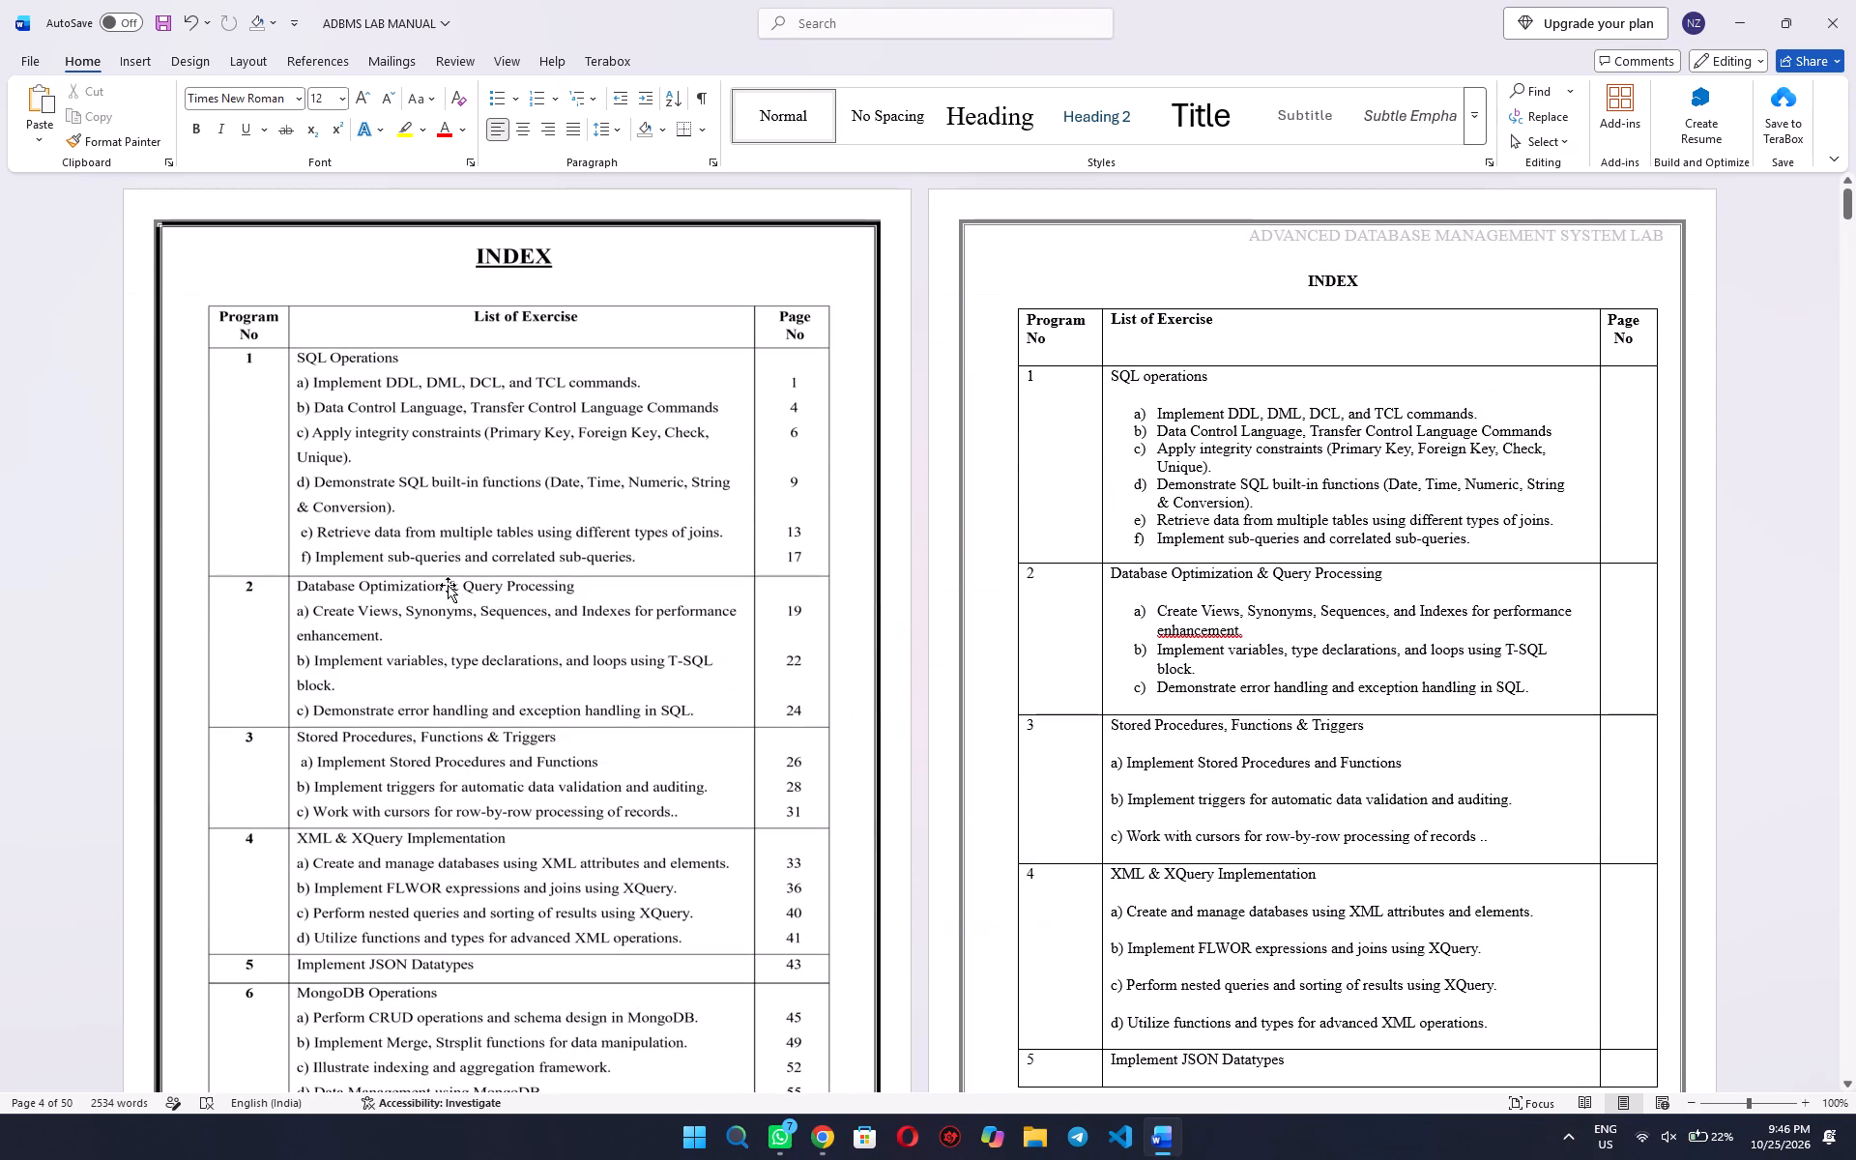
click(606, 453)
key(Delete)
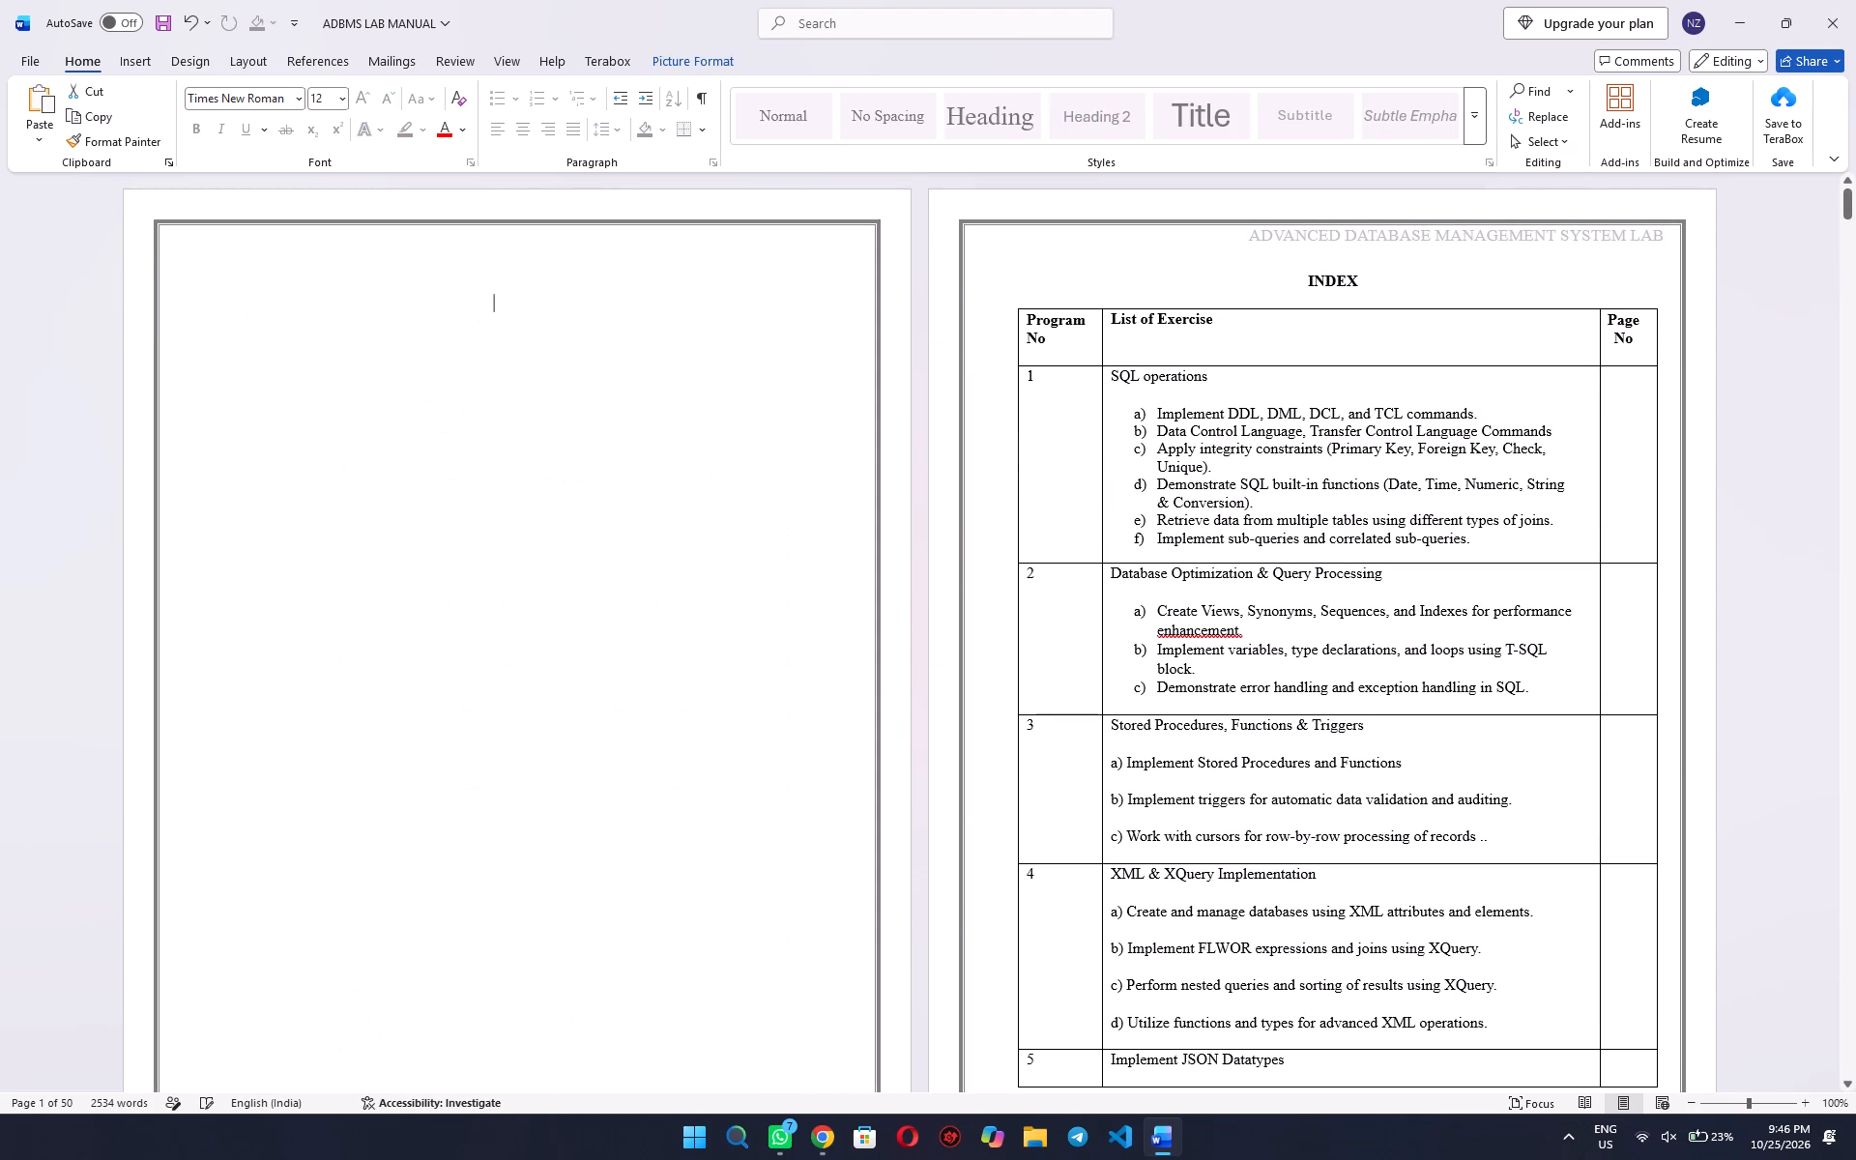
key(Delete)
key(Delete)
key(Delete)
key(Delete)
key(Delete)
key(Delete)
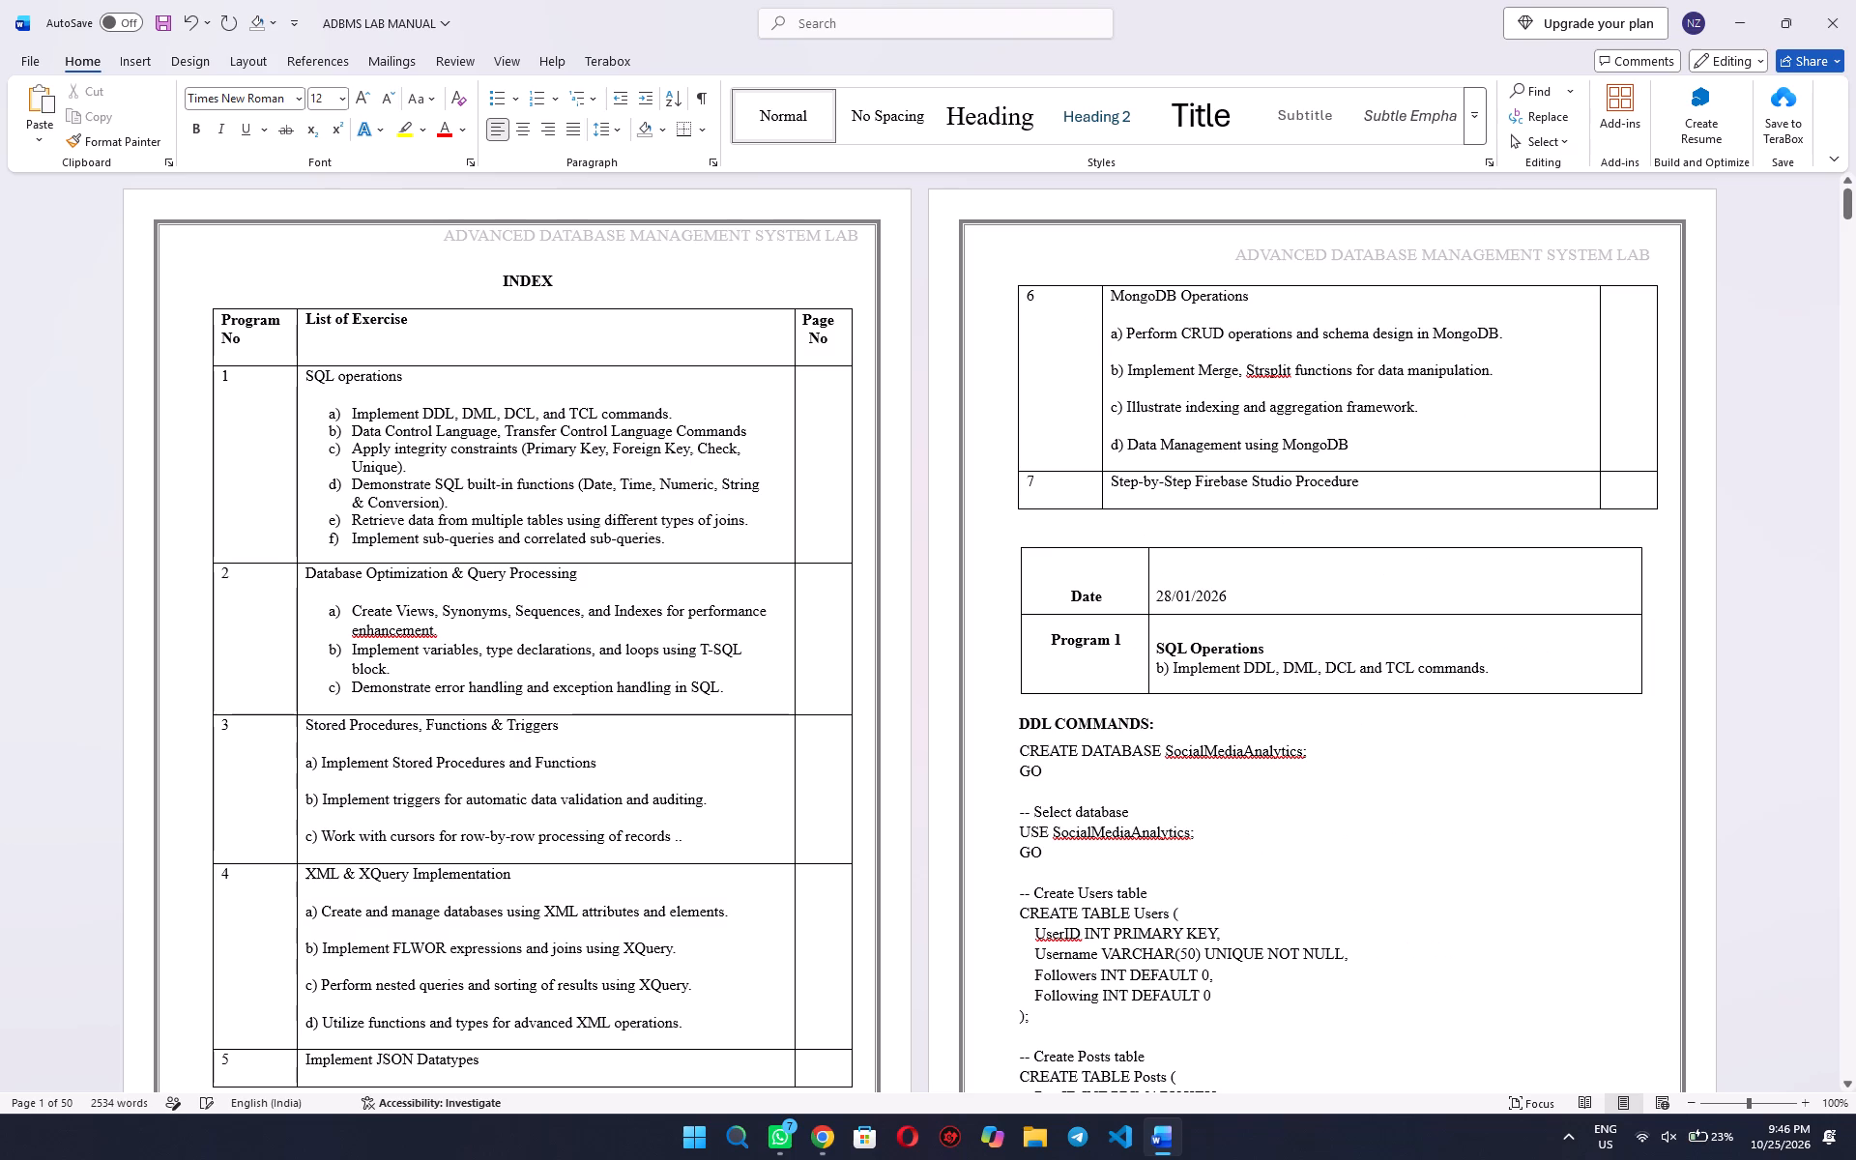
Undo the last edit made in the lab manual.
key(ctrl+z)
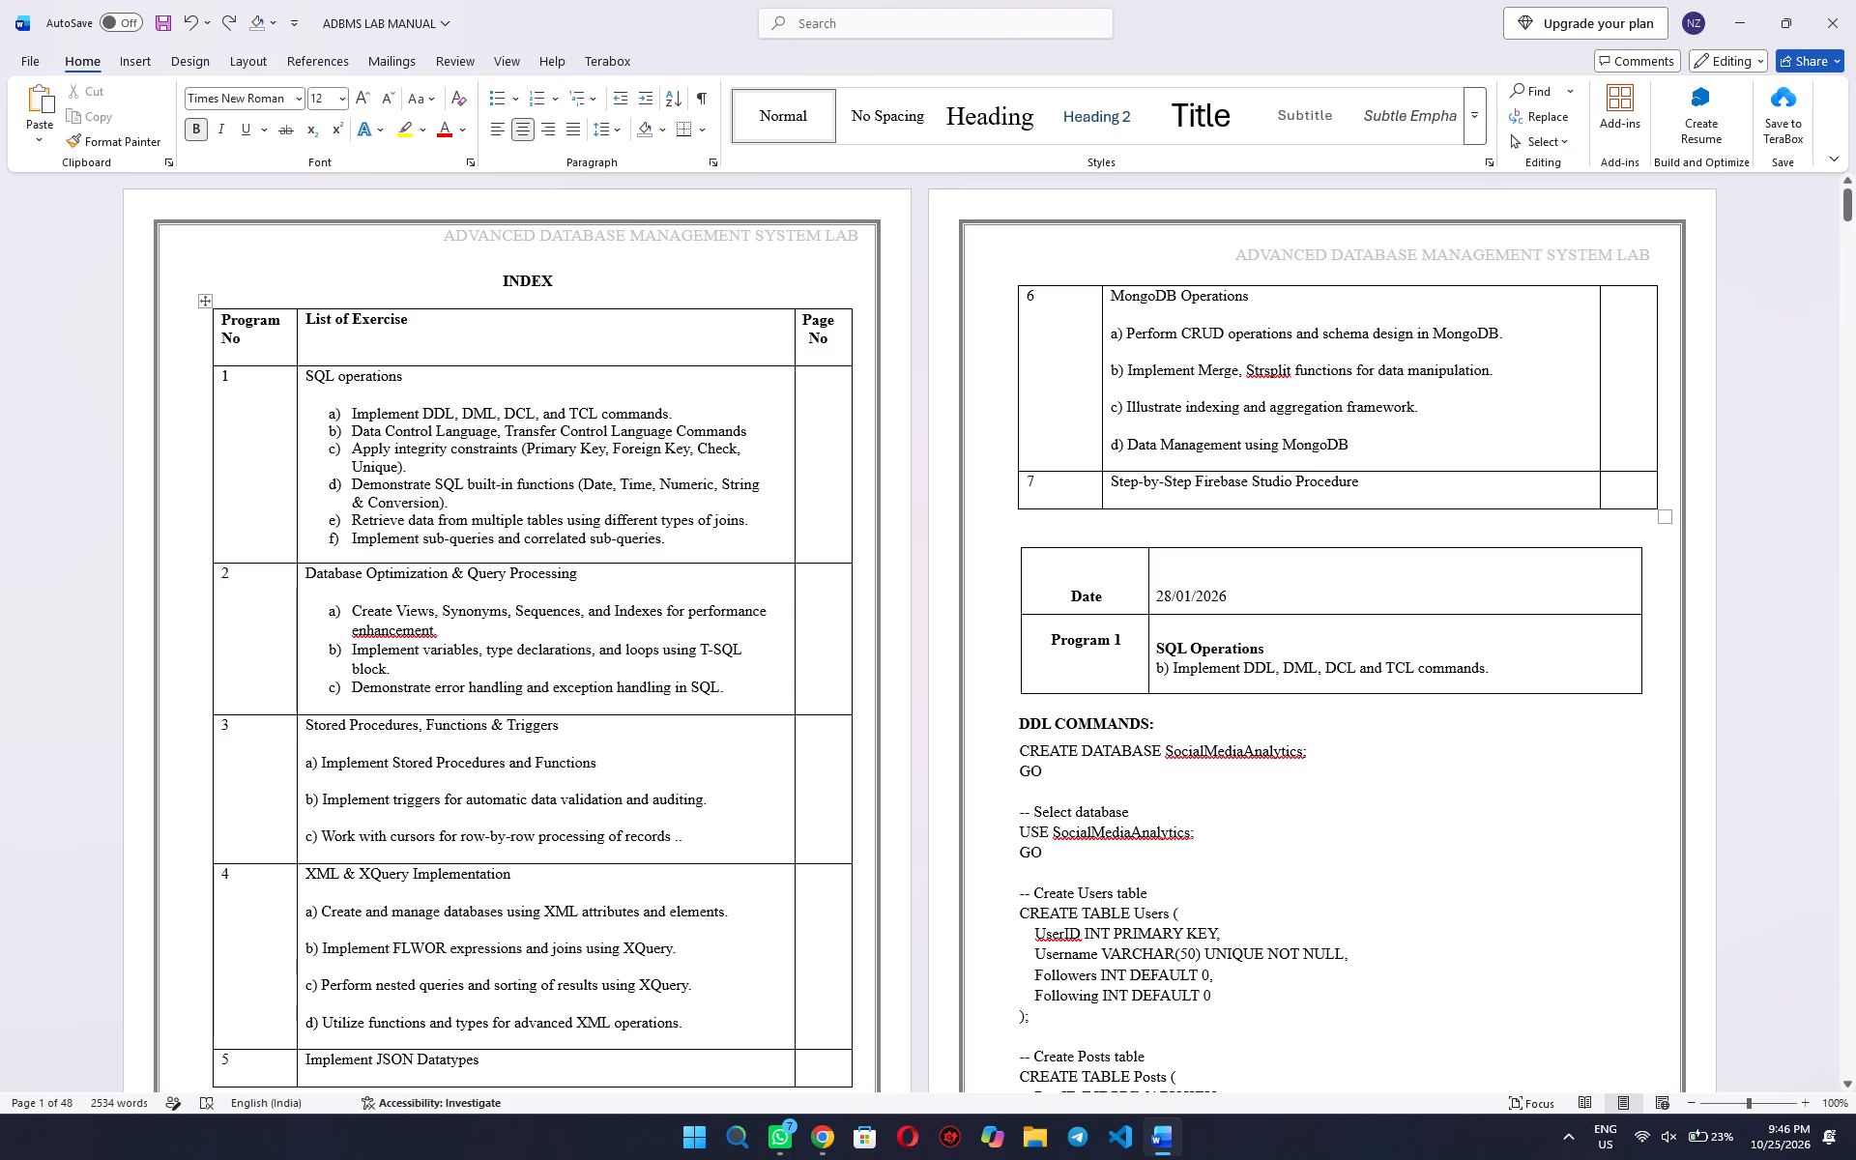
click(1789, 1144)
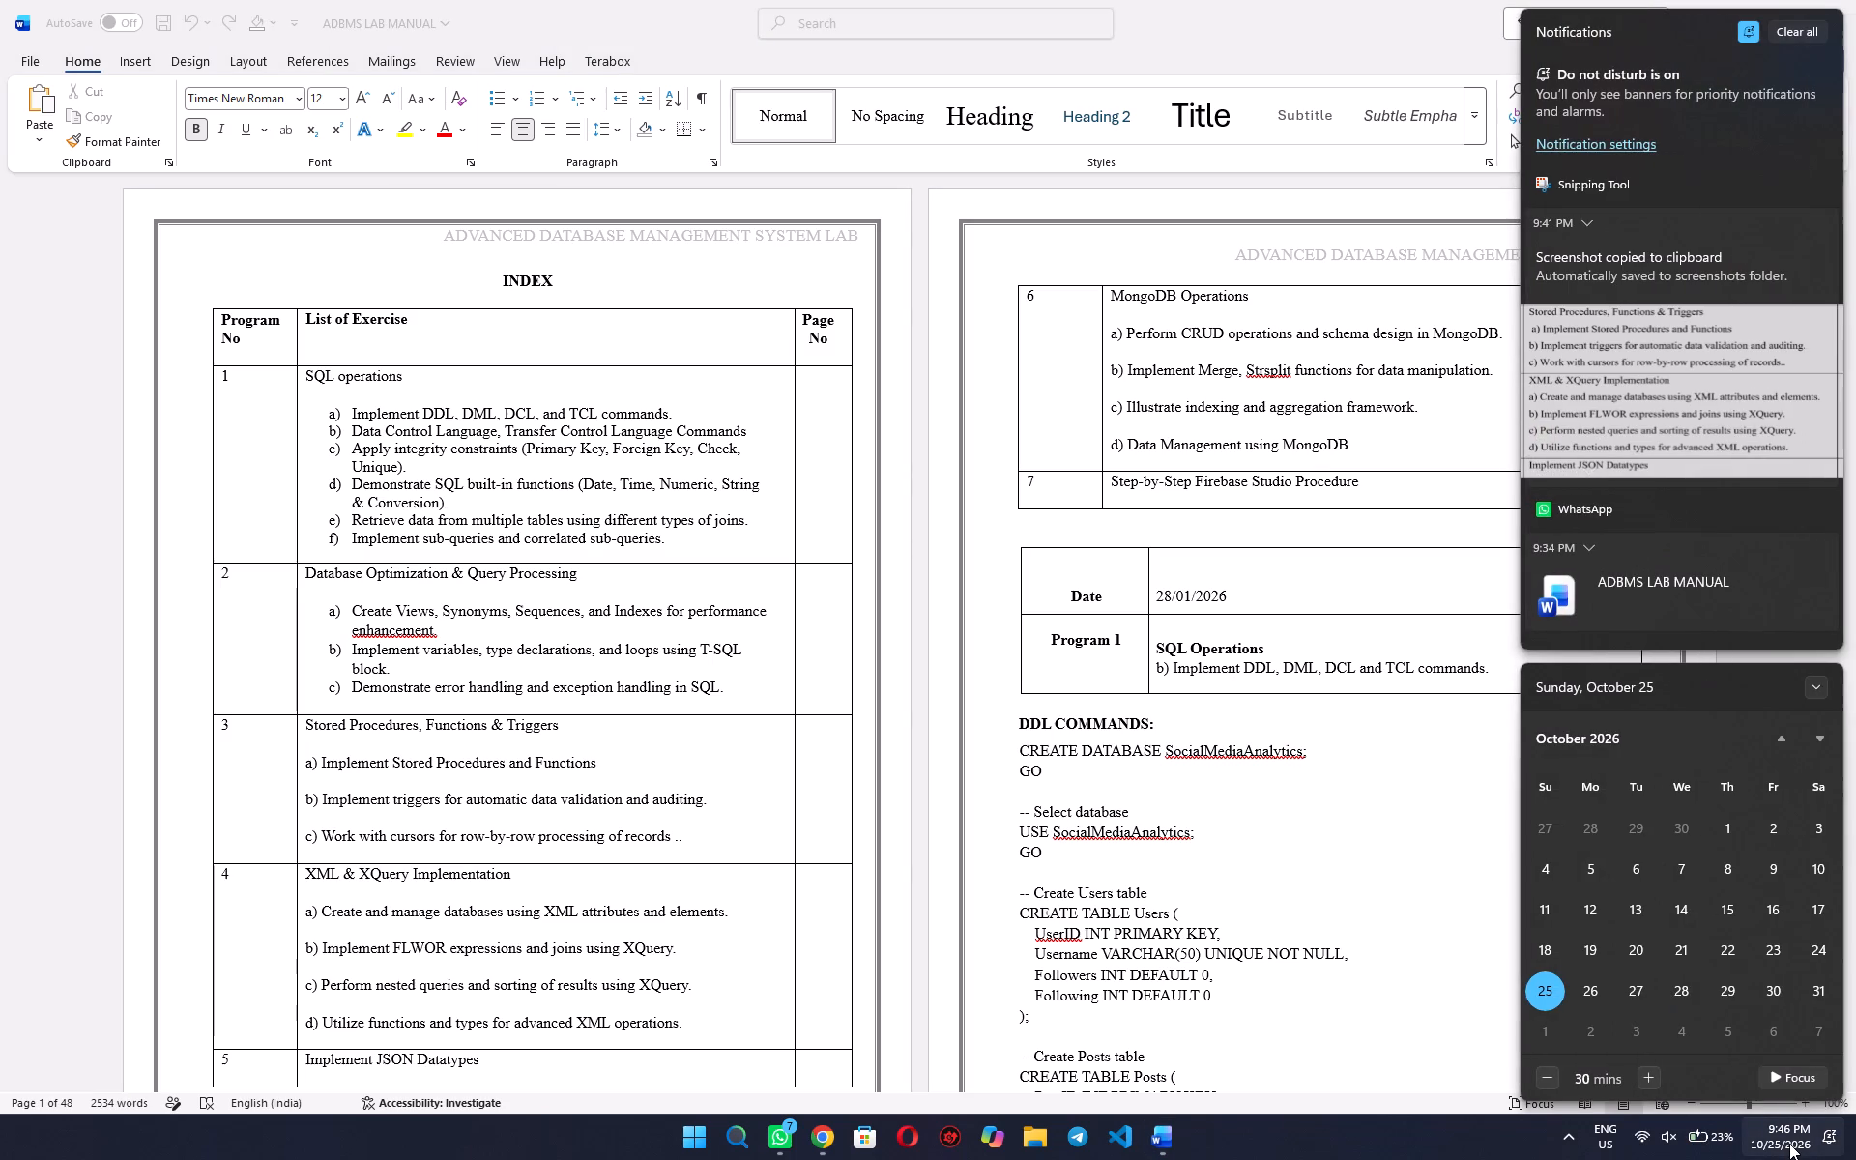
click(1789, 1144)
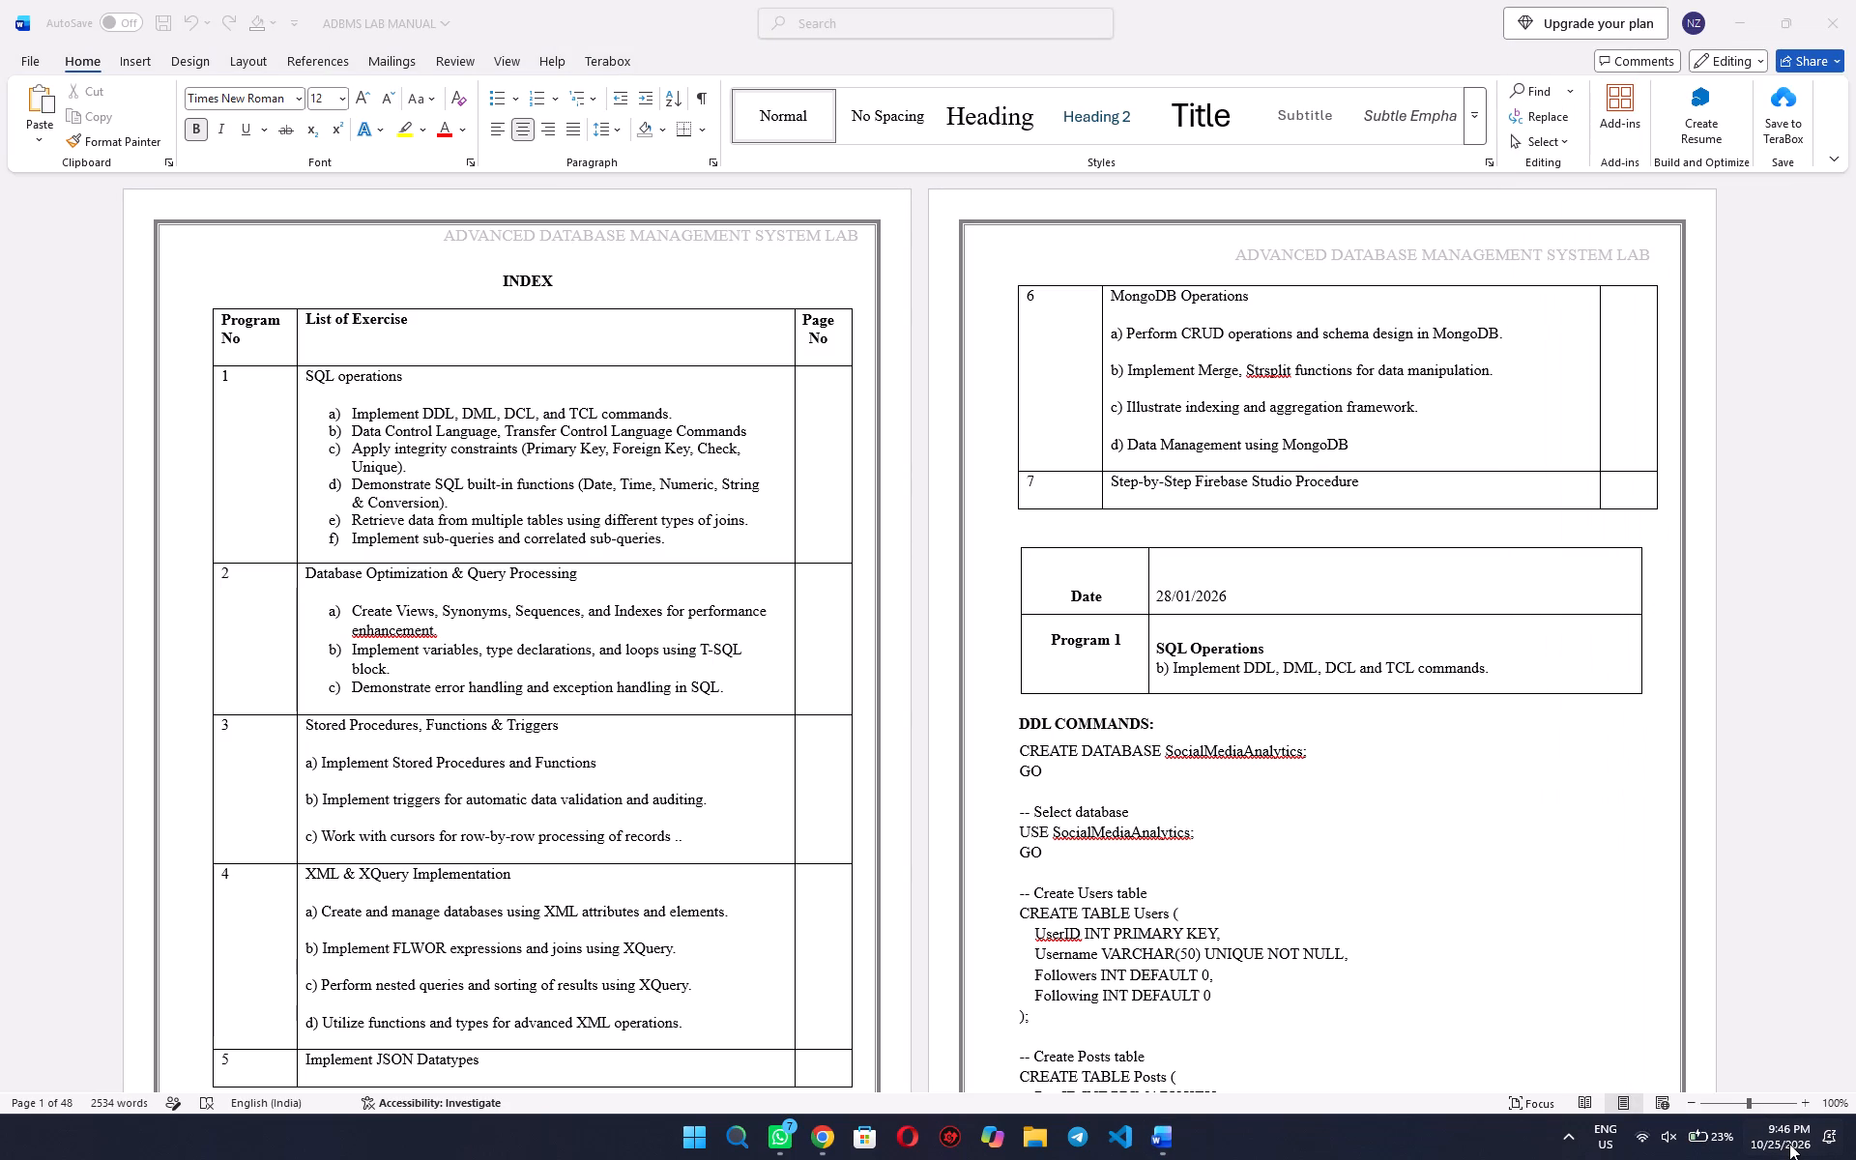